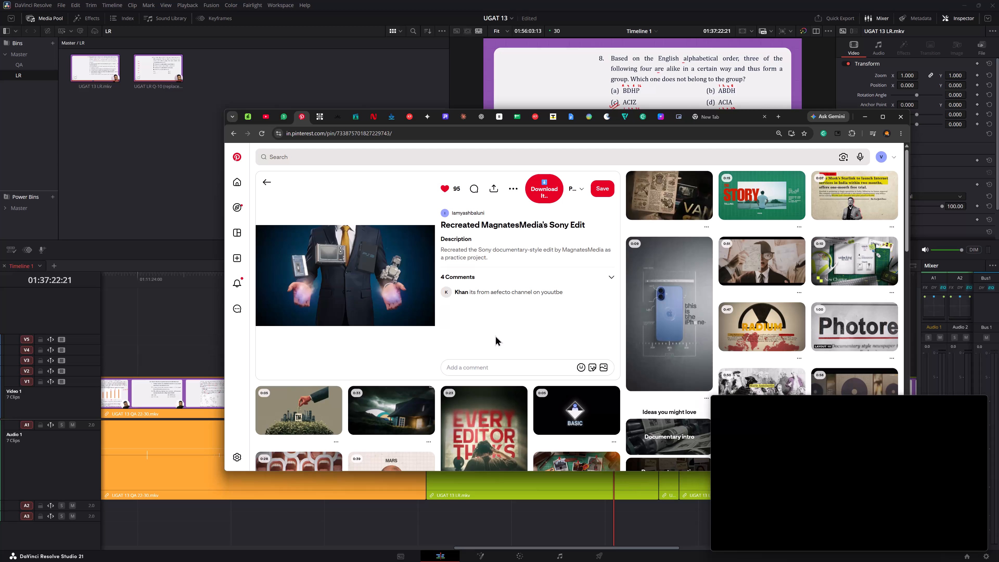
# Open the Photorealistic Modern Newspaper template pin and examine its preview video and the related pins.
pyautogui.click(873, 345)
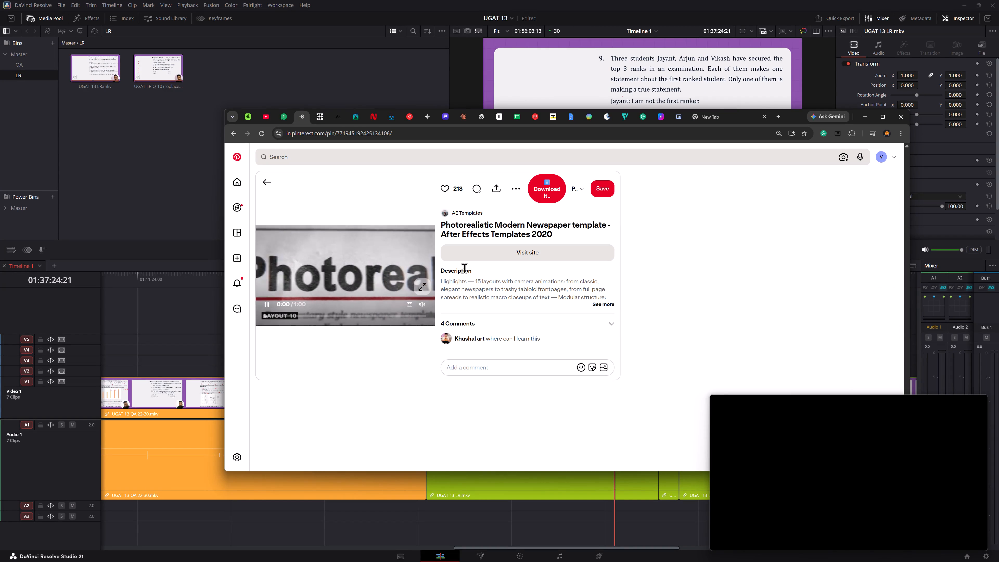
pyautogui.click(419, 307)
pyautogui.click(421, 305)
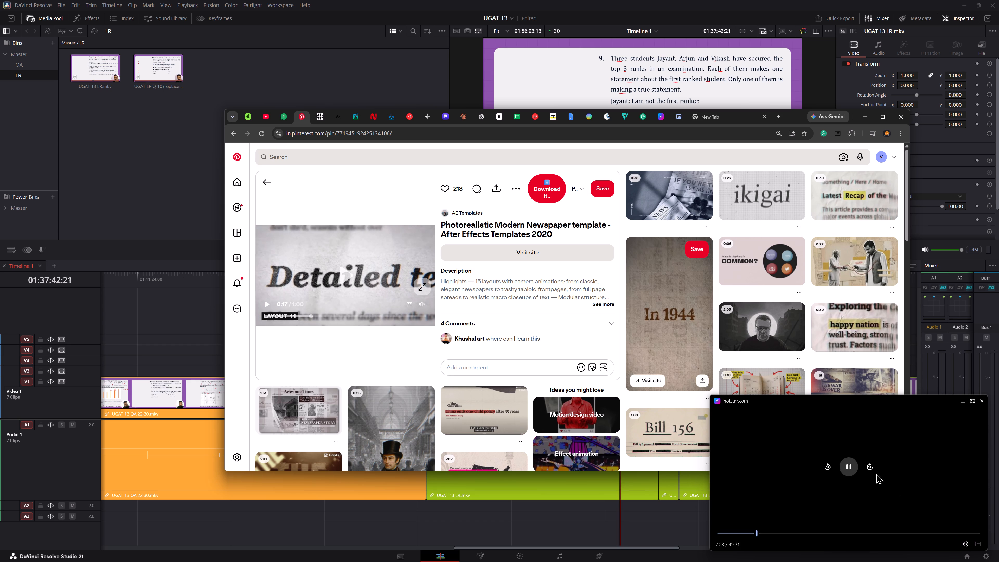
pyautogui.click(867, 467)
pyautogui.click(867, 467)
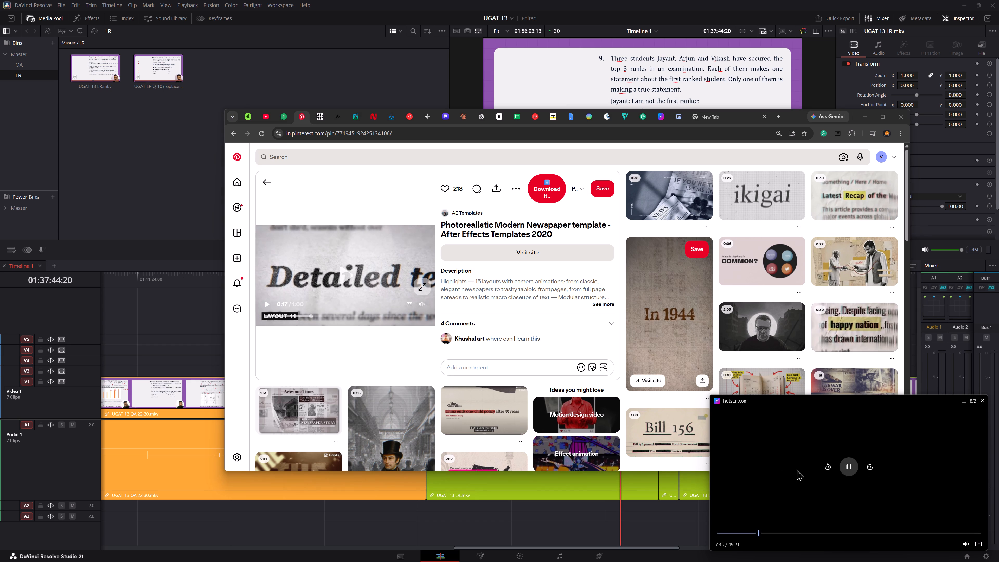
pyautogui.click(829, 469)
pyautogui.scroll(-1, 399, 340)
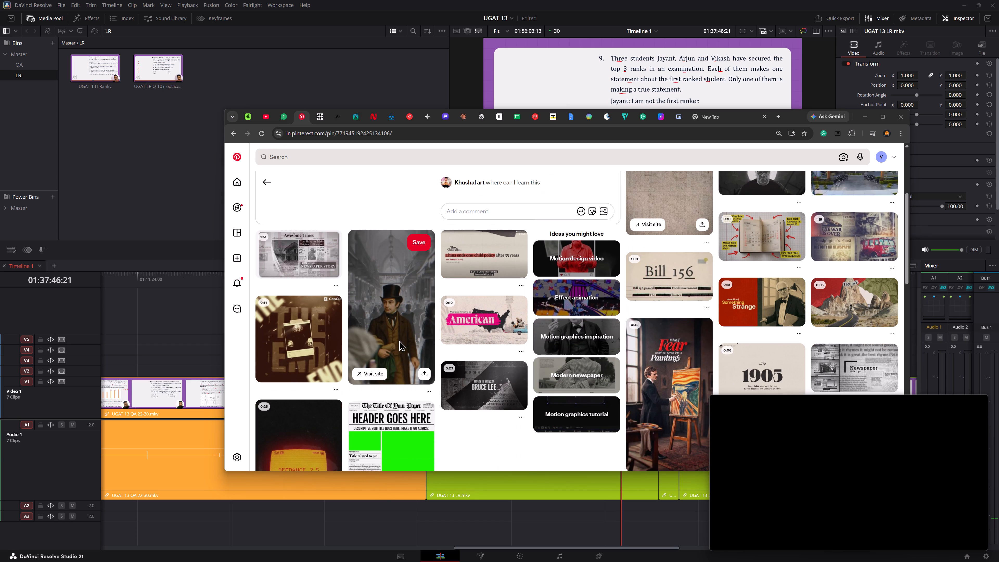
pyautogui.scroll(1, 542, 404)
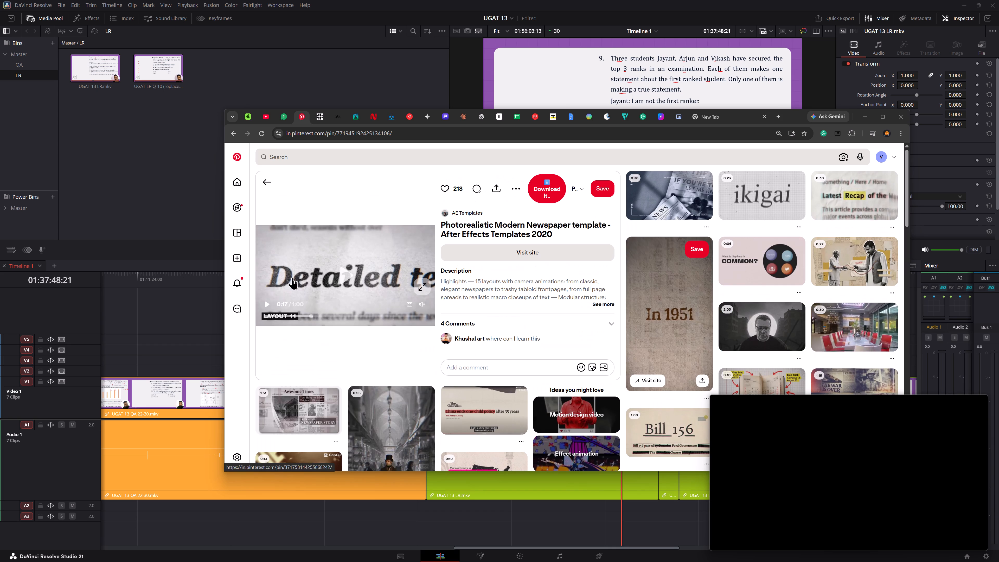
# Switch to DaVinci Resolve, stop the playback of Timeline 1 and open a new empty timeline tab.
pyautogui.click(177, 198)
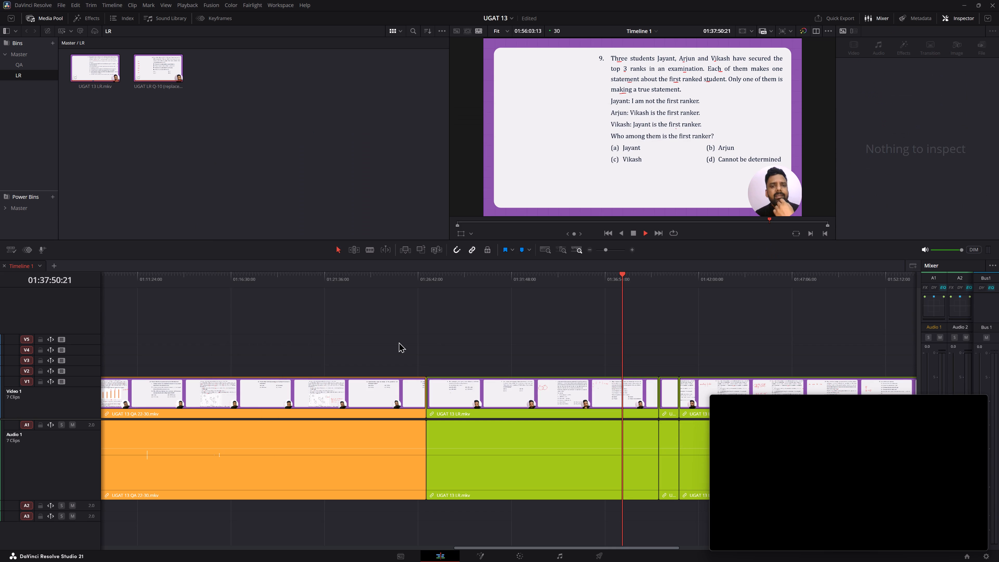
pyautogui.keyDown('alt'); pyautogui.scroll(-4, 553, 343); pyautogui.keyUp('alt')
pyautogui.keyDown('alt'); pyautogui.scroll(2, 559, 344); pyautogui.keyUp('alt')
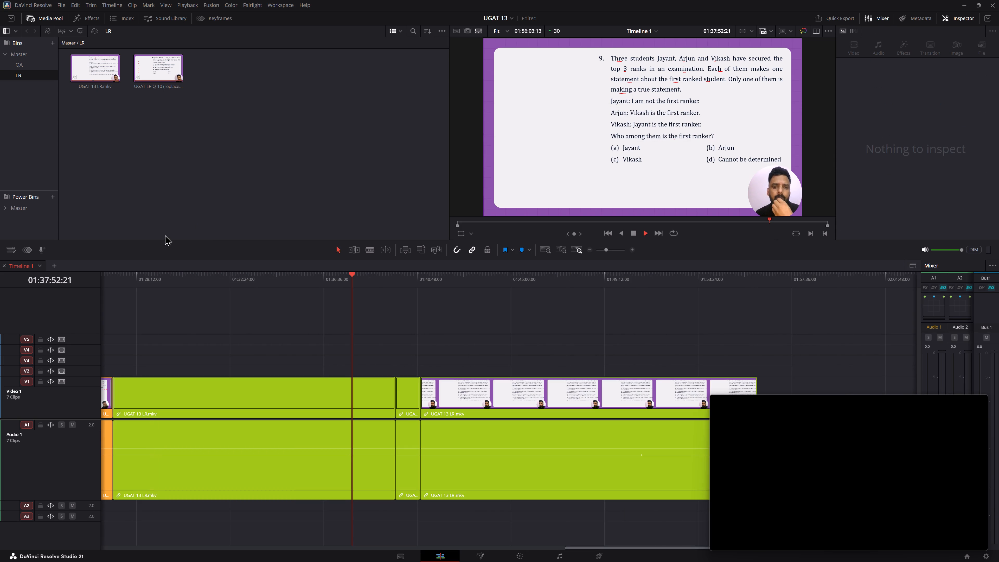
pyautogui.press('space')
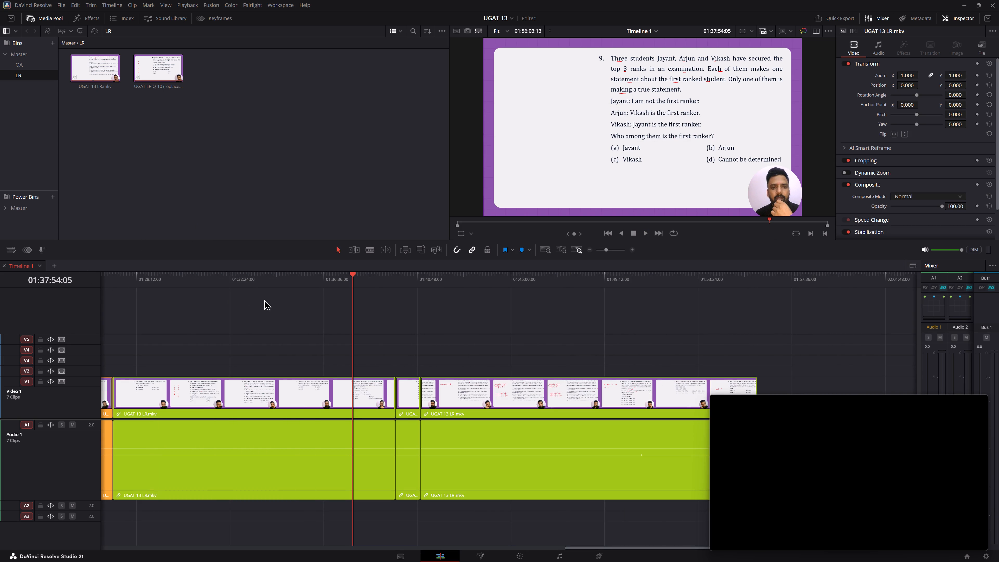
pyautogui.click(56, 267)
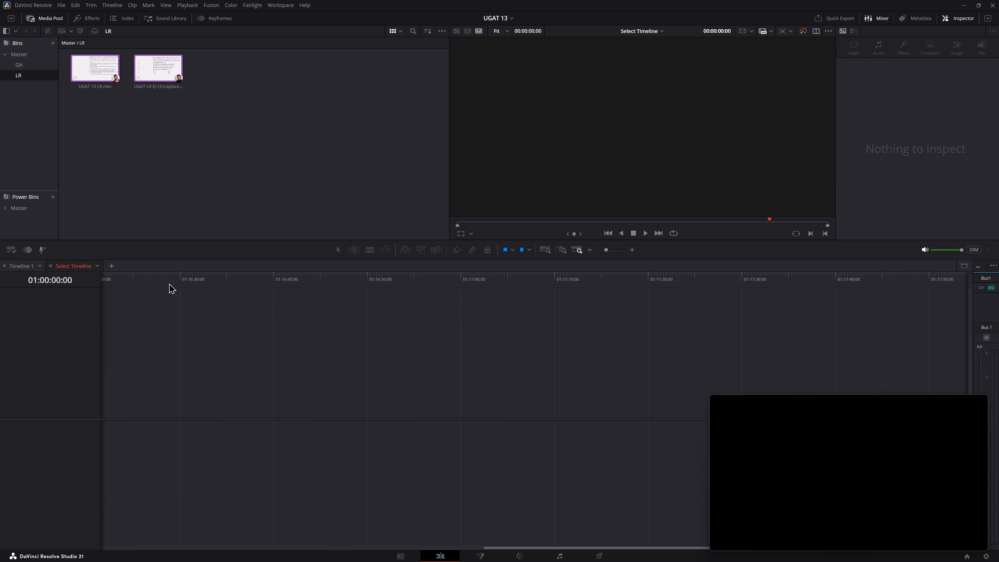
pyautogui.click(169, 283)
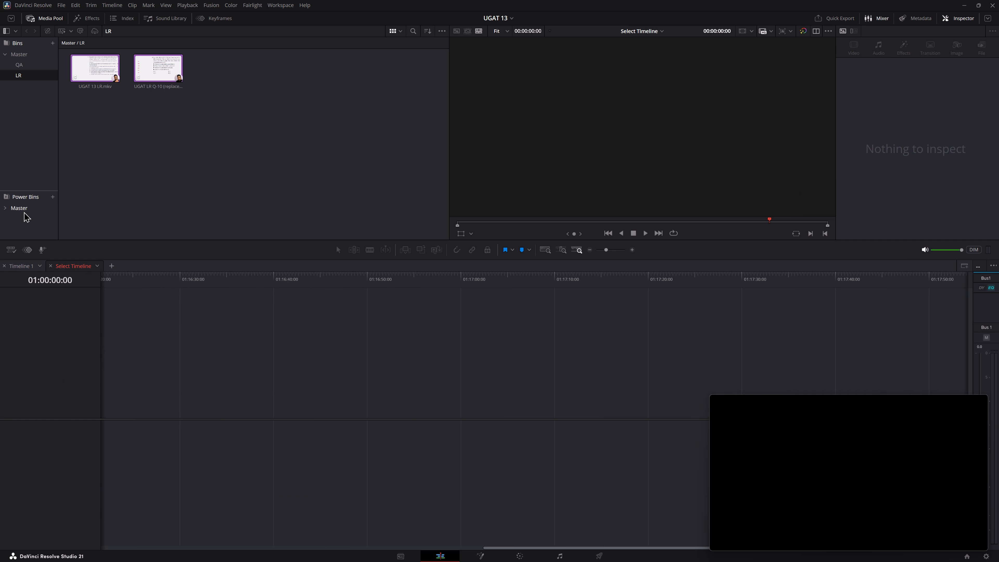
# Import the image "ChatGPT Image Aug 31, 2026, 03_45_33 PM" from the UNI ASSETS Photo folder into the Master bin.
pyautogui.click(24, 211)
pyautogui.click(17, 49)
pyautogui.rightClick(198, 144)
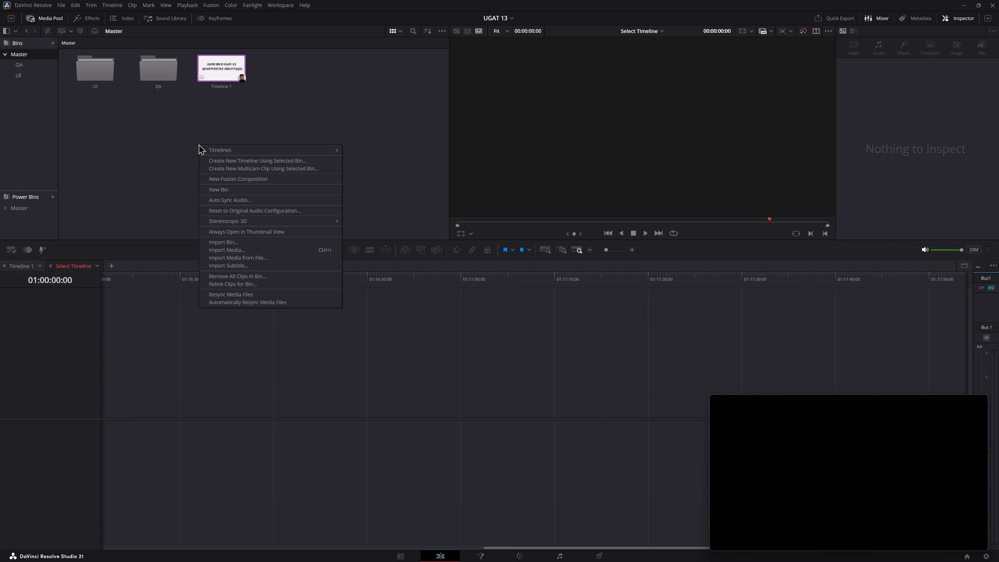
pyautogui.click(304, 247)
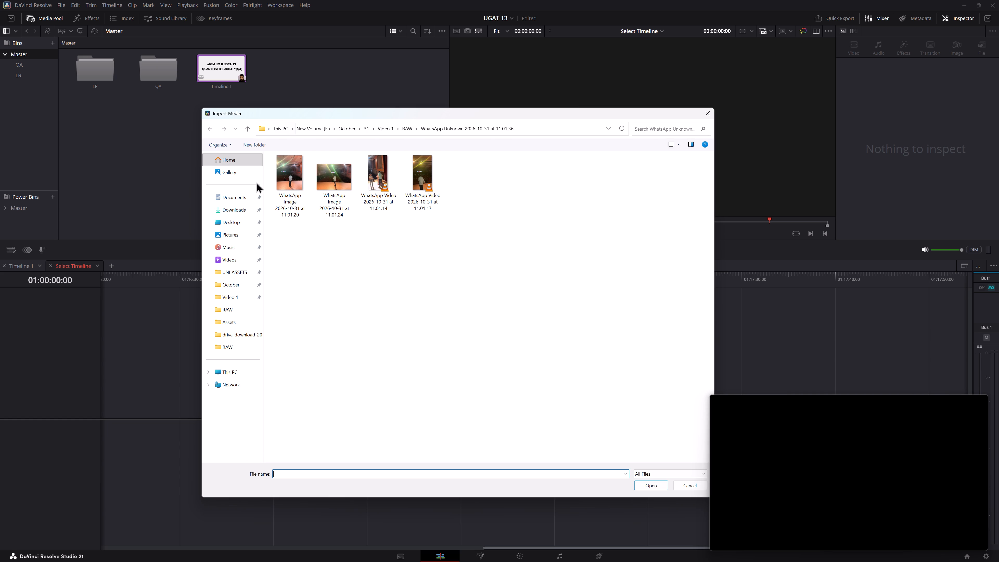
pyautogui.click(234, 210)
pyautogui.click(230, 271)
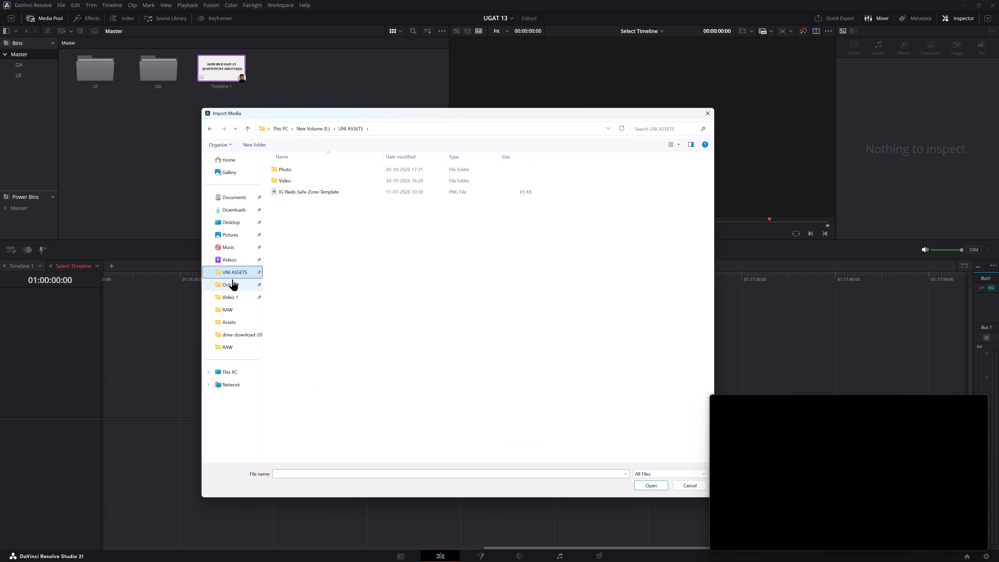
pyautogui.doubleClick(292, 169)
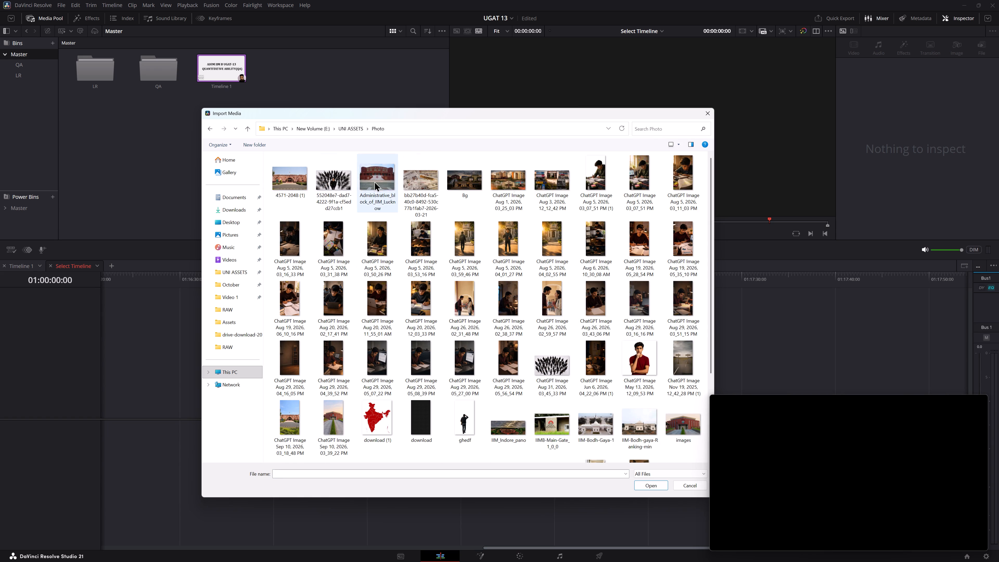
pyautogui.scroll(-1, 564, 338)
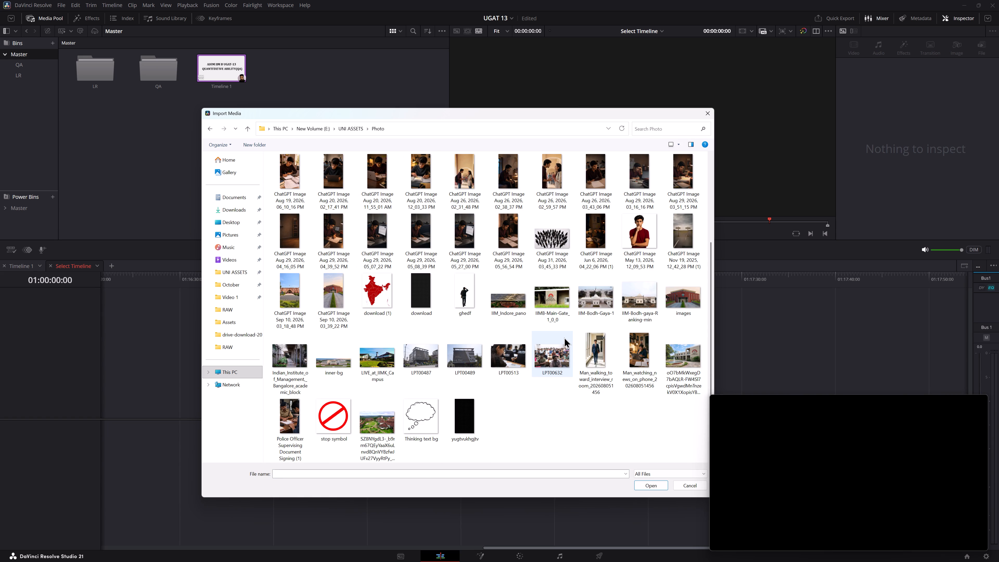
pyautogui.click(541, 234)
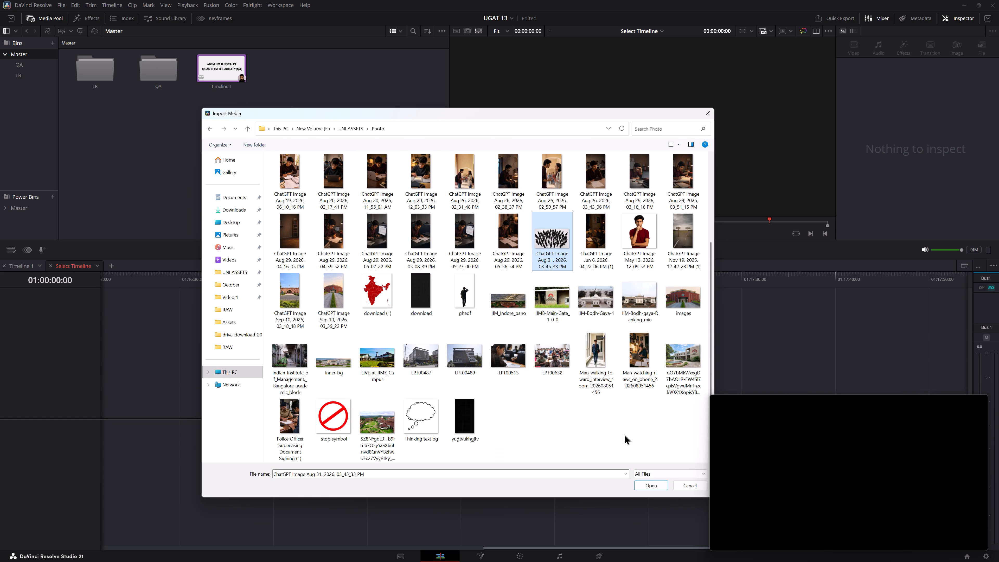
pyautogui.click(652, 486)
pyautogui.click(274, 140)
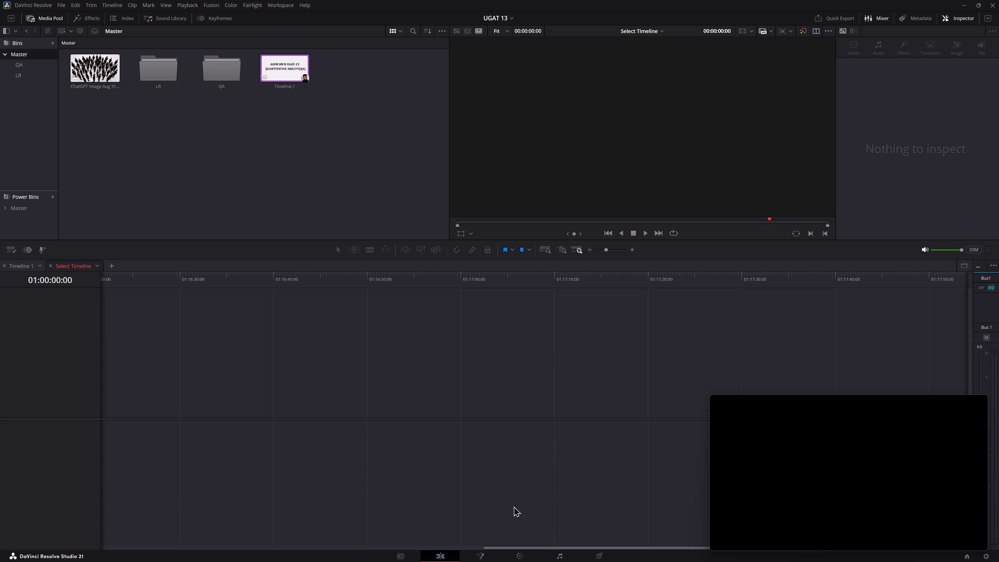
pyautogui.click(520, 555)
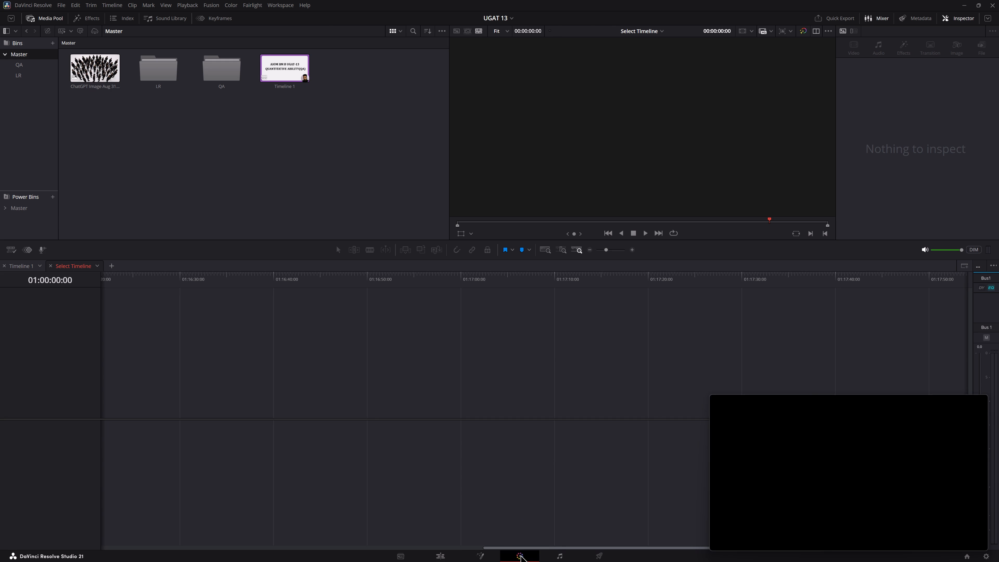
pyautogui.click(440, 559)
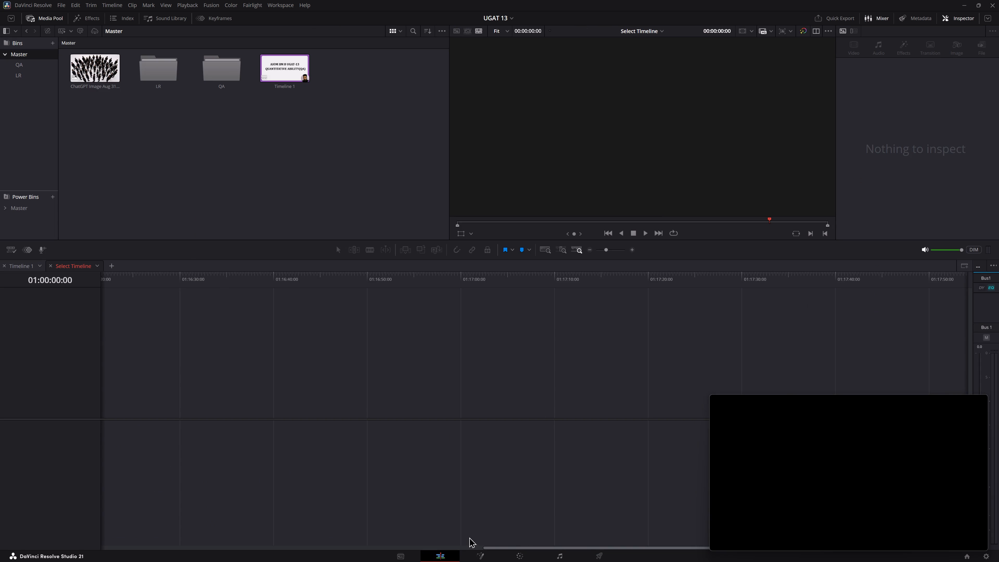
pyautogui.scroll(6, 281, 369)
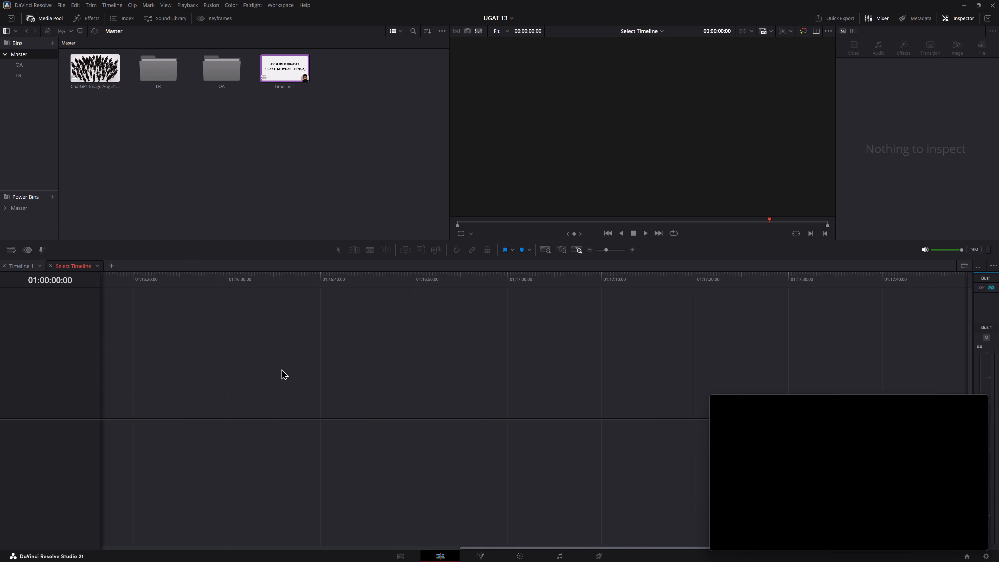
# Search the effects for "fusion" and add a Fusion Composition to the empty timeline.
pyautogui.hotkey('shift', 'space')
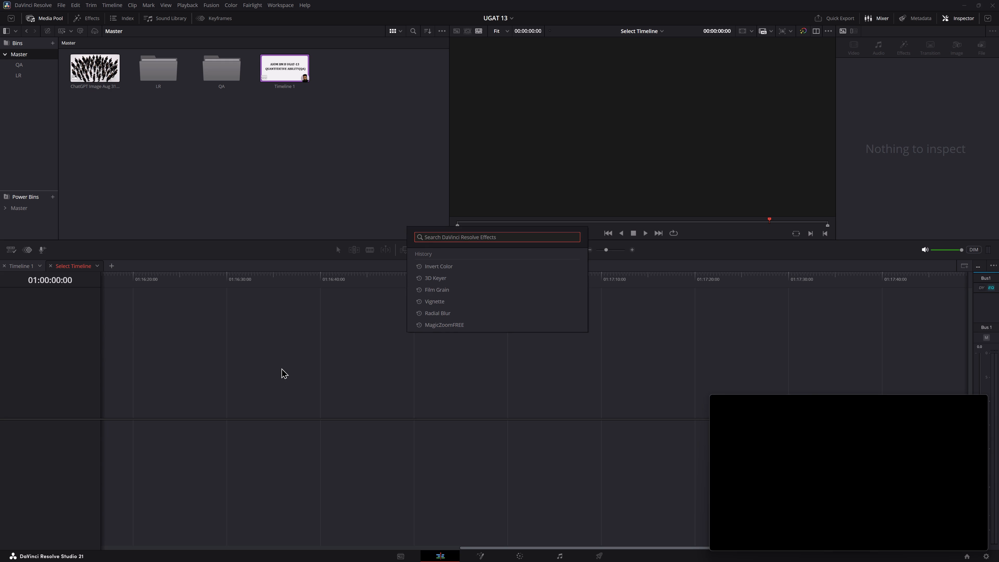
pyautogui.write('fusiion')
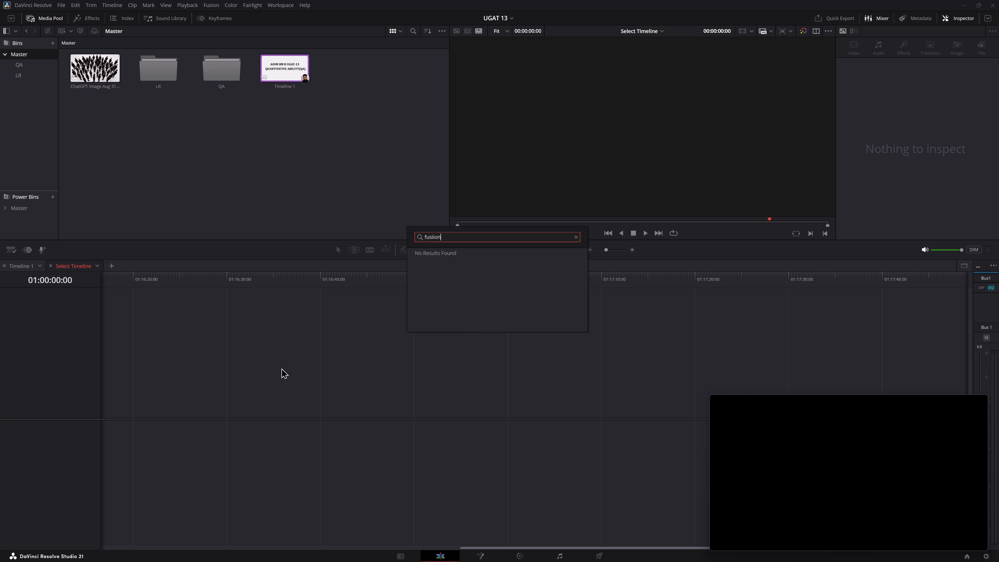
pyautogui.press('Return')
pyautogui.hotkey('ctrl', 'Left')
pyautogui.press('Right')
pyautogui.press('Right')
pyautogui.press('Right')
pyautogui.press('Right')
pyautogui.press('BackSpace')
pyautogui.hotkey('ctrl', 'Right')
pyautogui.press('Return')
# Extend the Fusion Composition clip to about 16 seconds and return the playhead to the timeline's start.
pyautogui.keyDown('alt'); pyautogui.scroll(20, 274, 321); pyautogui.keyUp('alt')
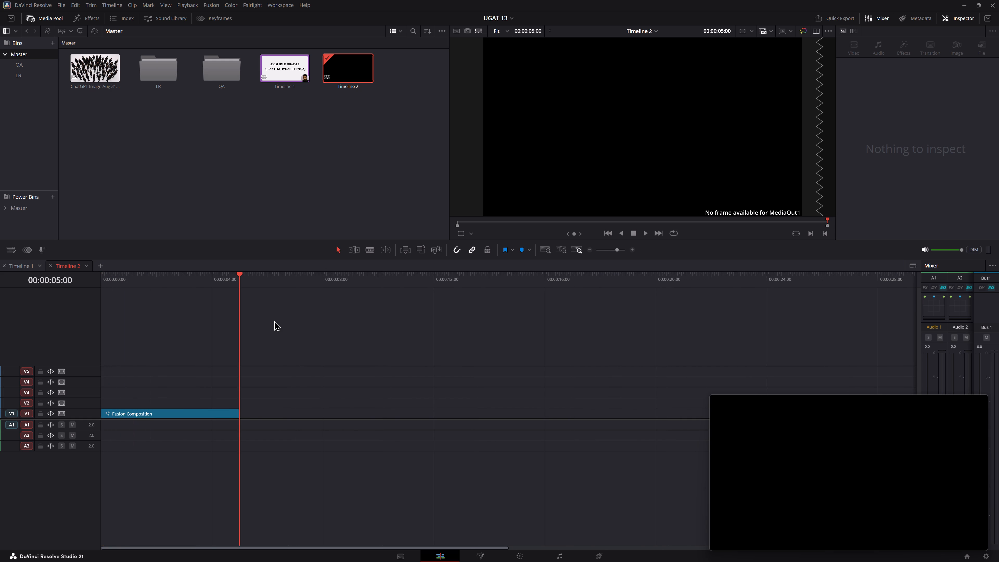
pyautogui.moveTo(235, 414); pyautogui.dragTo(538, 416)
pyautogui.moveTo(358, 276); pyautogui.dragTo(351, 276)
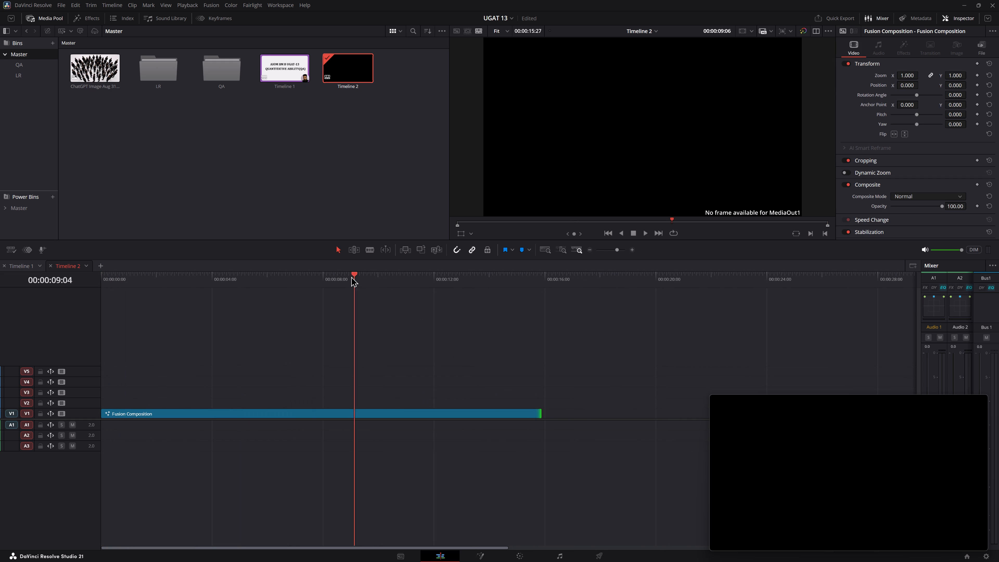
pyautogui.moveTo(351, 276); pyautogui.dragTo(0, 260)
# Bring up the overview of all open windows.
pyautogui.press('super+Tab')
pyautogui.press('super+Tab')
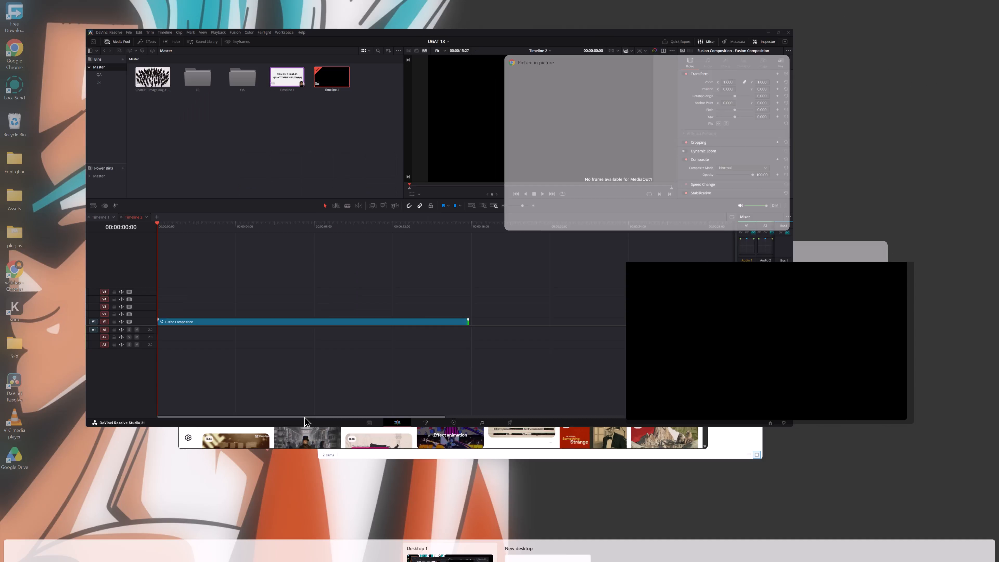
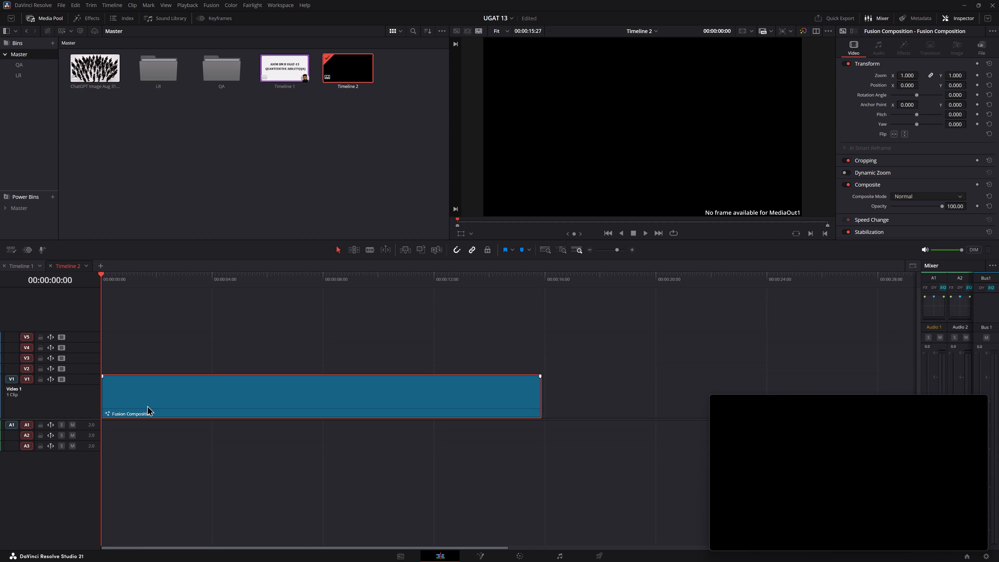
# Open the Fusion Composition clip for node editing in the Fusion page.
pyautogui.hotkey('alt', 'f')
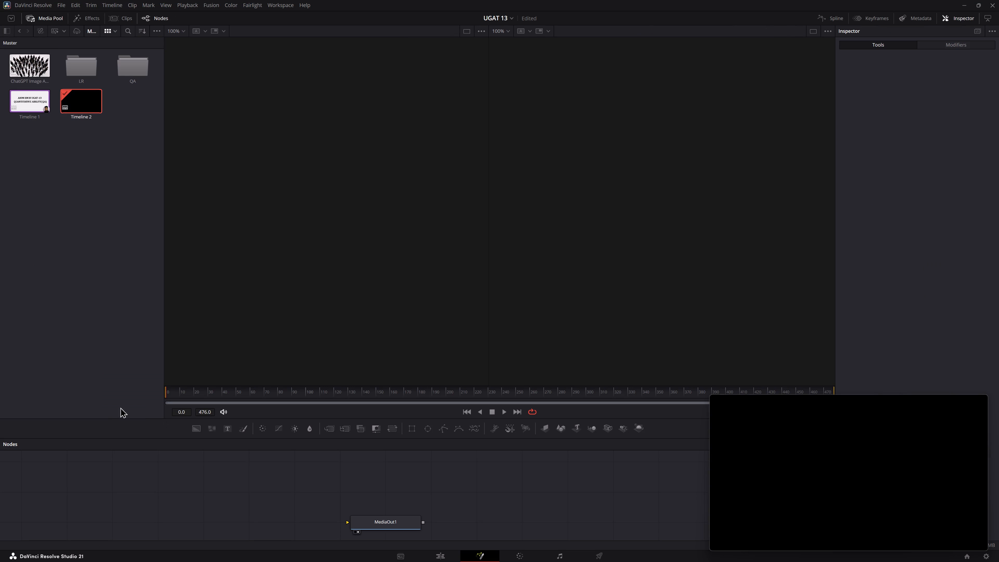
pyautogui.keyDown('ctrl'); pyautogui.scroll(-1, 271, 445); pyautogui.keyUp('ctrl')
pyautogui.keyDown('ctrl'); pyautogui.scroll(-2, 276, 485); pyautogui.keyUp('ctrl')
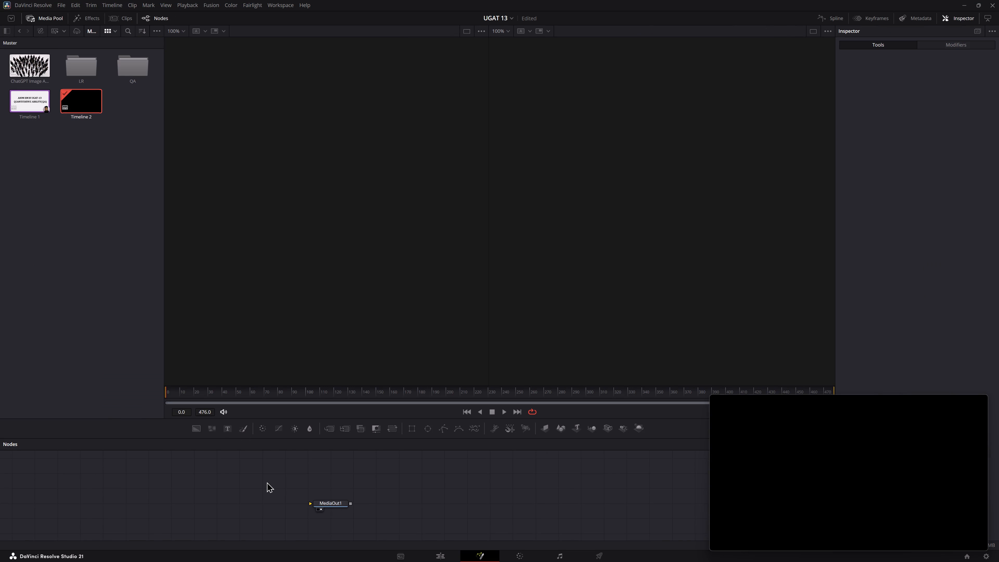
pyautogui.keyDown('ctrl'); pyautogui.scroll(-1, 267, 482); pyautogui.keyUp('ctrl')
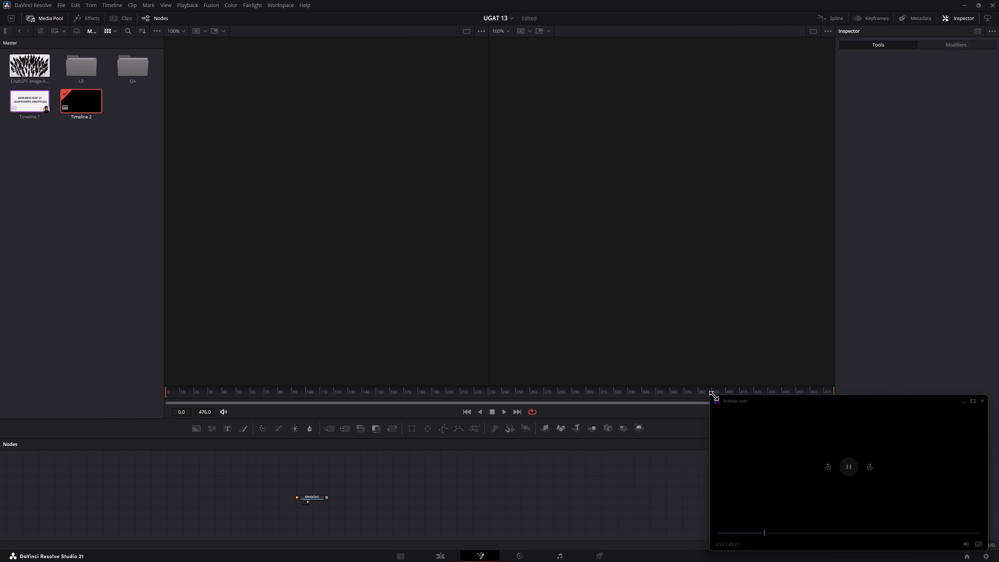
# Shrink the floating video window to uncover more of the node area.
pyautogui.moveTo(714, 395); pyautogui.dragTo(814, 439)
pyautogui.click(958, 378)
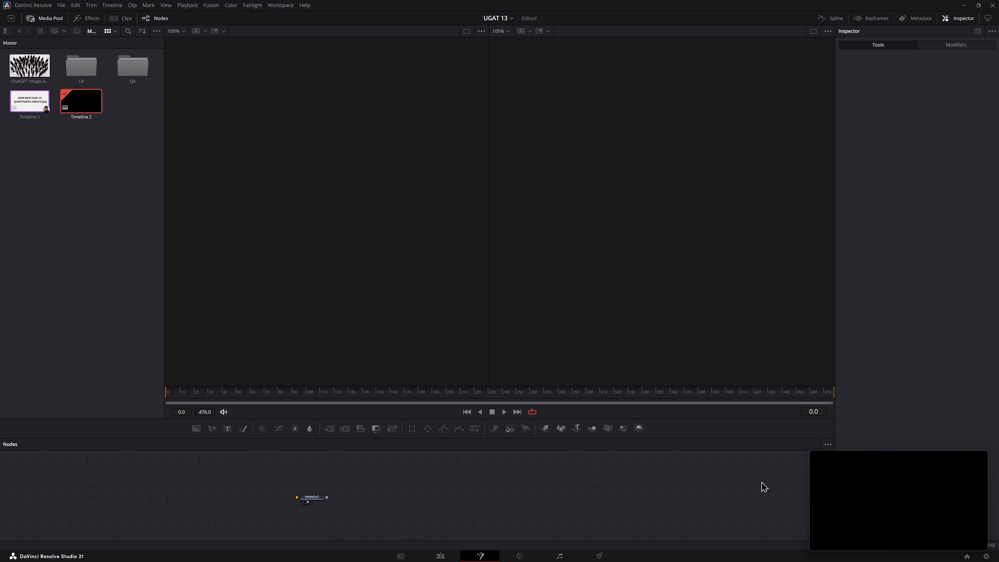
# Move MediaOut1 aside in the node graph and add the ChatGPT image from the media pool as a new node.
pyautogui.moveTo(435, 486); pyautogui.dragTo(527, 478, button='middle')
pyautogui.moveTo(410, 489); pyautogui.dragTo(382, 492)
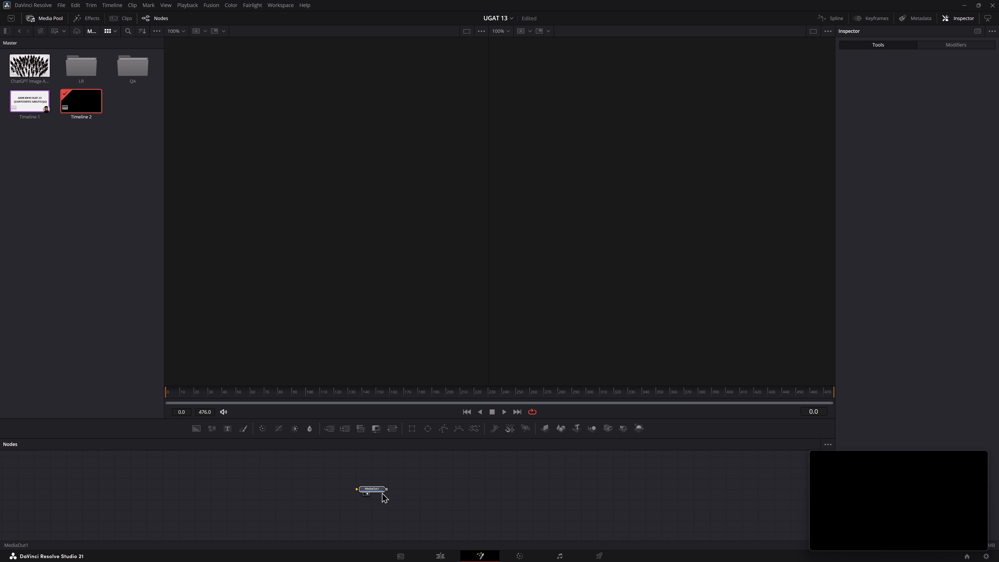
pyautogui.moveTo(382, 492); pyautogui.dragTo(372, 493)
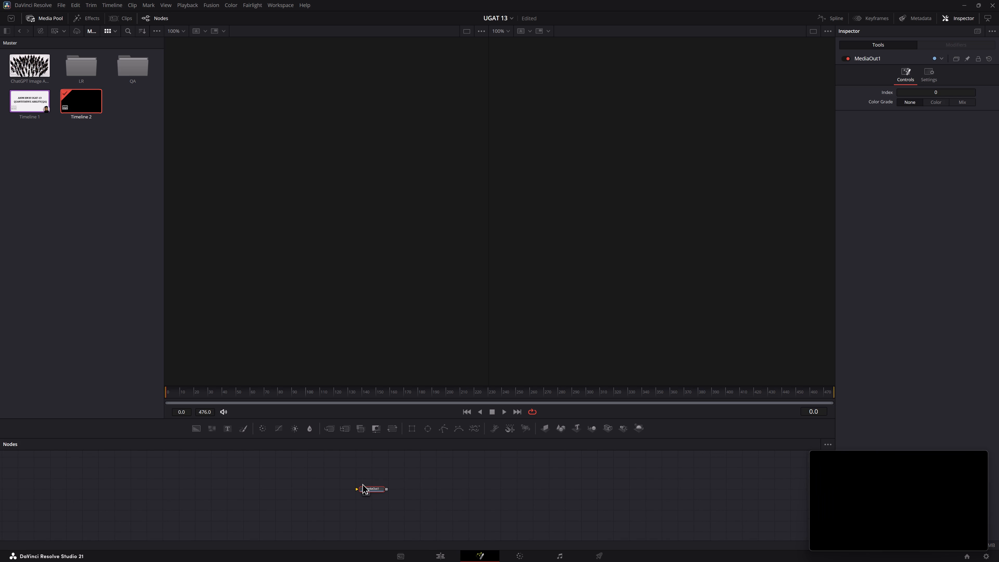
pyautogui.moveTo(371, 487); pyautogui.dragTo(690, 491)
pyautogui.moveTo(690, 491); pyautogui.dragTo(742, 491)
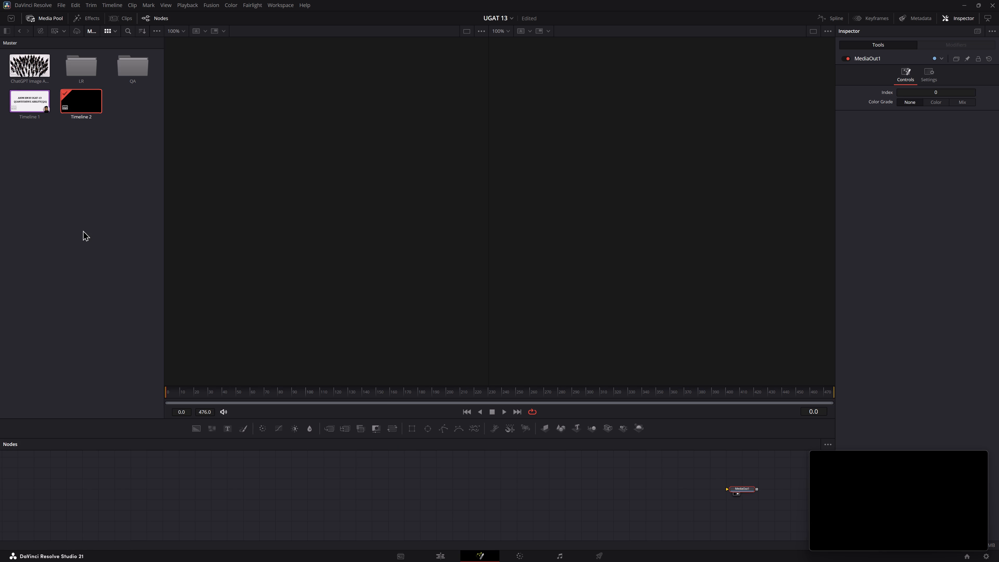
pyautogui.click(54, 196)
pyautogui.moveTo(24, 60); pyautogui.dragTo(345, 483)
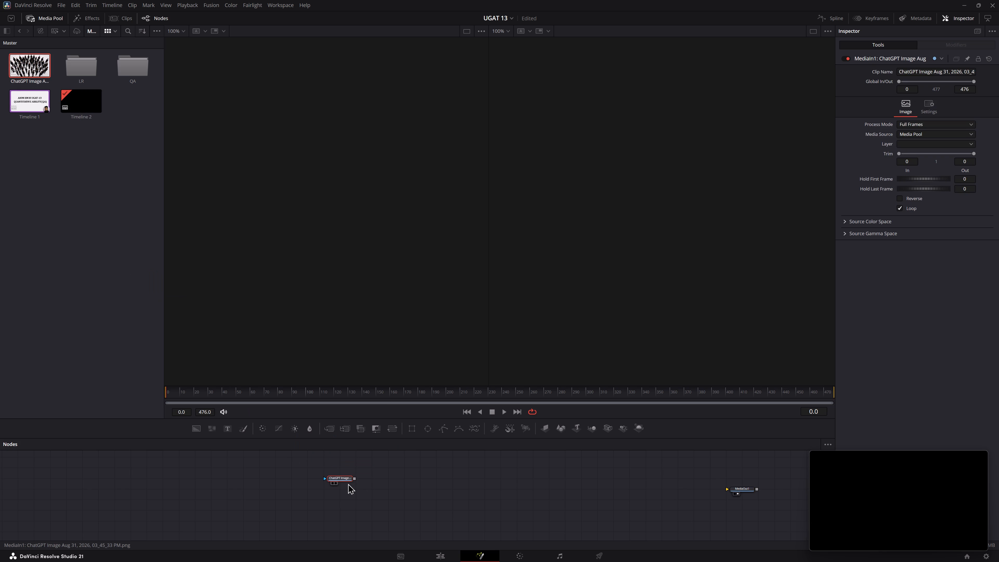
pyautogui.moveTo(338, 477); pyautogui.dragTo(365, 499)
# Build a 3D chain from the image node with an ImagePlane3D, a Merge3D with a Camera3D attached, and a Renderer3D.
pyautogui.click(547, 427)
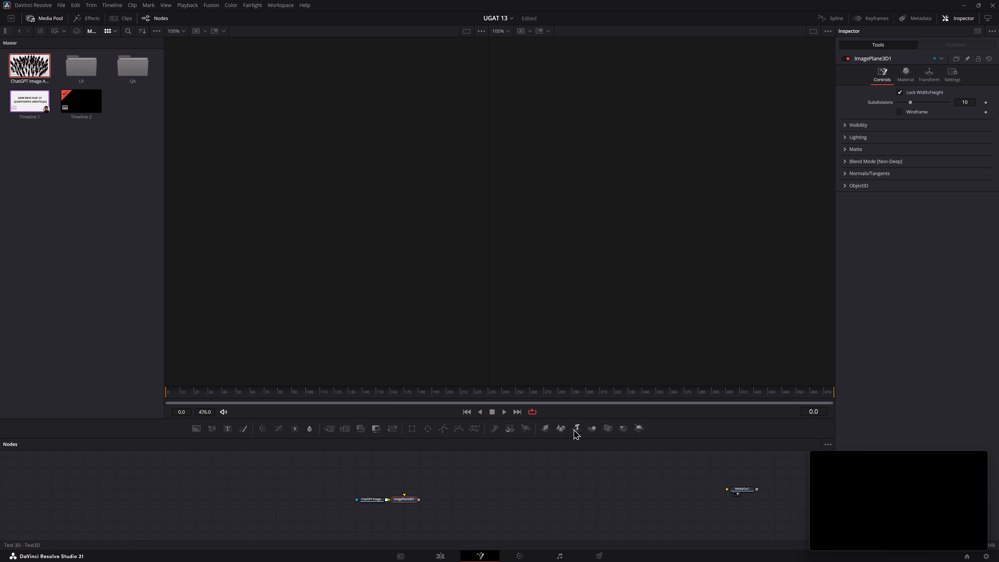
pyautogui.click(589, 429)
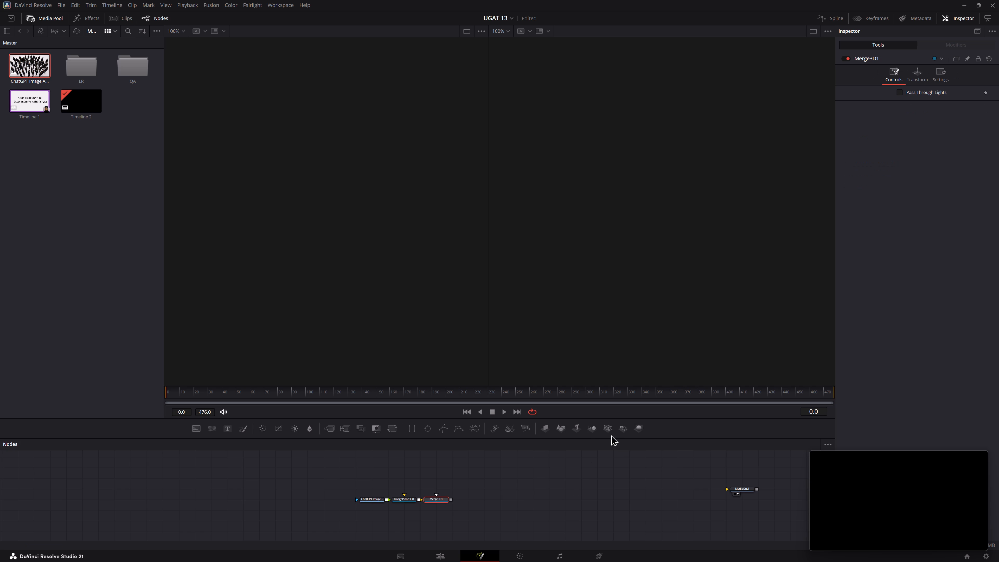
pyautogui.click(606, 430)
pyautogui.click(638, 426)
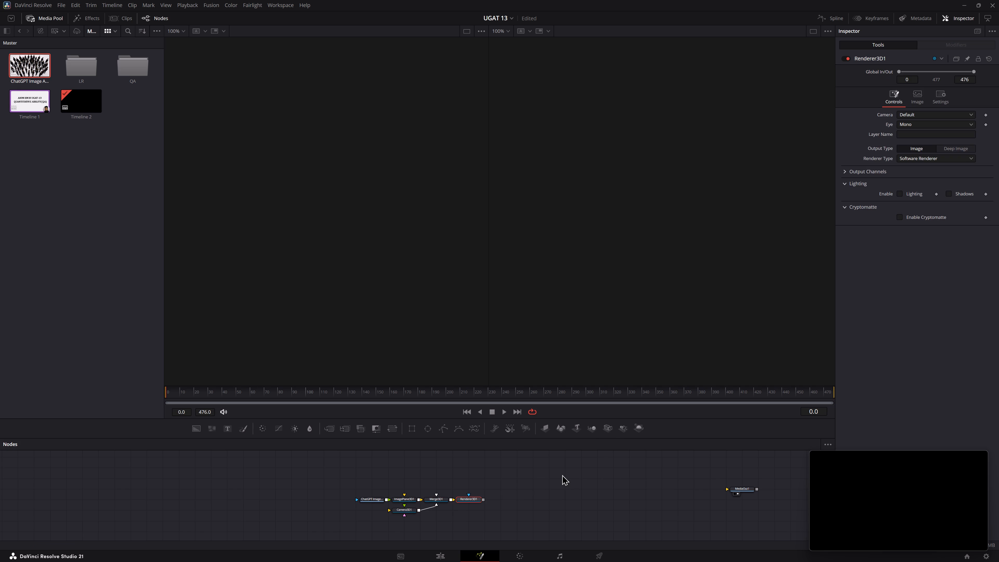
# Space Renderer3D1 away from Merge3D1 and connect its output to MediaOut1.
pyautogui.moveTo(478, 503); pyautogui.dragTo(479, 501)
pyautogui.moveTo(478, 499); pyautogui.dragTo(490, 499)
pyautogui.moveTo(499, 499); pyautogui.dragTo(733, 488)
pyautogui.moveTo(742, 488); pyautogui.dragTo(742, 489)
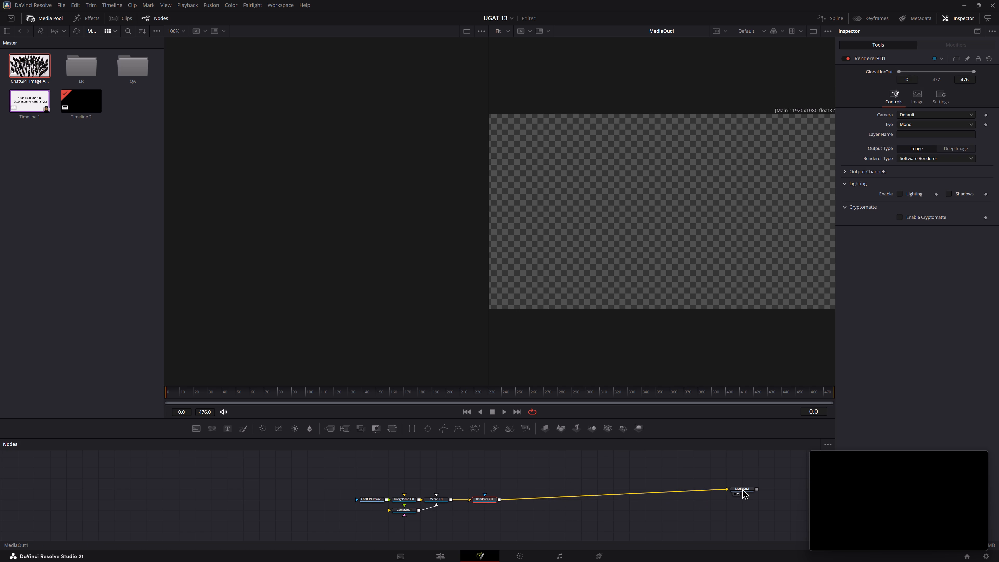
# Arrange the nodes in one evenly spaced row ending at MediaOut1, with Camera3D1 directly below Merge3D1.
pyautogui.moveTo(742, 489); pyautogui.dragTo(546, 500)
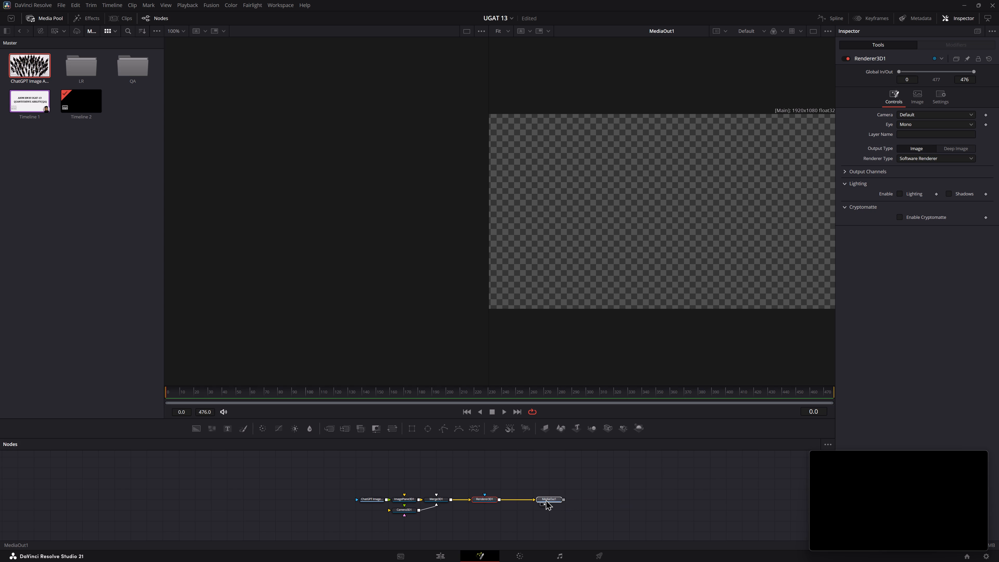
pyautogui.moveTo(546, 500); pyautogui.dragTo(536, 500)
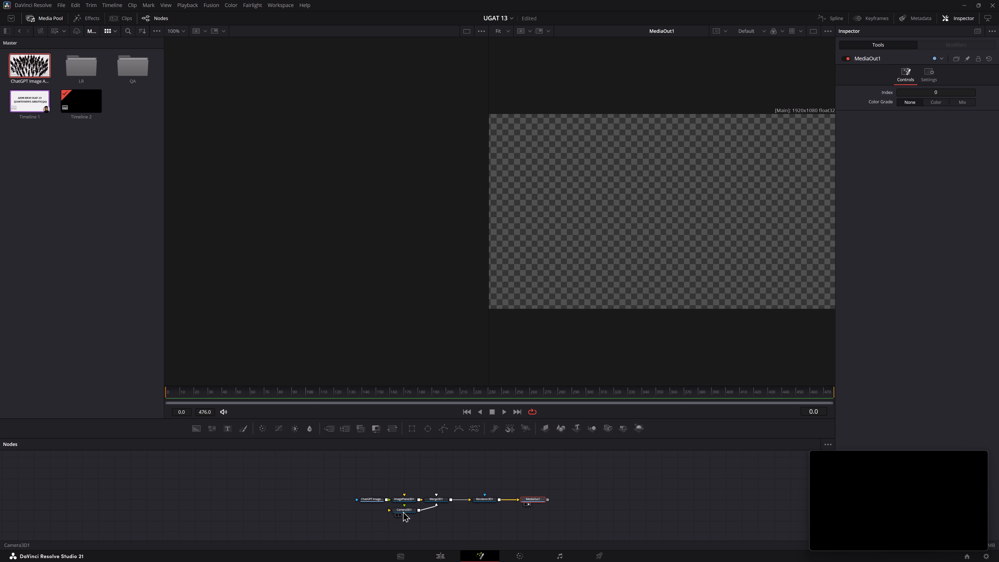
pyautogui.moveTo(403, 511); pyautogui.dragTo(437, 531)
pyautogui.moveTo(409, 521); pyautogui.dragTo(378, 499)
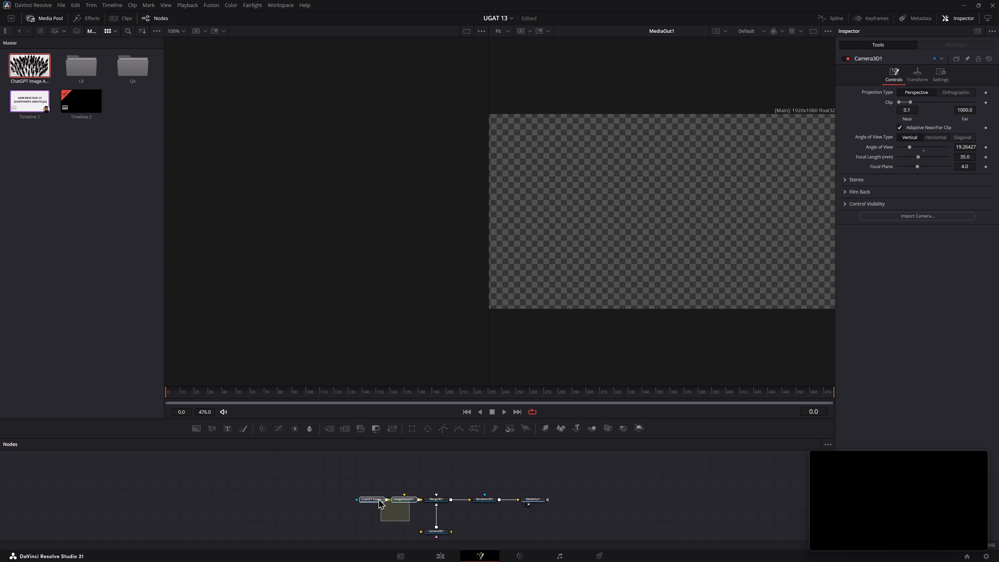
pyautogui.moveTo(378, 499); pyautogui.dragTo(366, 493)
pyautogui.moveTo(373, 499); pyautogui.dragTo(360, 499)
pyautogui.click(380, 513)
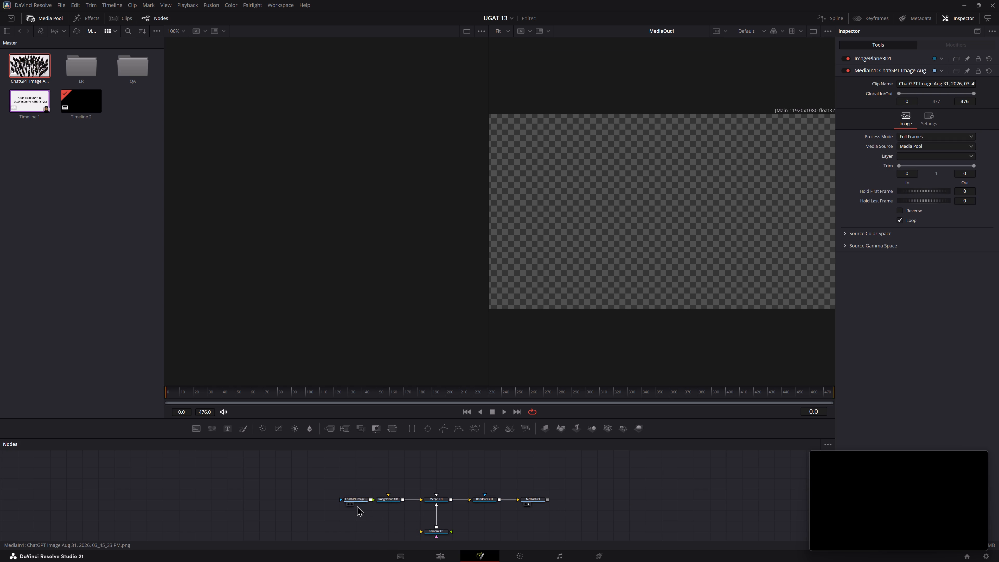
pyautogui.moveTo(357, 500); pyautogui.dragTo(342, 499)
pyautogui.click(372, 516)
# Enlarge the node area's height and resize the two viewers to roughly equal widths.
pyautogui.moveTo(447, 490); pyautogui.dragTo(473, 481, button='middle')
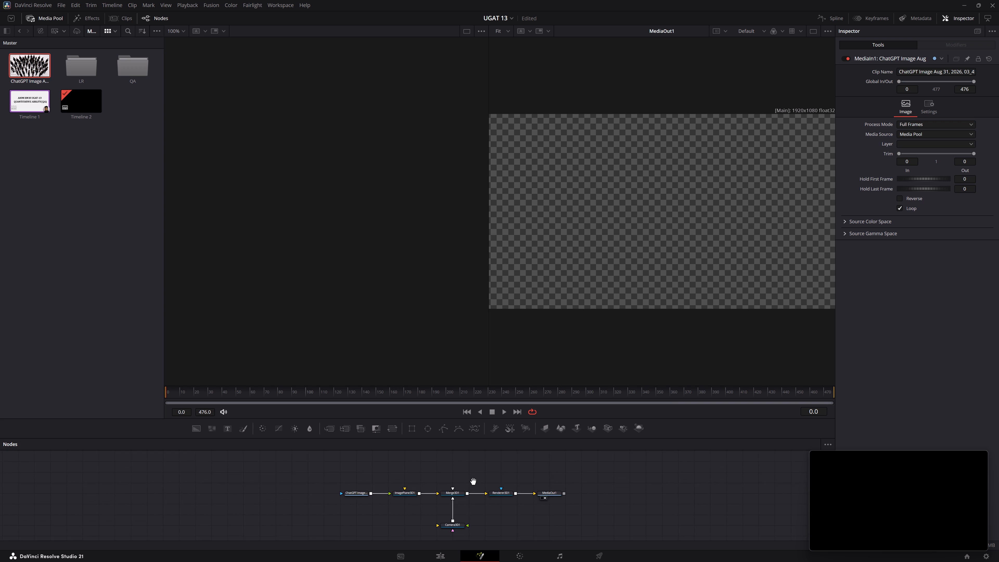
pyautogui.moveTo(473, 481); pyautogui.dragTo(508, 481, button='middle')
pyautogui.keyDown('ctrl'); pyautogui.scroll(1, 549, 497); pyautogui.keyUp('ctrl')
pyautogui.moveTo(549, 497); pyautogui.dragTo(572, 497, button='middle')
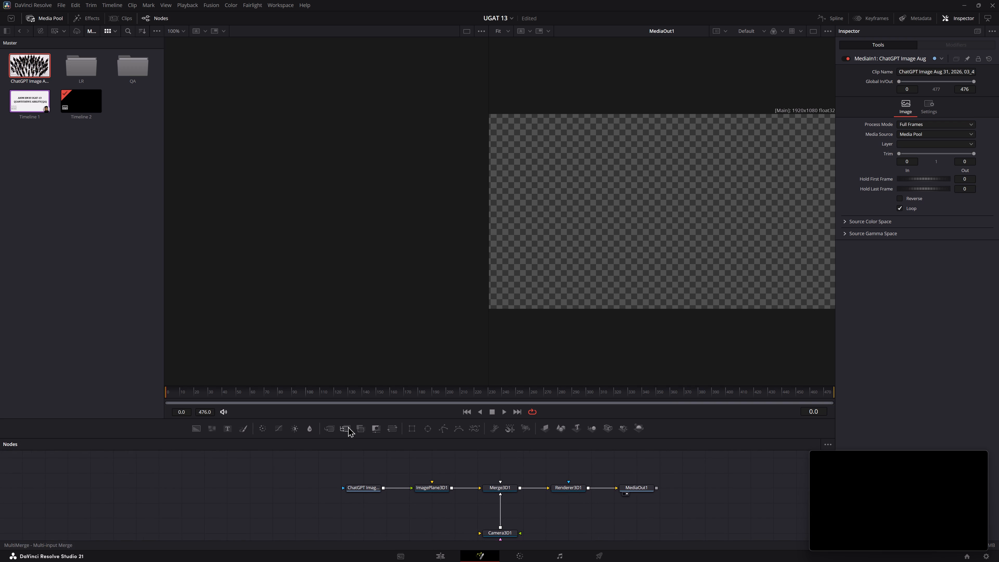
pyautogui.moveTo(347, 419); pyautogui.dragTo(348, 338)
pyautogui.click(810, 28)
pyautogui.click(810, 28)
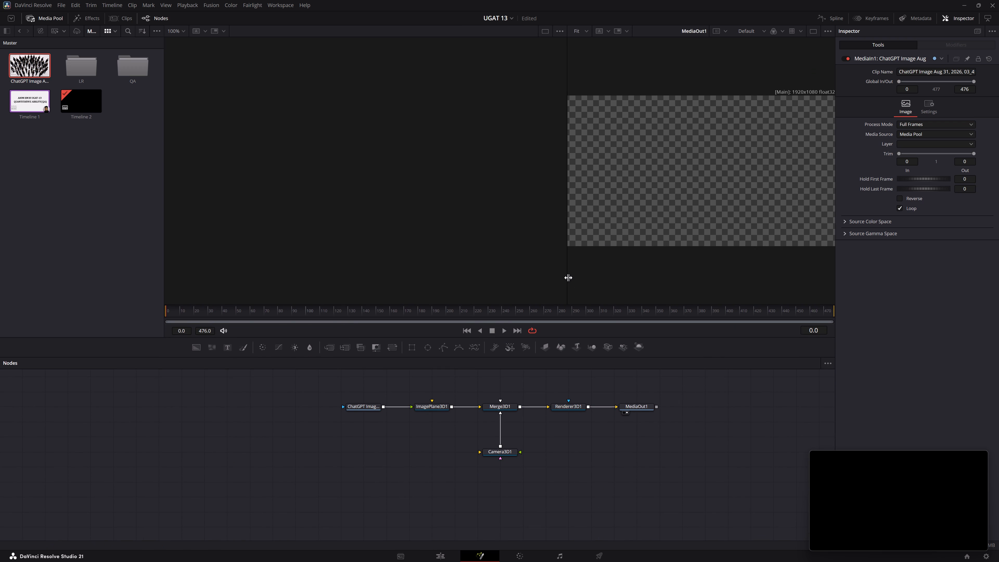
pyautogui.moveTo(568, 278); pyautogui.dragTo(508, 282)
# Display Merge3D1 in the second viewer and pull Camera3D1 straight back along its Z axis, well away from the image plane.
pyautogui.click(507, 407)
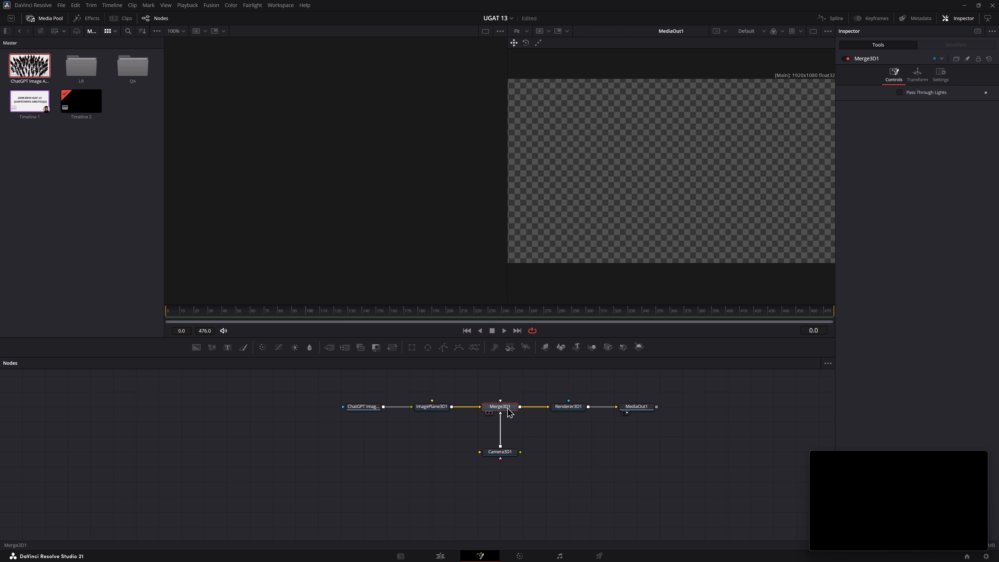
pyautogui.press('2')
pyautogui.click(510, 454)
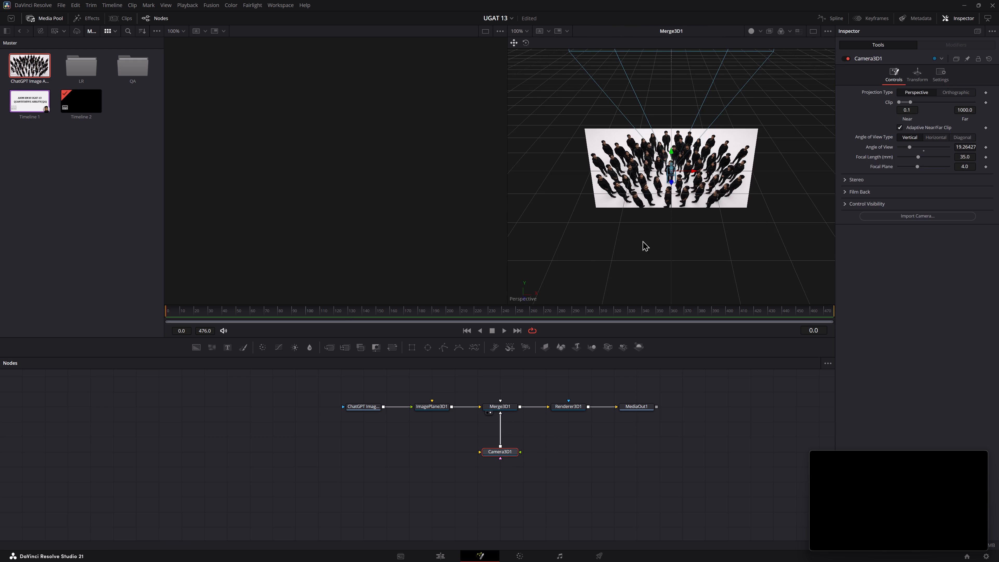
pyautogui.keyDown('alt'); pyautogui.moveTo(580, 258); pyautogui.dragTo(683, 230, button='middle'); pyautogui.keyUp('alt')
pyautogui.keyDown('ctrl'); pyautogui.scroll(-1, 687, 230); pyautogui.keyUp('ctrl')
pyautogui.moveTo(694, 172); pyautogui.dragTo(720, 173)
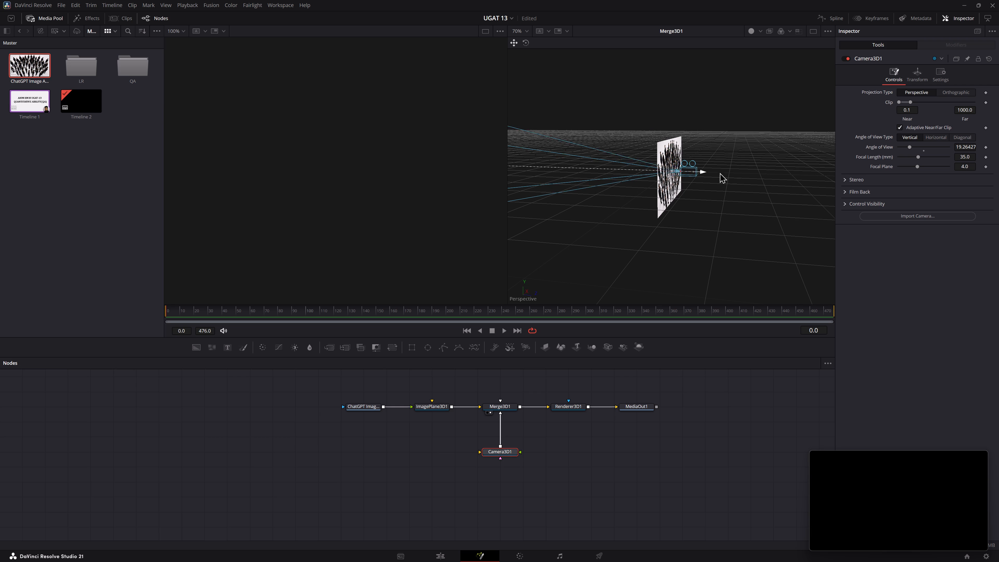
pyautogui.moveTo(720, 173); pyautogui.dragTo(846, 181)
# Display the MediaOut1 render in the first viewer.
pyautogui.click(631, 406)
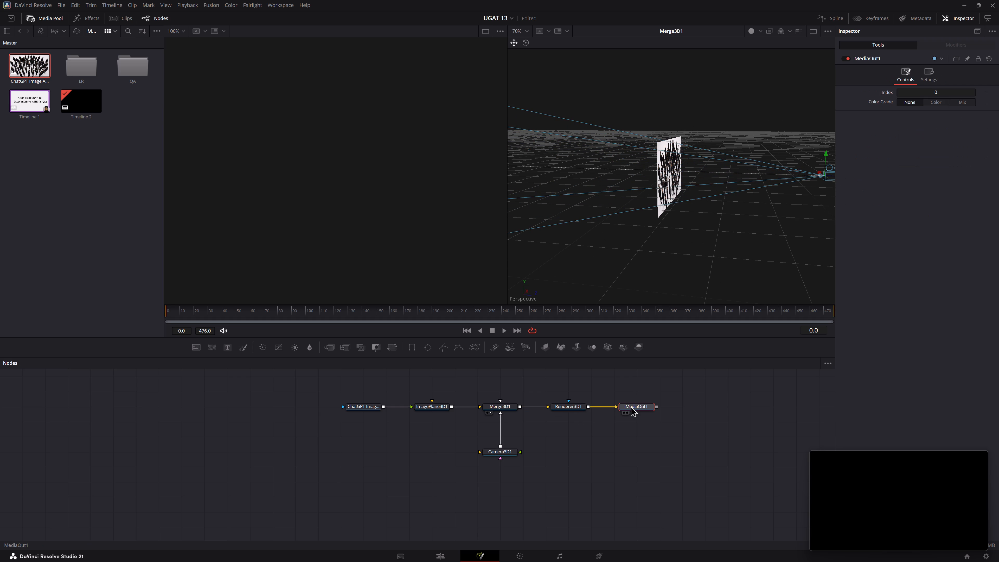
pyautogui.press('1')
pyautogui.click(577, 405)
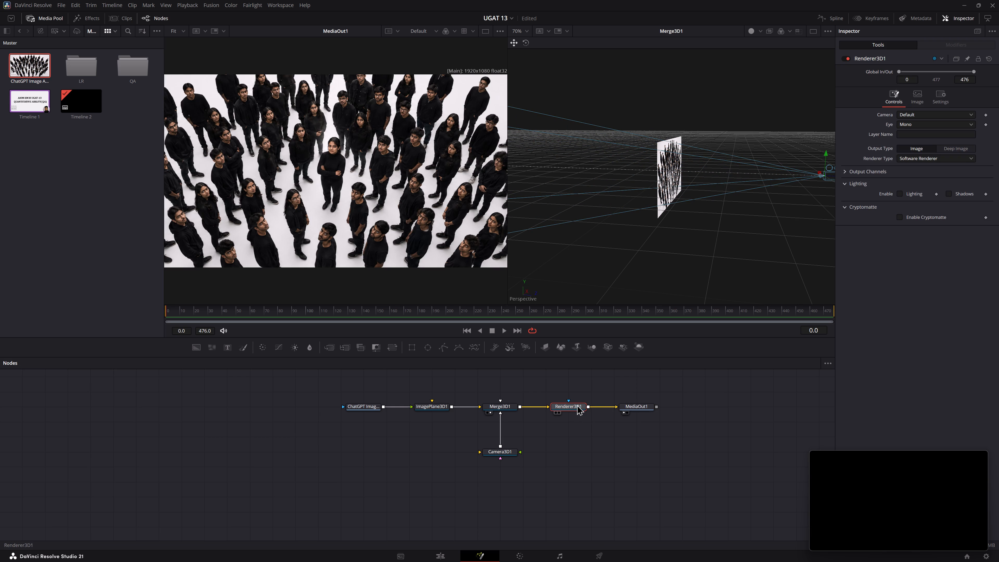
# Clear both viewers, display the Merge3D1 scene in the first viewer and the MediaOut1 output in the second.
pyautogui.click(498, 407)
pyautogui.press('1')
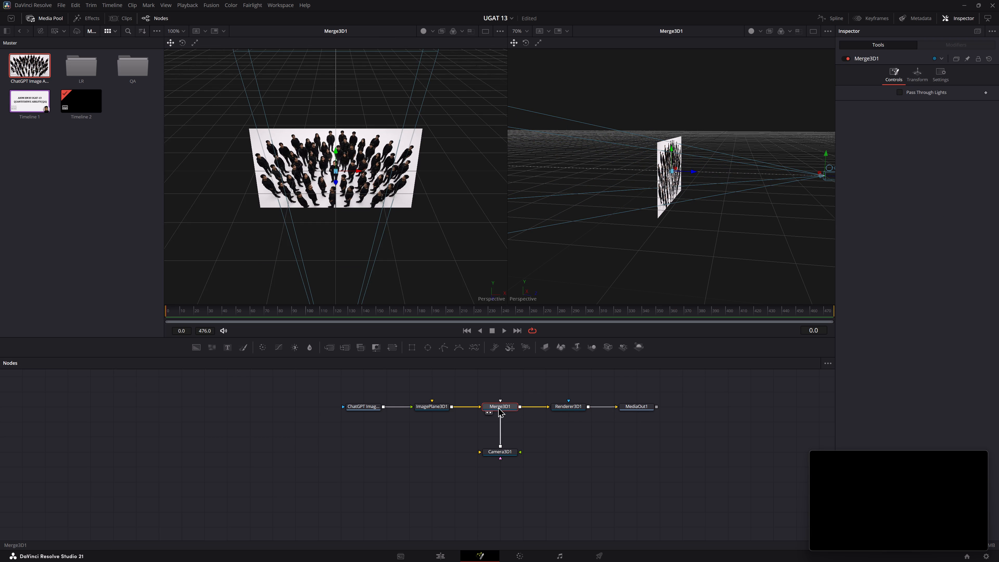
pyautogui.press('`')
pyautogui.press('`')
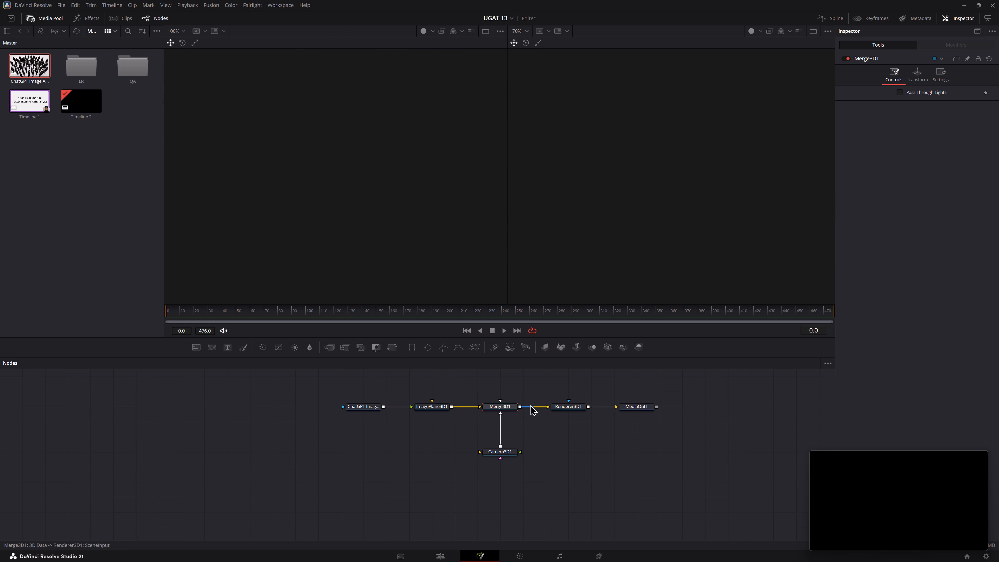
pyautogui.click(507, 406)
pyautogui.press('`')
pyautogui.press('1')
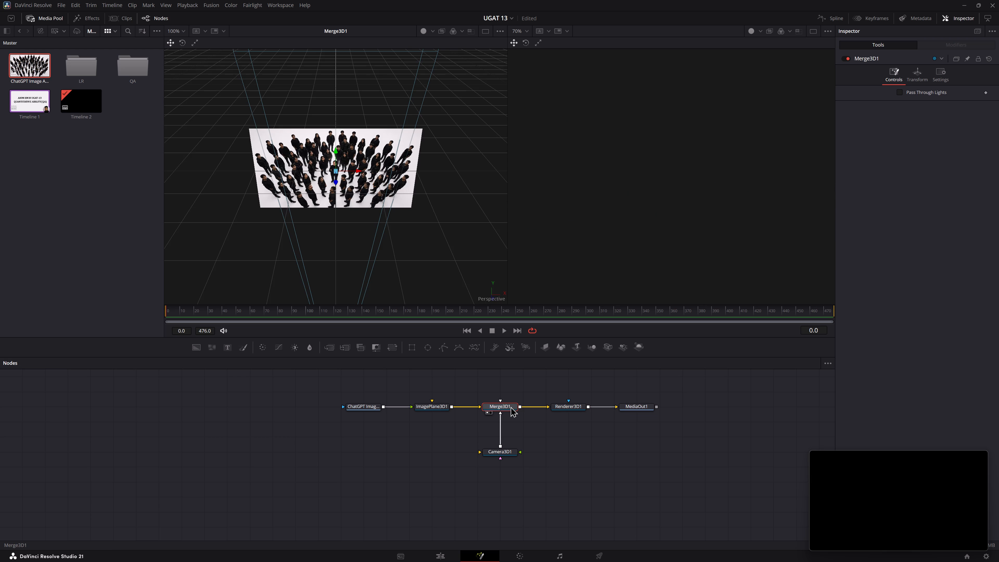
pyautogui.click(635, 409)
pyautogui.press('2')
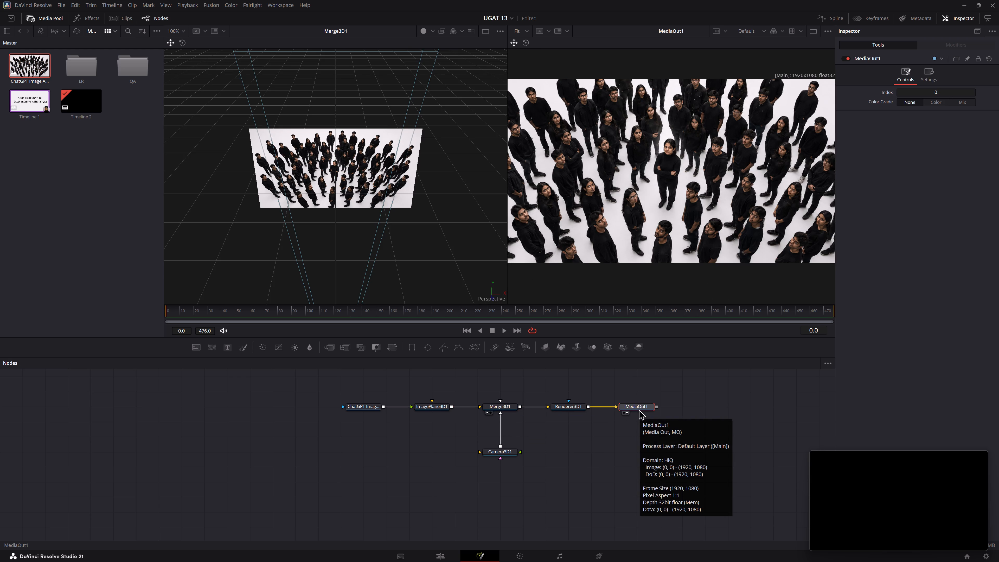
# Examine the camera's placement relative to the image plane from several angles in the Merge3D1 scene.
pyautogui.keyDown('alt'); pyautogui.moveTo(468, 277); pyautogui.dragTo(459, 231, button='middle'); pyautogui.keyUp('alt')
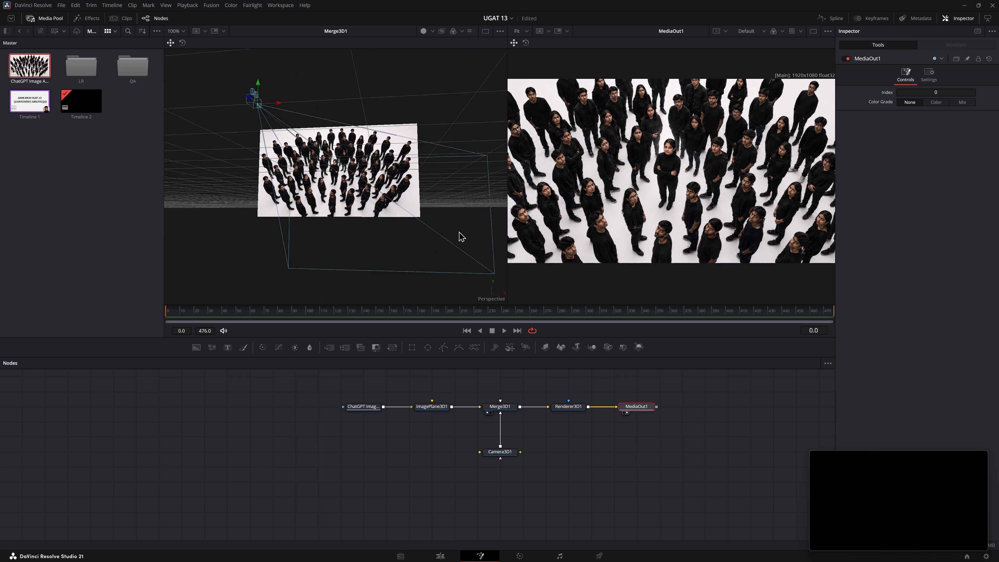
pyautogui.keyDown('alt'); pyautogui.moveTo(459, 231); pyautogui.dragTo(468, 237, button='middle'); pyautogui.keyUp('alt')
pyautogui.keyDown('ctrl'); pyautogui.scroll(-1, 466, 237); pyautogui.keyUp('ctrl')
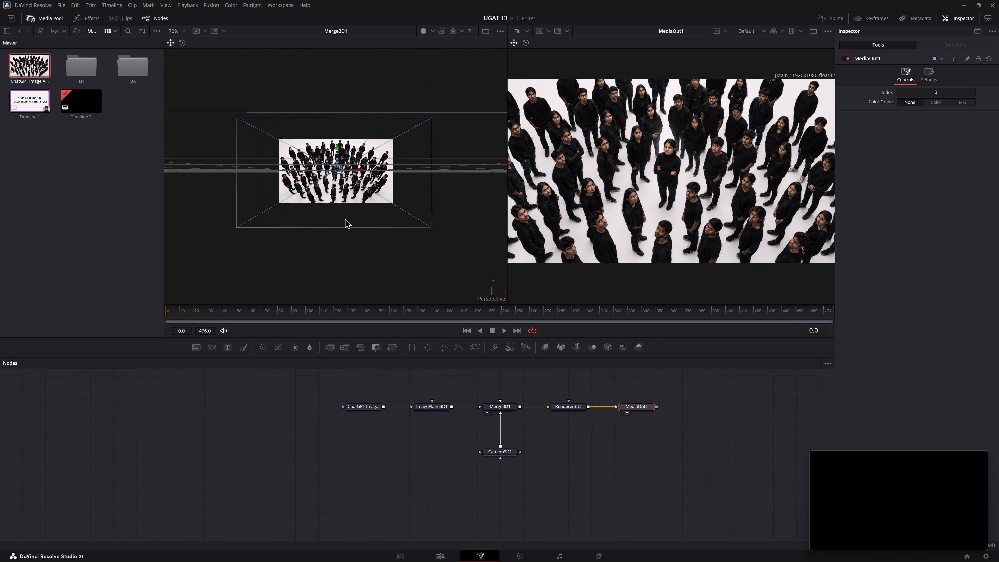
pyautogui.keyDown('shift'); pyautogui.moveTo(351, 259); pyautogui.dragTo(437, 264, button='middle'); pyautogui.keyUp('shift')
pyautogui.moveTo(413, 271); pyautogui.dragTo(443, 305, button='middle')
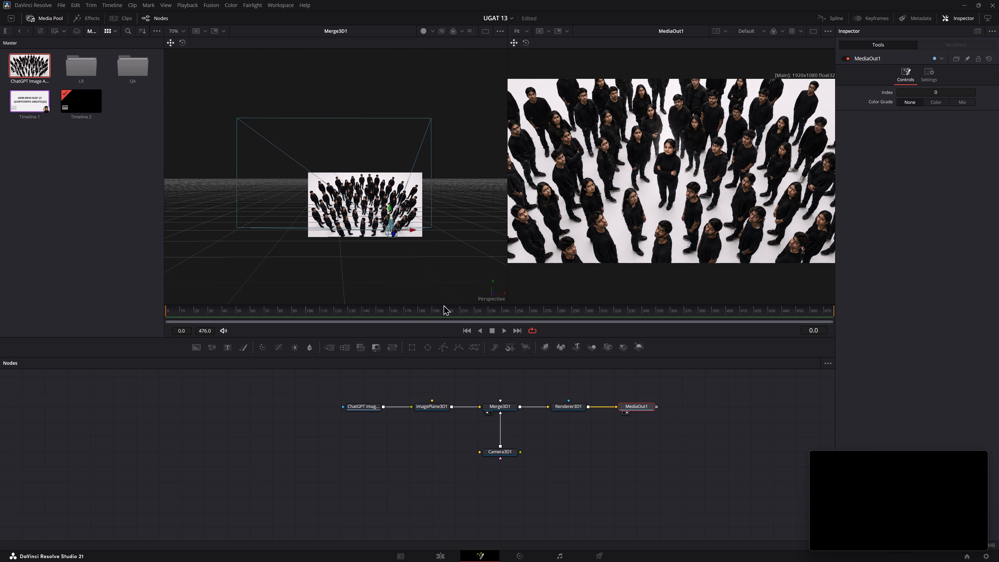
pyautogui.moveTo(443, 305); pyautogui.dragTo(426, 285, button='middle')
pyautogui.moveTo(418, 273); pyautogui.dragTo(340, 271, button='middle')
pyautogui.keyDown('alt'); pyautogui.moveTo(355, 265); pyautogui.dragTo(337, 264, button='middle'); pyautogui.keyUp('alt')
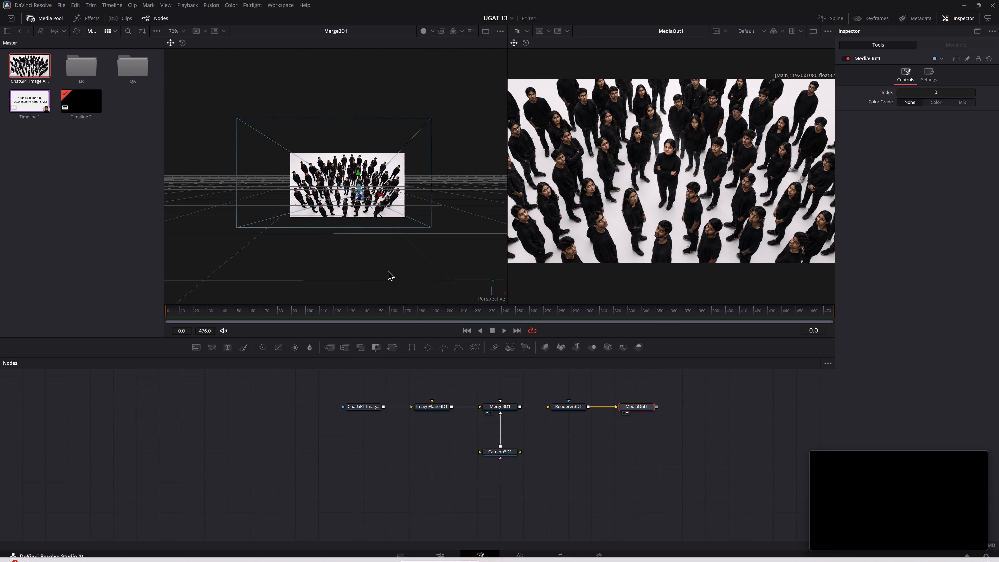
pyautogui.keyDown('ctrl'); pyautogui.moveTo(388, 270); pyautogui.dragTo(350, 273, button='middle'); pyautogui.keyUp('ctrl')
pyautogui.keyDown('ctrl'); pyautogui.scroll(2, 360, 269); pyautogui.keyUp('ctrl')
pyautogui.keyDown('ctrl'); pyautogui.scroll(-1, 360, 269); pyautogui.keyUp('ctrl')
pyautogui.keyDown('alt'); pyautogui.moveTo(362, 269); pyautogui.dragTo(368, 271, button='middle'); pyautogui.keyUp('alt')
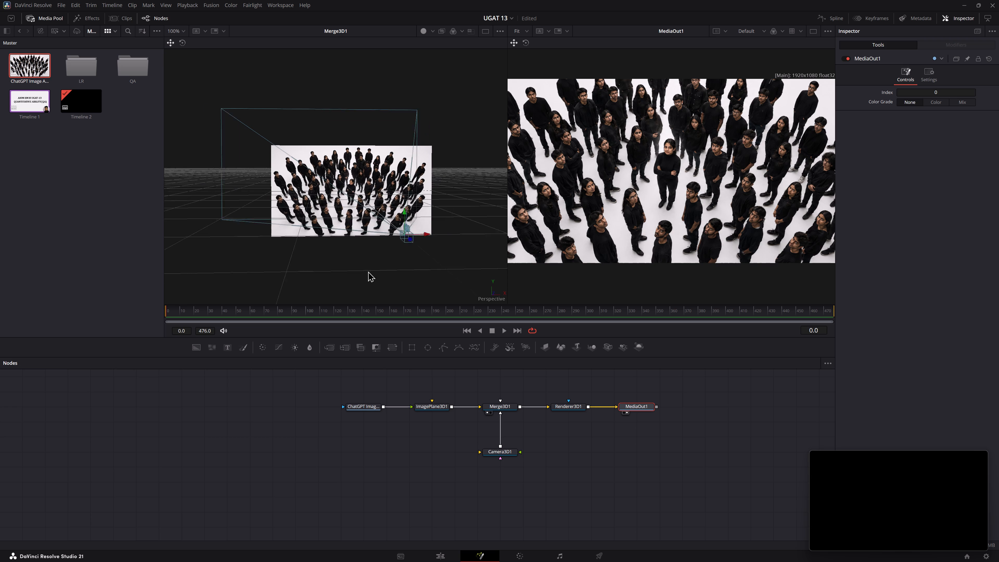
# Pull Camera3D1 back along its Z axis until nearly the whole crowd image fills the MediaOut1 frame.
pyautogui.keyDown('alt'); pyautogui.moveTo(368, 271); pyautogui.dragTo(410, 256, button='middle'); pyautogui.keyUp('alt')
pyautogui.keyDown('alt'); pyautogui.scroll(-3, 408, 256); pyautogui.keyUp('alt')
pyautogui.keyDown('ctrl'); pyautogui.scroll(-2, 408, 256); pyautogui.keyUp('ctrl')
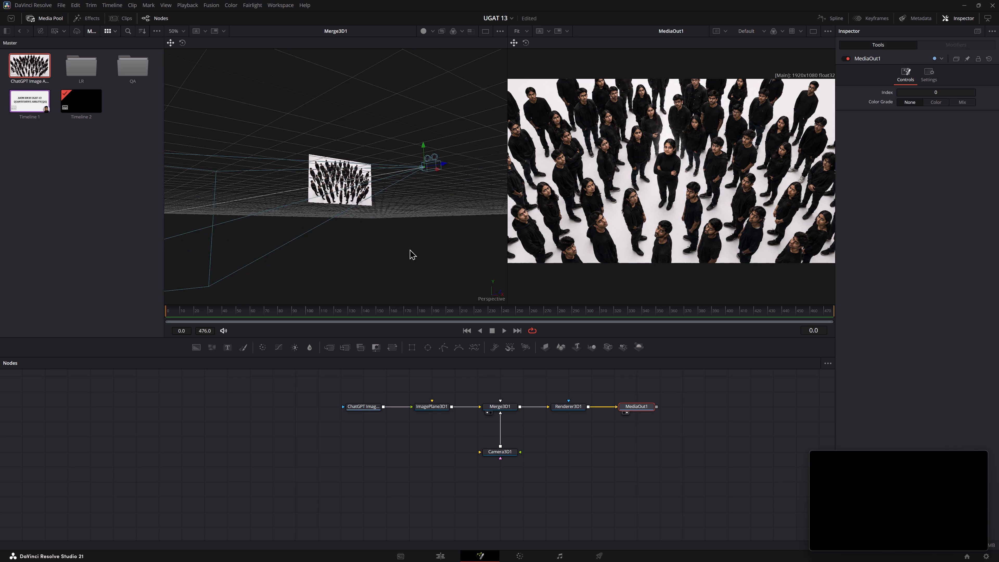
pyautogui.moveTo(409, 249); pyautogui.dragTo(403, 288, button='middle')
pyautogui.keyDown('alt'); pyautogui.moveTo(412, 250); pyautogui.dragTo(411, 276, button='middle'); pyautogui.keyUp('alt')
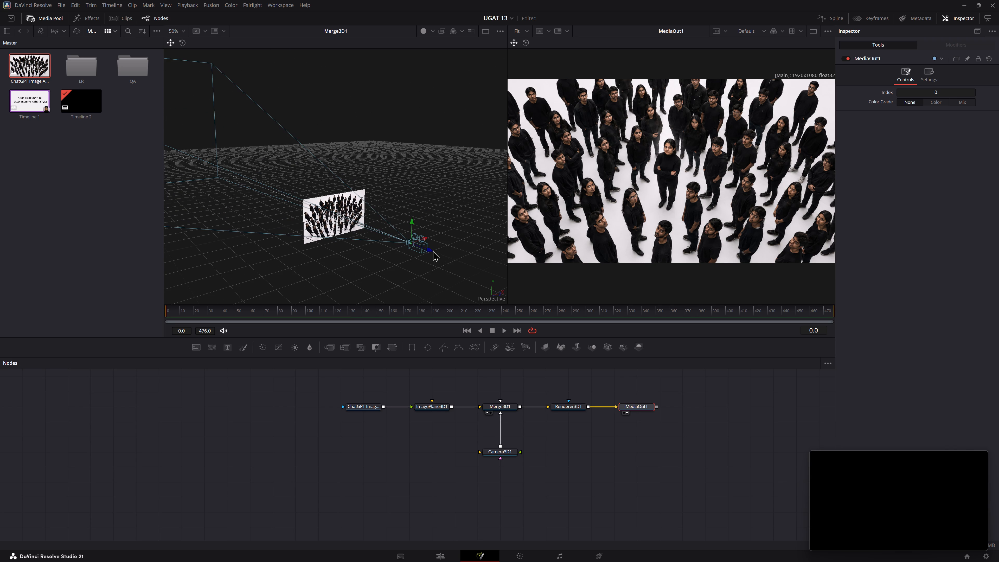
pyautogui.moveTo(430, 251); pyautogui.dragTo(470, 290)
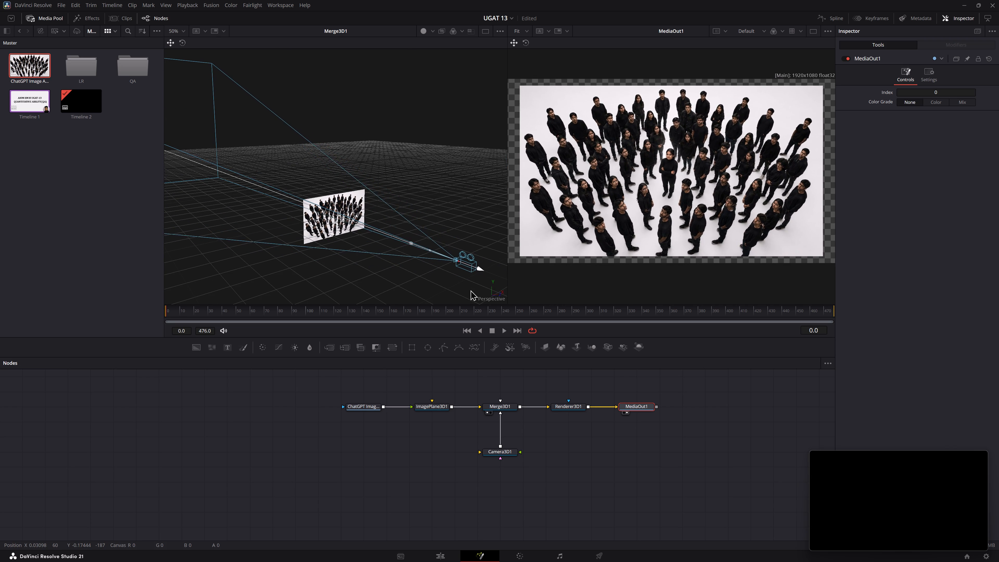
pyautogui.moveTo(470, 290); pyautogui.dragTo(459, 285)
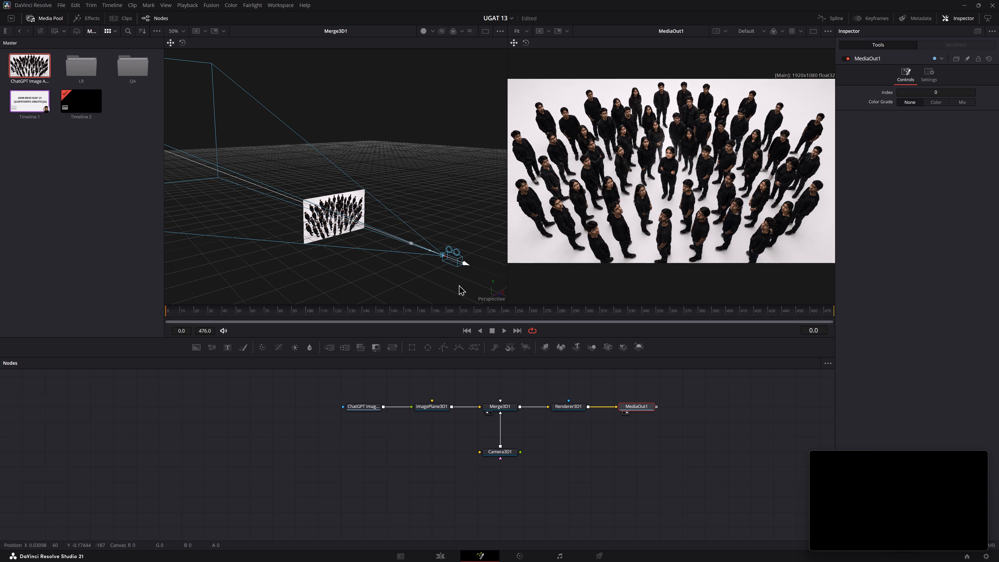
pyautogui.moveTo(459, 285); pyautogui.dragTo(457, 285)
# Pull Camera3D1 further back along its Z axis, leaving empty margins around the crowd image in the MediaOut1 output.
pyautogui.press('space')
pyautogui.keyDown('alt'); pyautogui.moveTo(424, 289); pyautogui.dragTo(377, 285, button='middle'); pyautogui.keyUp('alt')
pyautogui.press('space')
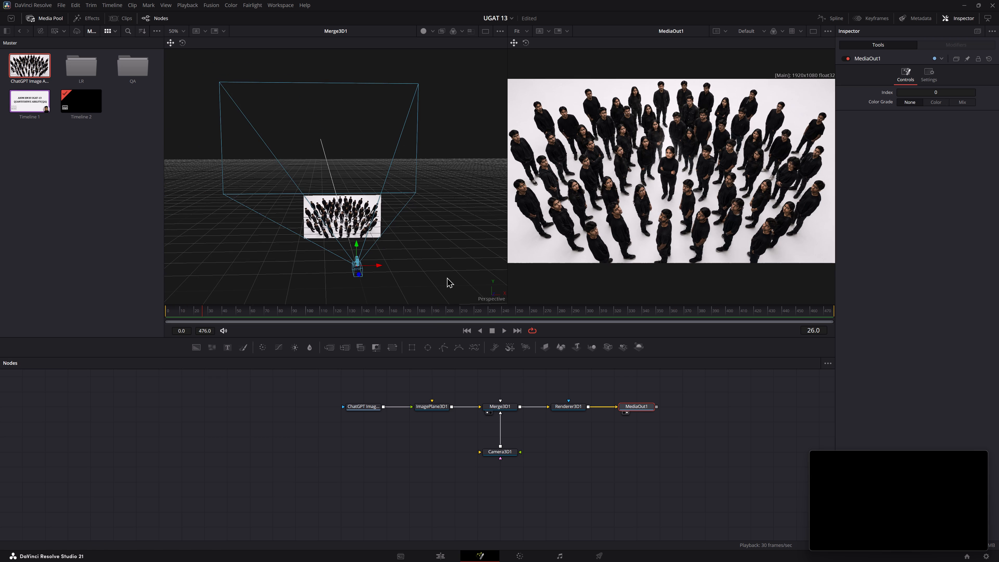
pyautogui.keyDown('ctrl'); pyautogui.scroll(1, 447, 277); pyautogui.keyUp('ctrl')
pyautogui.keyDown('ctrl'); pyautogui.scroll(-1, 445, 277); pyautogui.keyUp('ctrl')
pyautogui.keyDown('ctrl'); pyautogui.moveTo(444, 276); pyautogui.dragTo(439, 246, button='middle'); pyautogui.keyUp('ctrl')
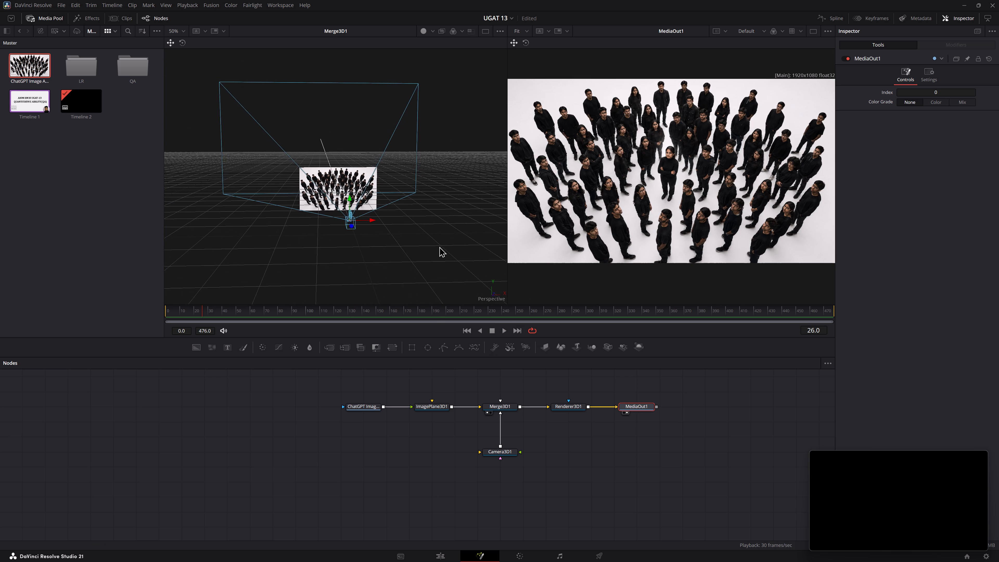
pyautogui.keyDown('ctrl'); pyautogui.moveTo(439, 246); pyautogui.dragTo(440, 247, button='middle'); pyautogui.keyUp('ctrl')
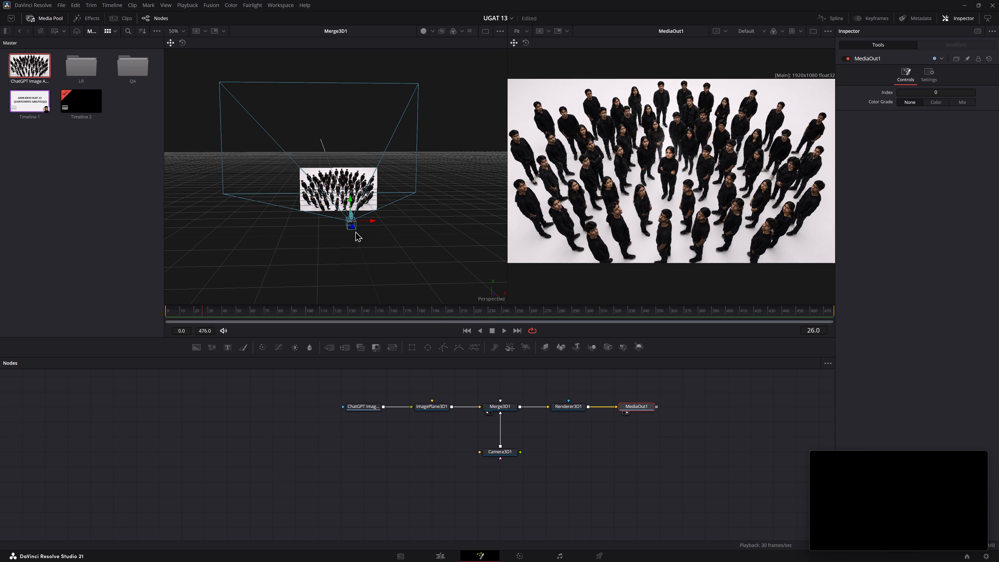
pyautogui.moveTo(353, 228); pyautogui.dragTo(411, 256)
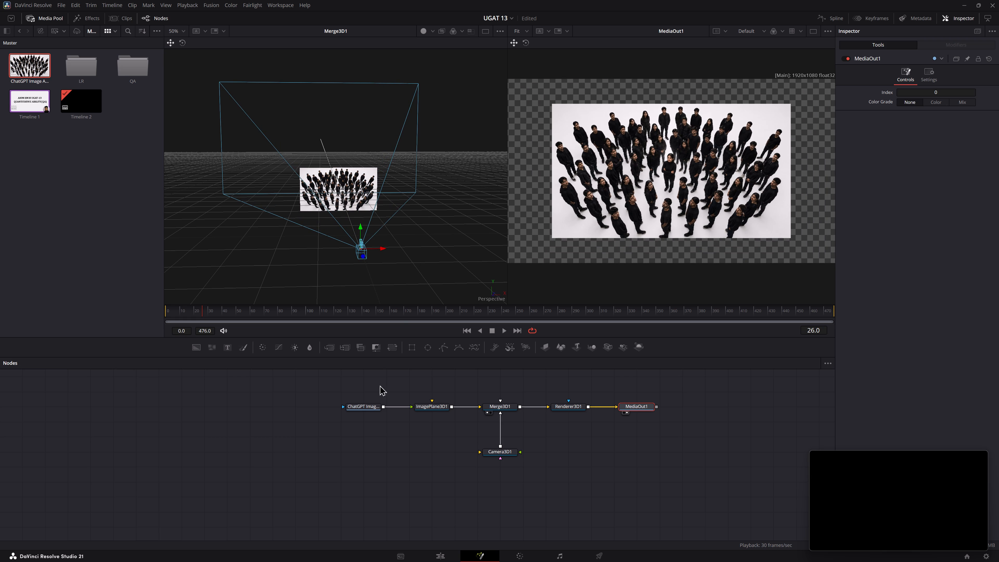
# Show the bin list in the Media Pool, open the Master power bin and enlarge the Power Bins area.
pyautogui.moveTo(397, 468); pyautogui.dragTo(419, 472, button='middle')
pyautogui.scroll(1, 415, 471)
pyautogui.click(2, 42)
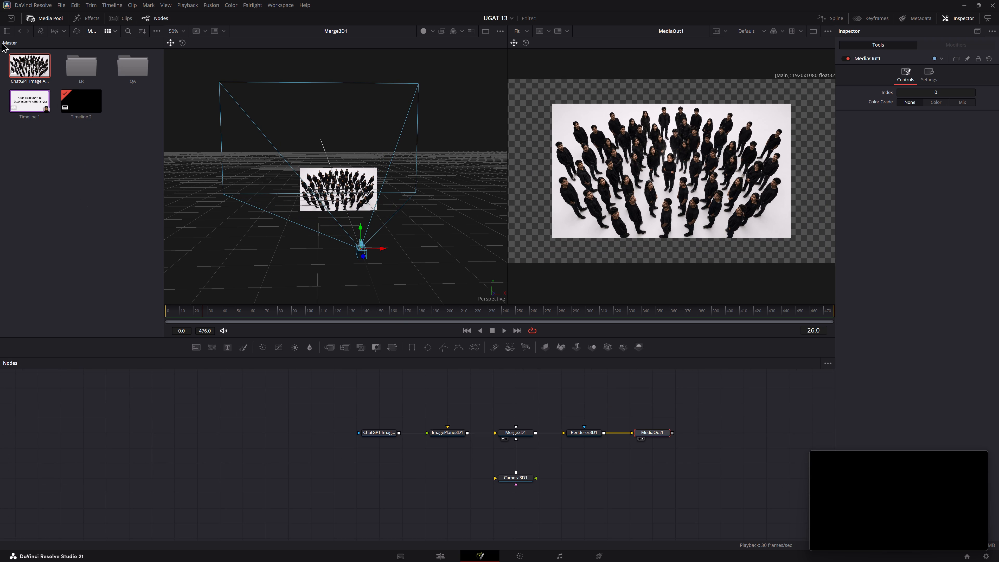
pyautogui.click(155, 28)
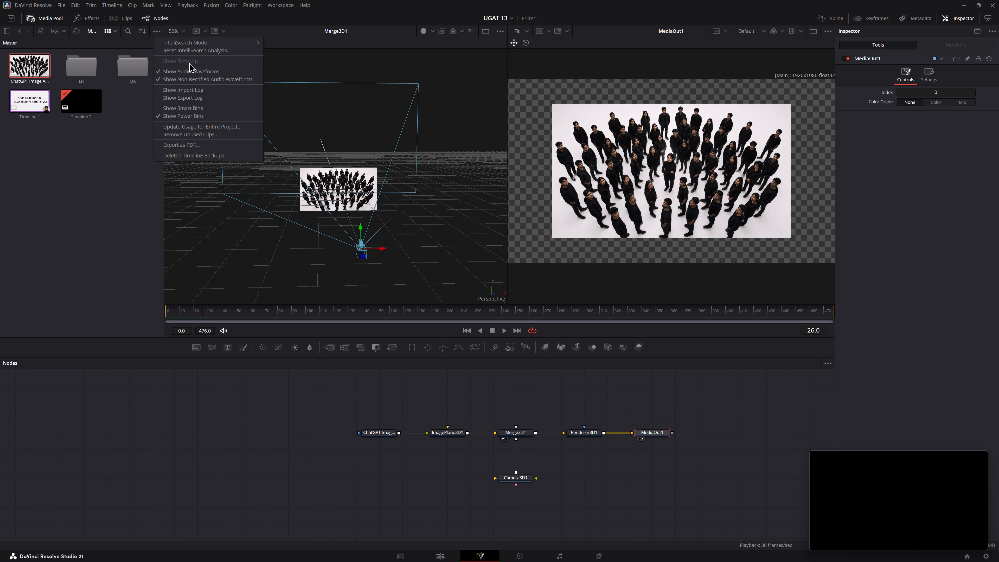
pyautogui.click(112, 171)
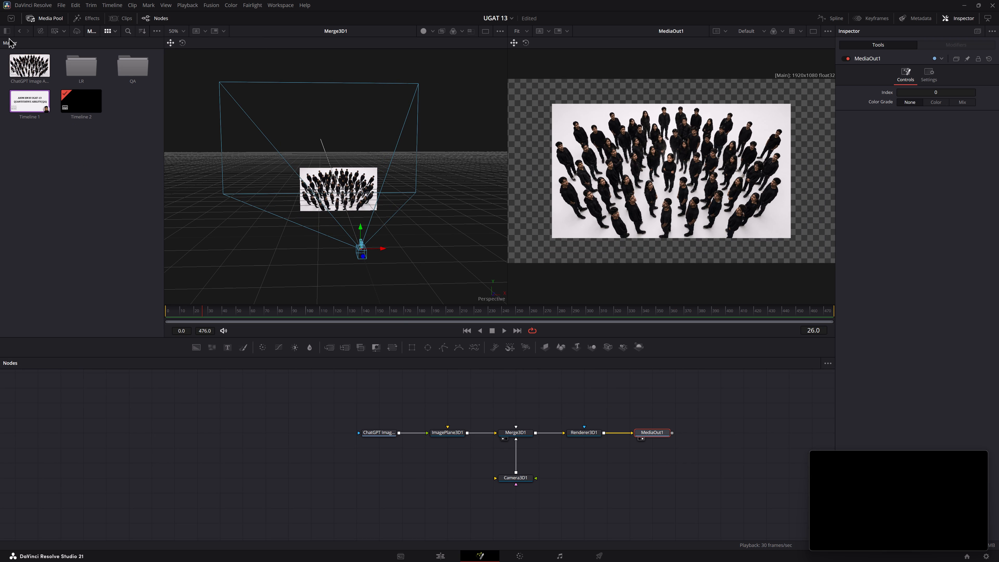
pyautogui.click(7, 34)
pyautogui.click(33, 305)
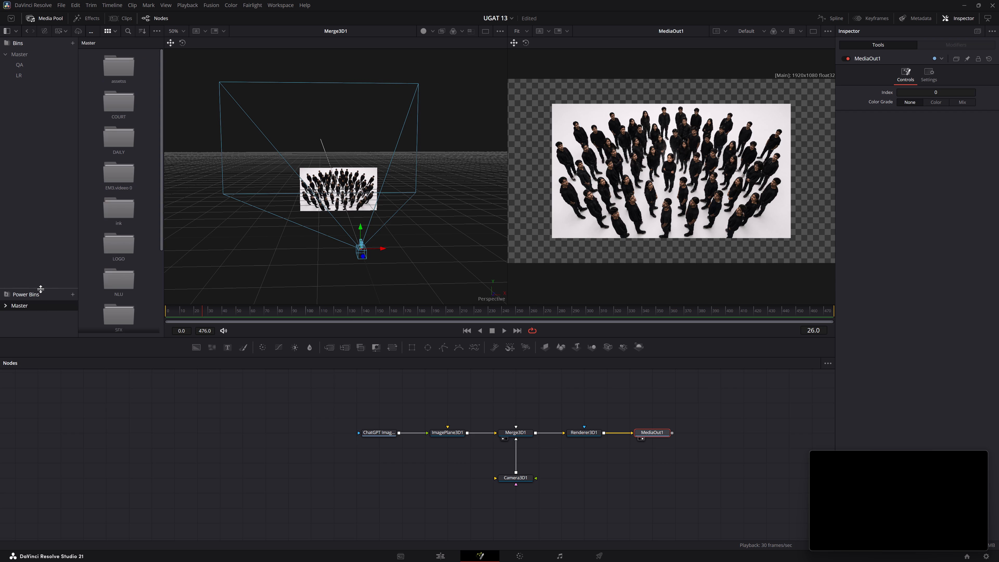
pyautogui.moveTo(40, 289); pyautogui.dragTo(38, 209)
# Look through the Master power bin's folders and the contents of its DAILY and assetss bins.
pyautogui.scroll(-3, 136, 227)
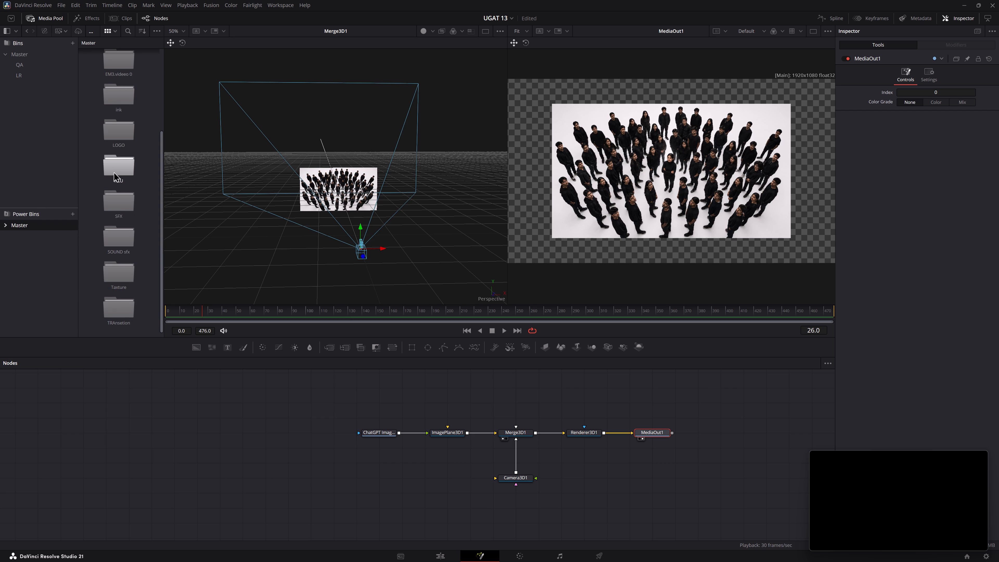
pyautogui.scroll(2, 132, 211)
pyautogui.scroll(4, 130, 247)
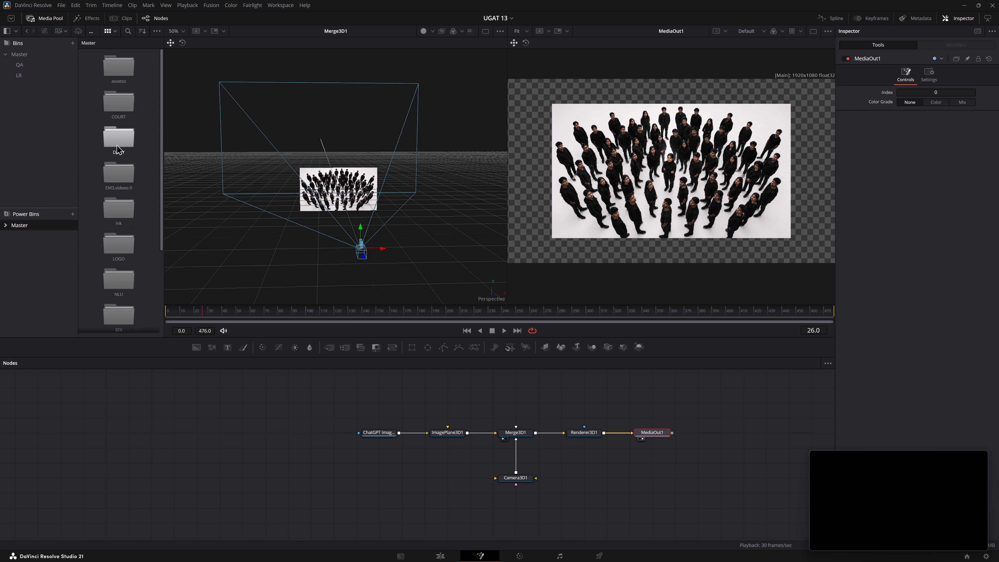
pyautogui.click(116, 144)
pyautogui.click(125, 102)
pyautogui.doubleClick(117, 131)
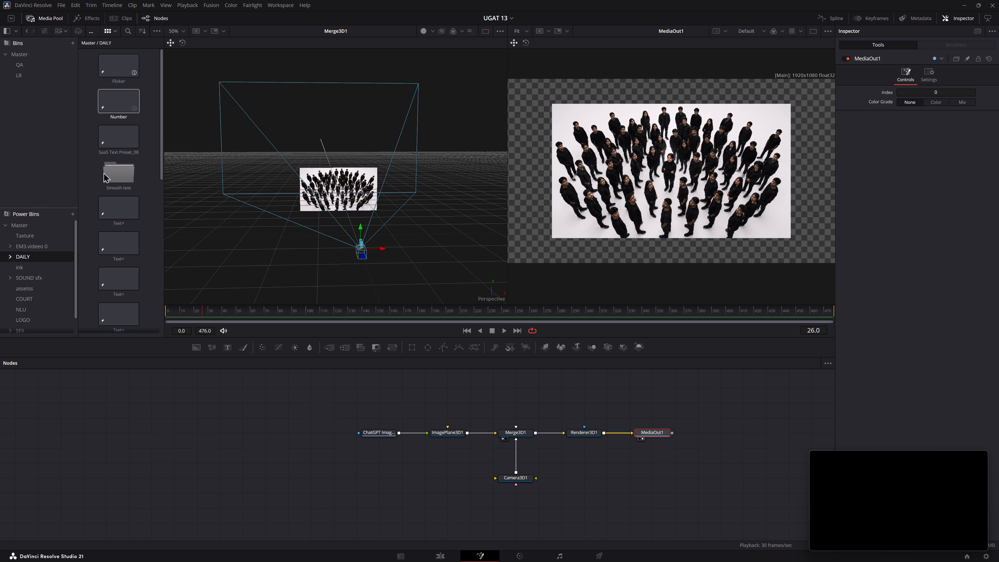
pyautogui.click(89, 43)
pyautogui.scroll(-3, 116, 126)
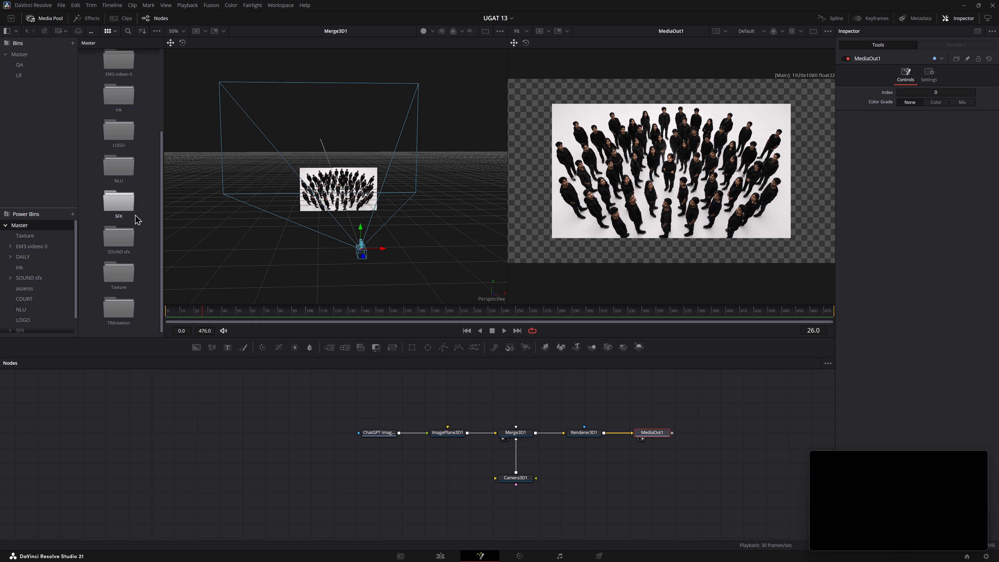
pyautogui.scroll(5, 118, 235)
pyautogui.doubleClick(122, 71)
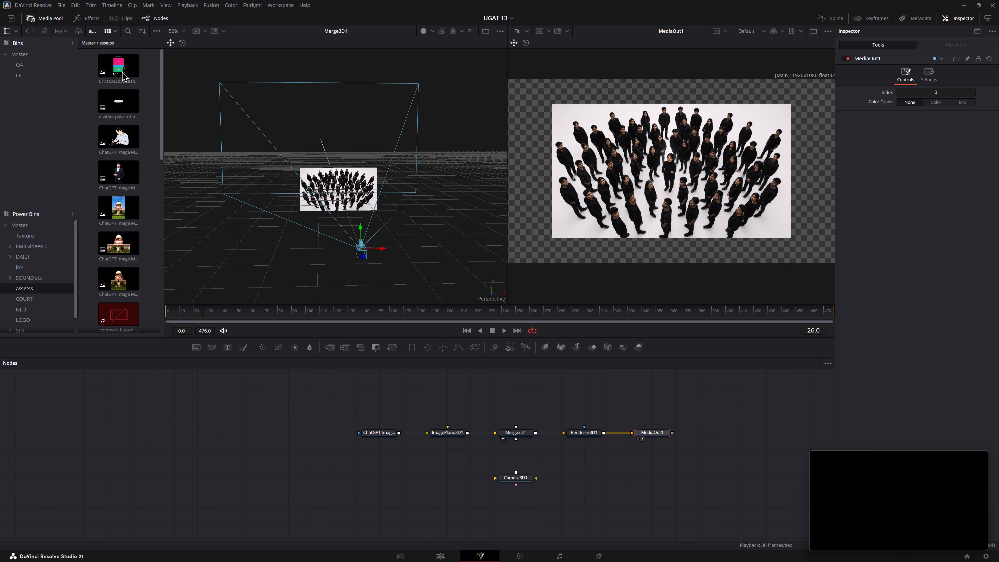
pyautogui.scroll(-4, 117, 190)
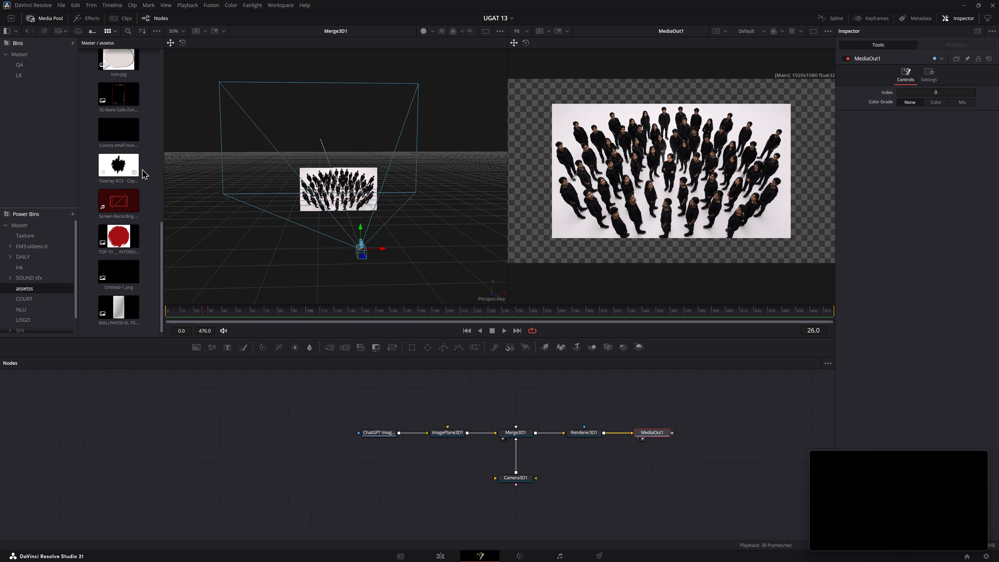
pyautogui.scroll(1, 116, 171)
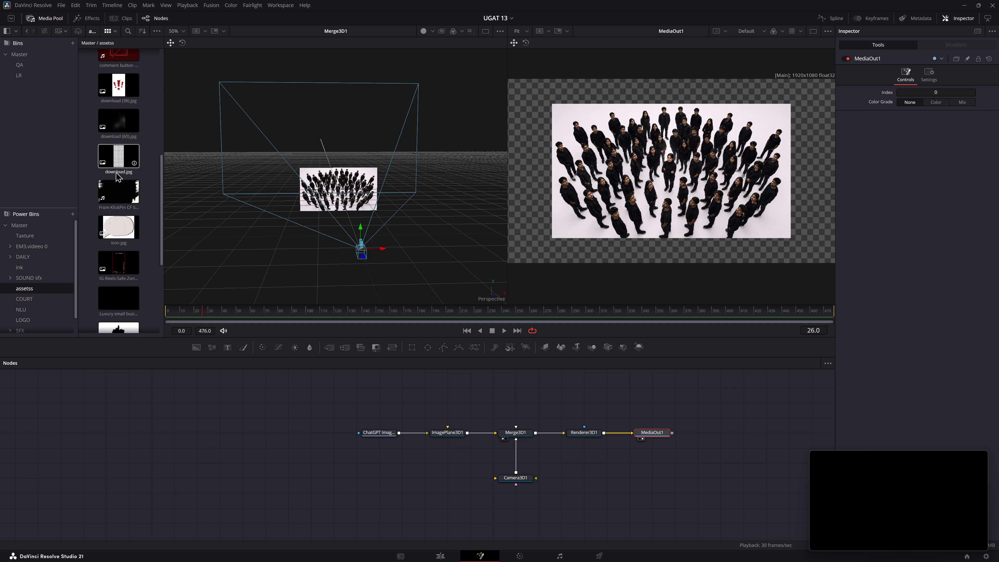
pyautogui.scroll(1, 116, 171)
pyautogui.scroll(-2, 116, 171)
pyautogui.scroll(-1, 107, 255)
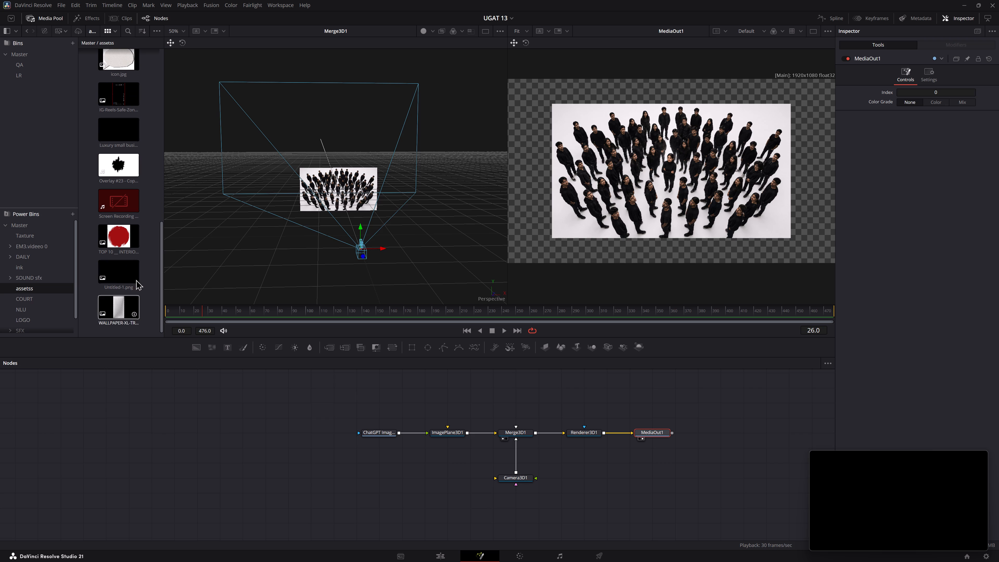
pyautogui.scroll(4, 117, 249)
# Look through the COURT, NLU, SFX, TRAnsetion, LOGO and assetss power bins.
pyautogui.click(33, 301)
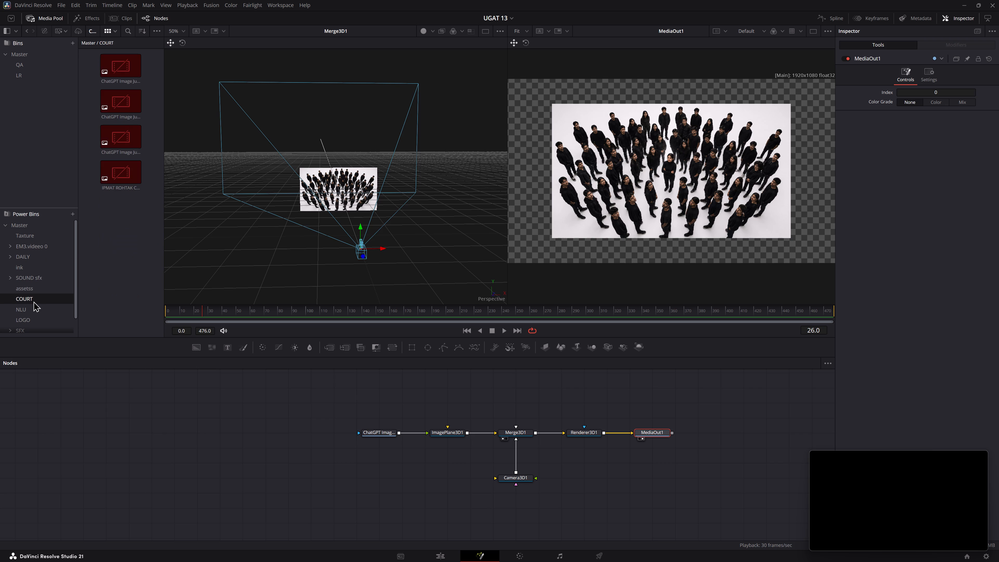
pyautogui.click(29, 311)
pyautogui.scroll(-2, 29, 312)
pyautogui.click(30, 314)
pyautogui.click(27, 321)
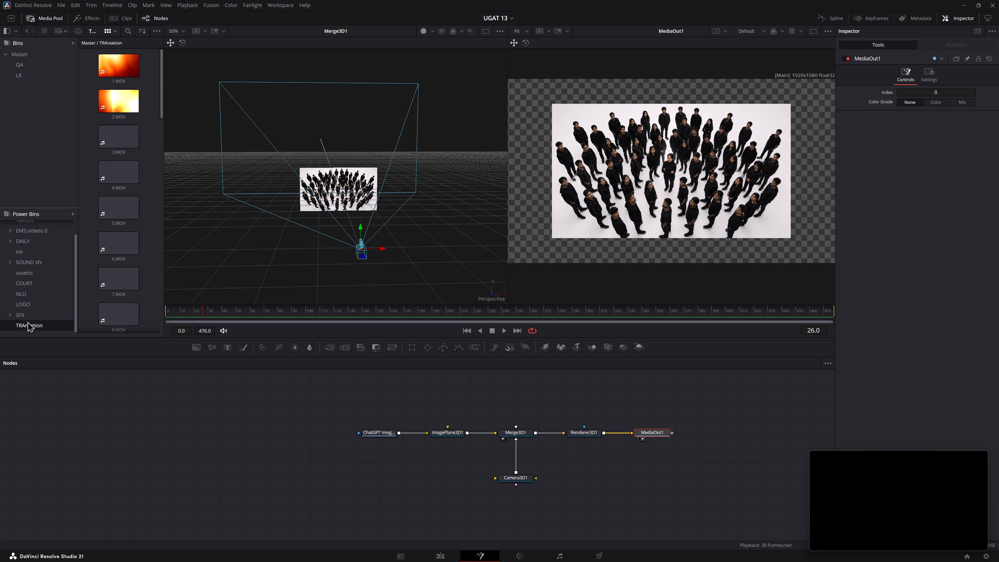
pyautogui.click(30, 306)
pyautogui.scroll(-7, 74, 273)
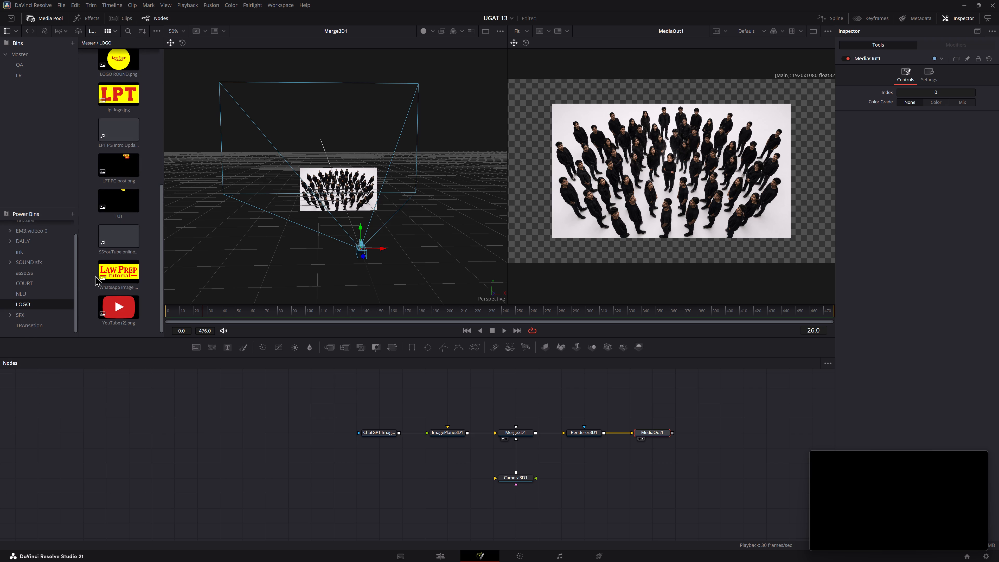
pyautogui.scroll(-4, 95, 276)
pyautogui.click(23, 290)
pyautogui.scroll(-4, 138, 252)
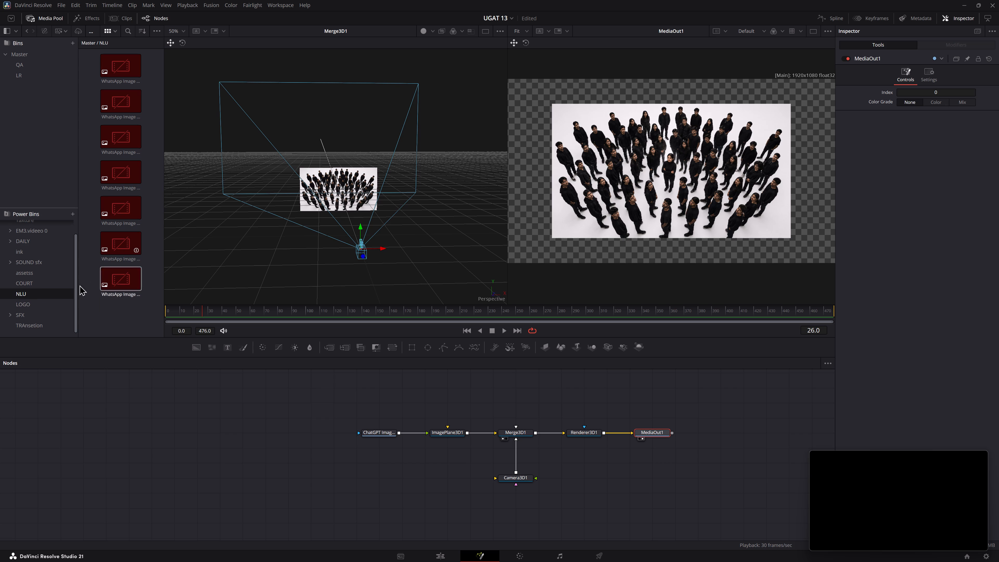
pyautogui.click(32, 283)
pyautogui.scroll(4, 134, 257)
pyautogui.click(31, 273)
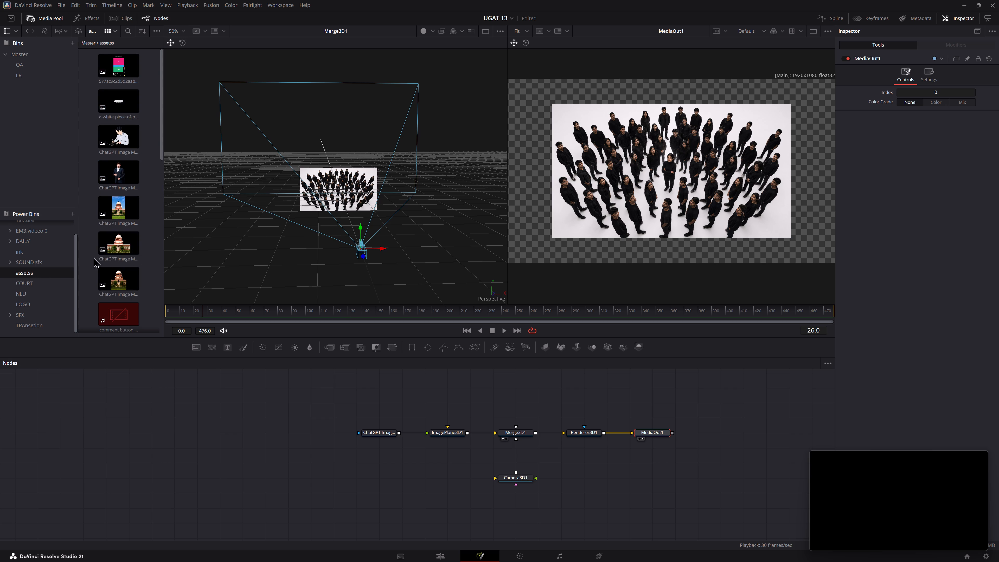
pyautogui.scroll(-5, 112, 236)
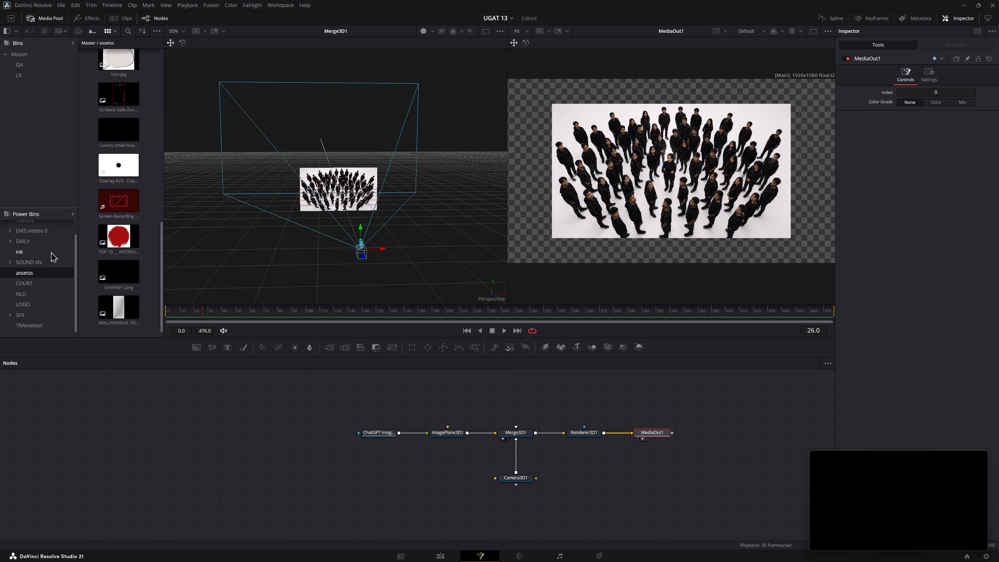
# Open the SOUND sfx power bin and widen the Media Pool to show its folders in two columns.
pyautogui.click(37, 258)
pyautogui.scroll(5, 123, 220)
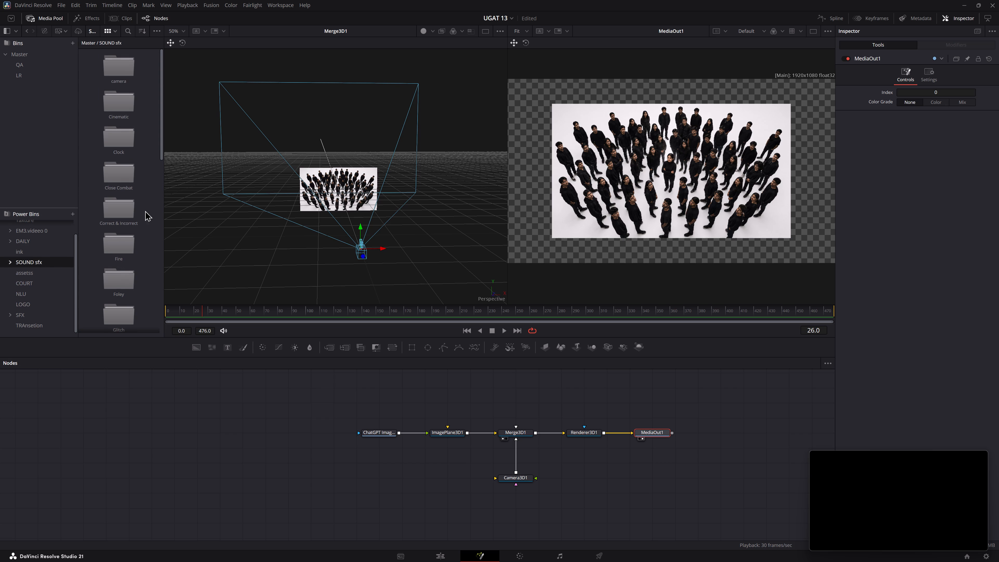
pyautogui.moveTo(164, 200); pyautogui.dragTo(174, 200)
pyautogui.moveTo(174, 200); pyautogui.dragTo(228, 209)
pyautogui.scroll(-2, 176, 187)
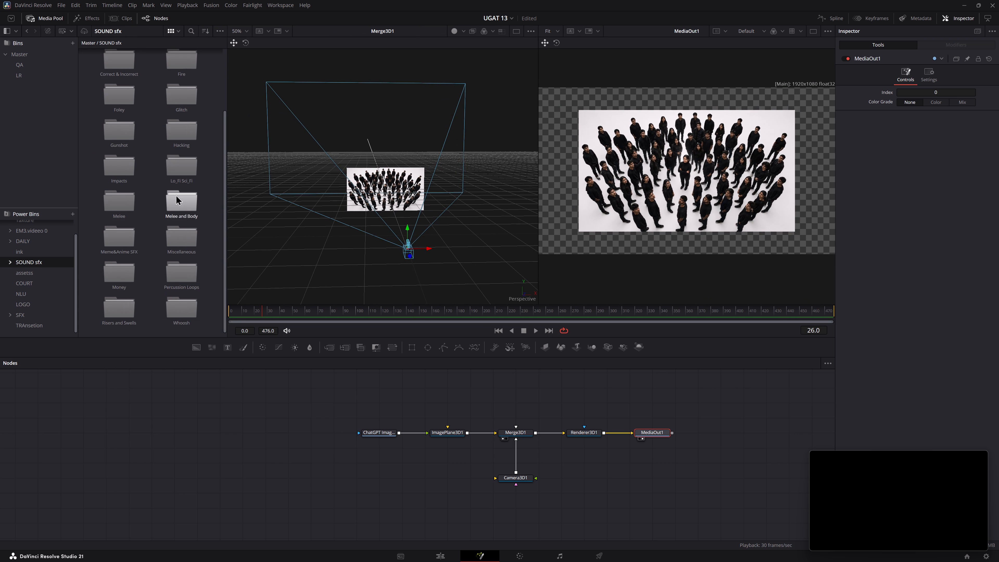
# Add the mixkit-black-ink-splashing-505-full-hd clip from the ink power bin to the node graph and display it in the first viewer.
pyautogui.click(48, 250)
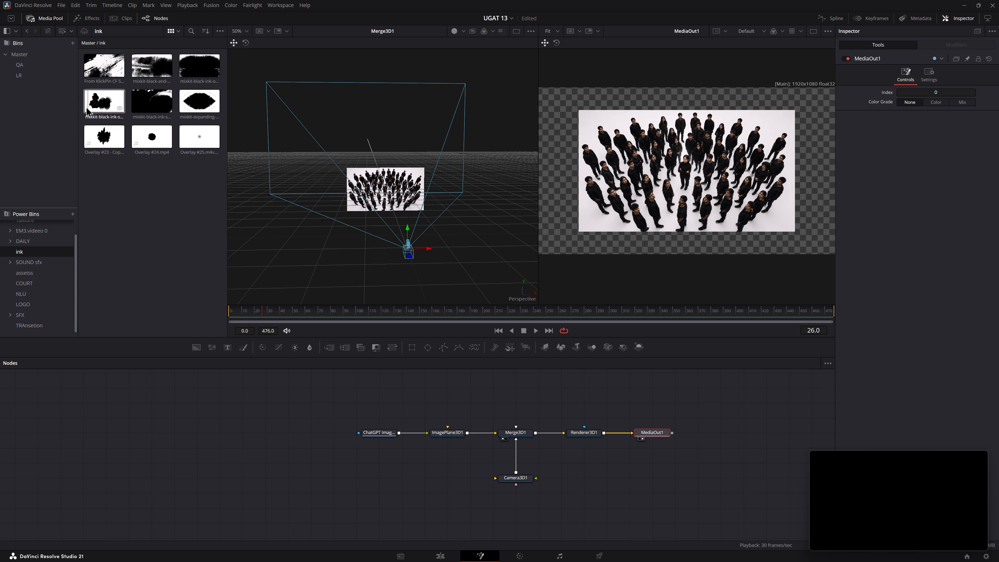
pyautogui.moveTo(98, 98); pyautogui.dragTo(345, 384)
pyautogui.moveTo(348, 386); pyautogui.dragTo(290, 418)
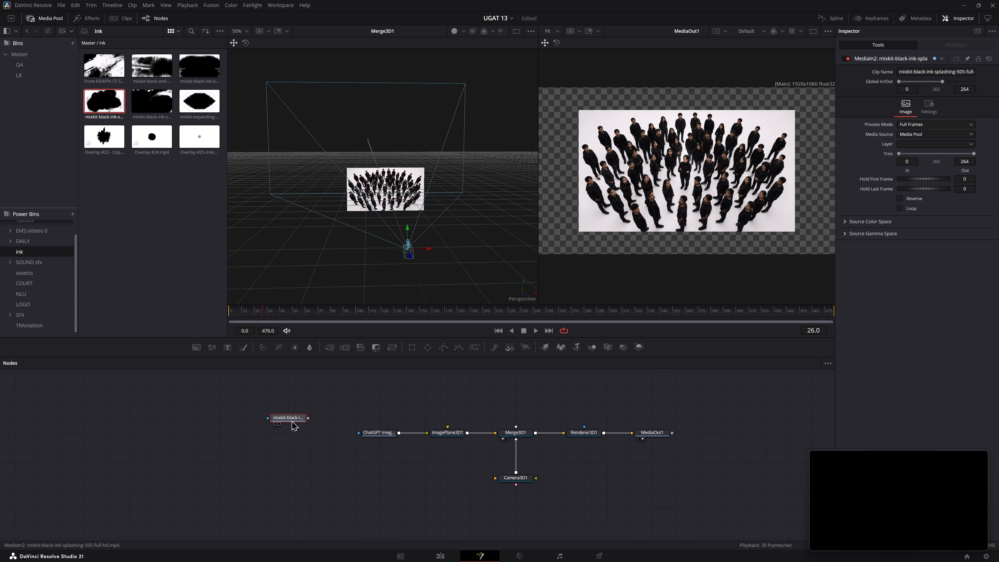
pyautogui.press('1')
pyautogui.click(274, 418)
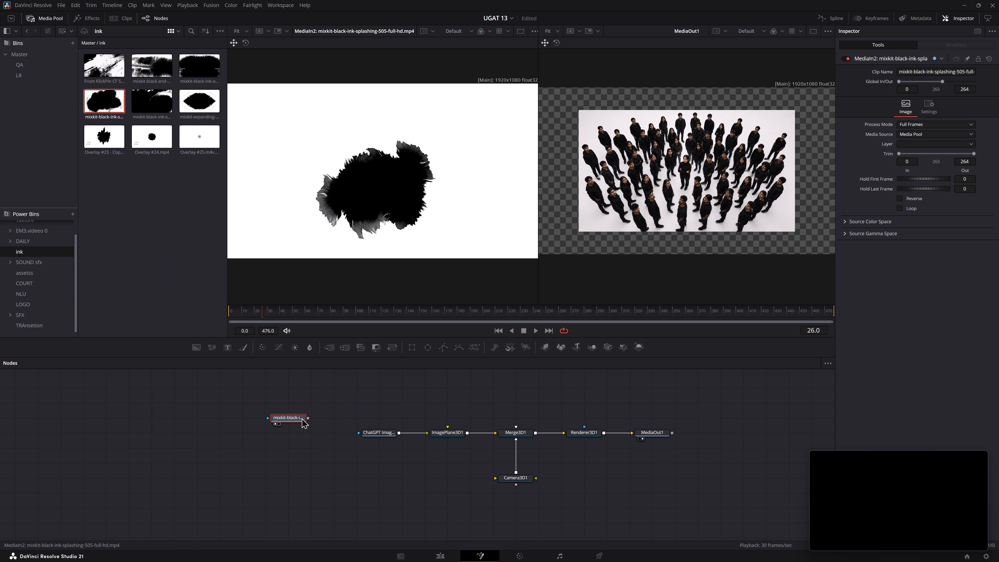
# Rearrange the source nodes, placing the ink clip above and left of ImagePlane3D1 and the ChatGPT image node below it.
pyautogui.moveTo(292, 419); pyautogui.dragTo(389, 400)
pyautogui.moveTo(382, 433); pyautogui.dragTo(368, 456)
pyautogui.click(374, 403)
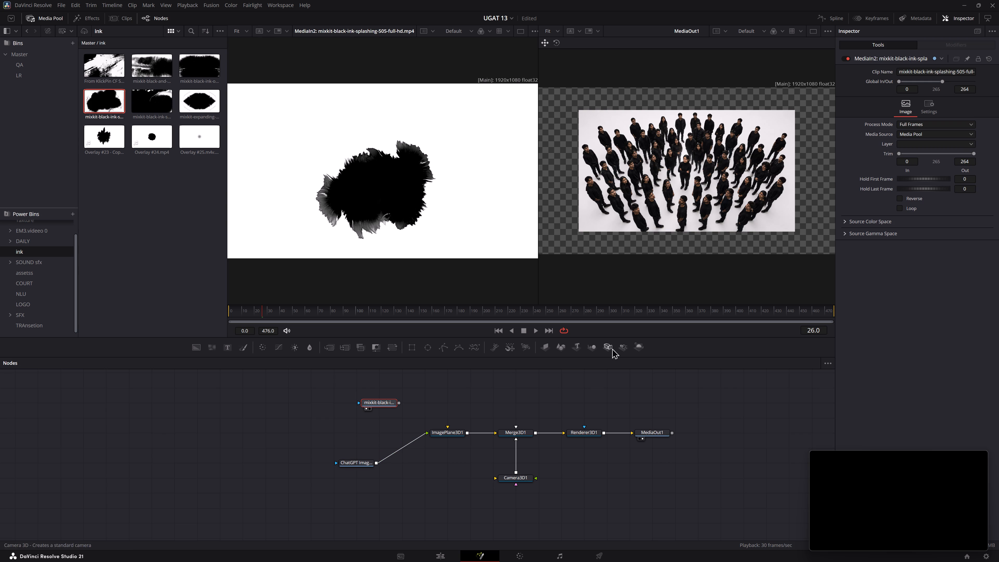
pyautogui.moveTo(380, 403); pyautogui.dragTo(369, 403)
pyautogui.moveTo(369, 403); pyautogui.dragTo(305, 403)
# Add a Luma Keyer node after the black ink-splash clip, choosing the Luma Keyer variant without the LKy abbreviation.
pyautogui.hotkey('shift', 'space')
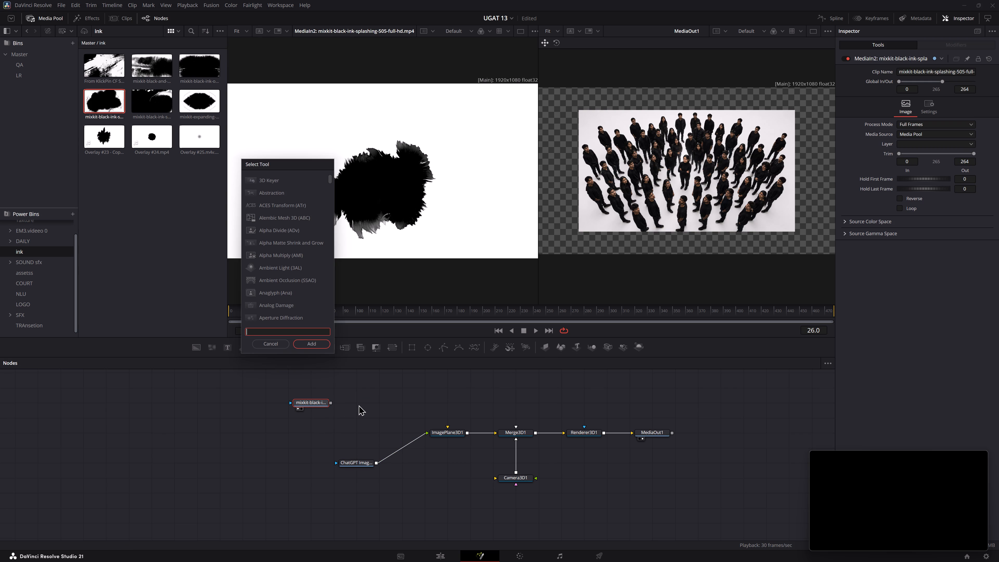
pyautogui.write('luma')
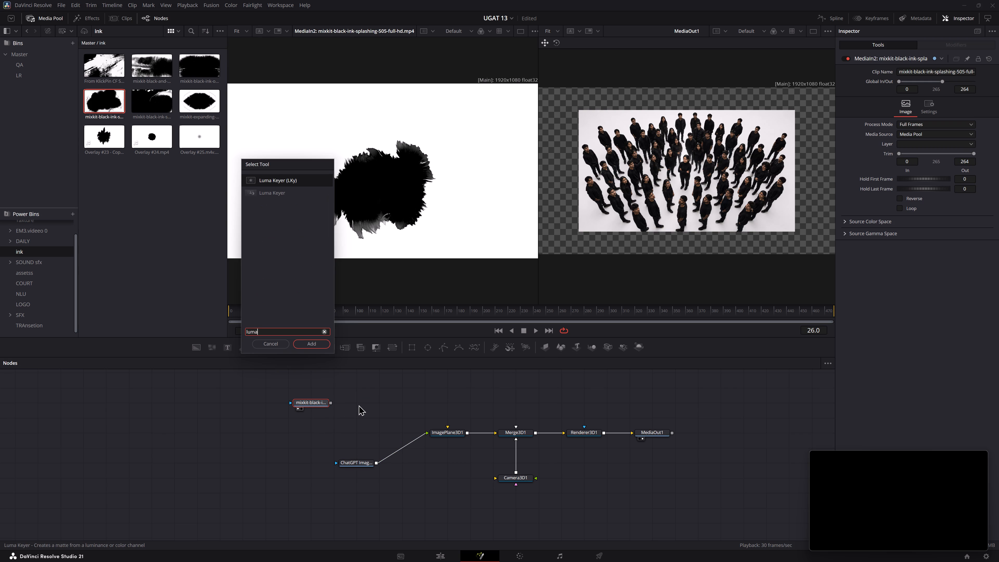
pyautogui.press('Down')
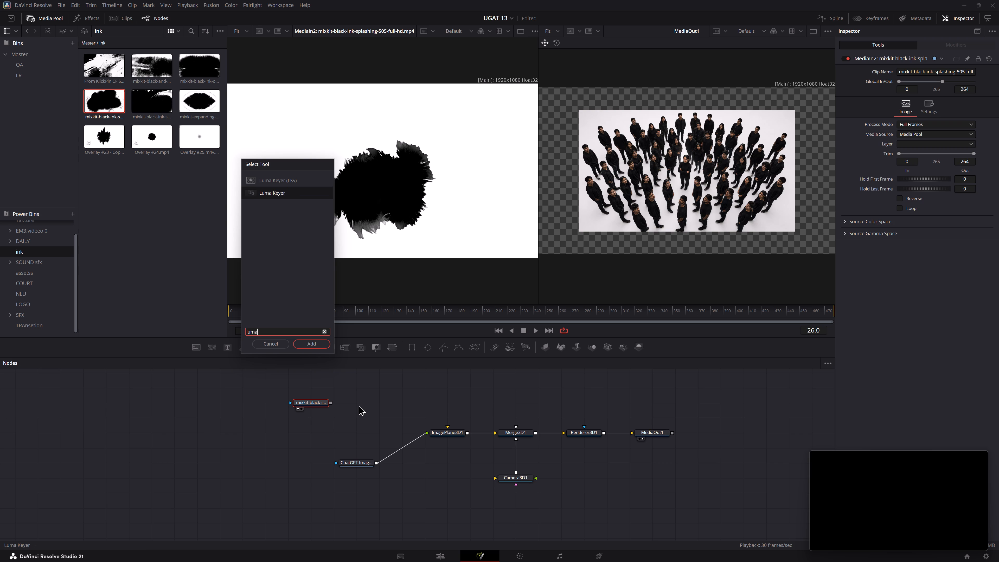
pyautogui.press('Up')
pyautogui.press('Down')
pyautogui.press('Return')
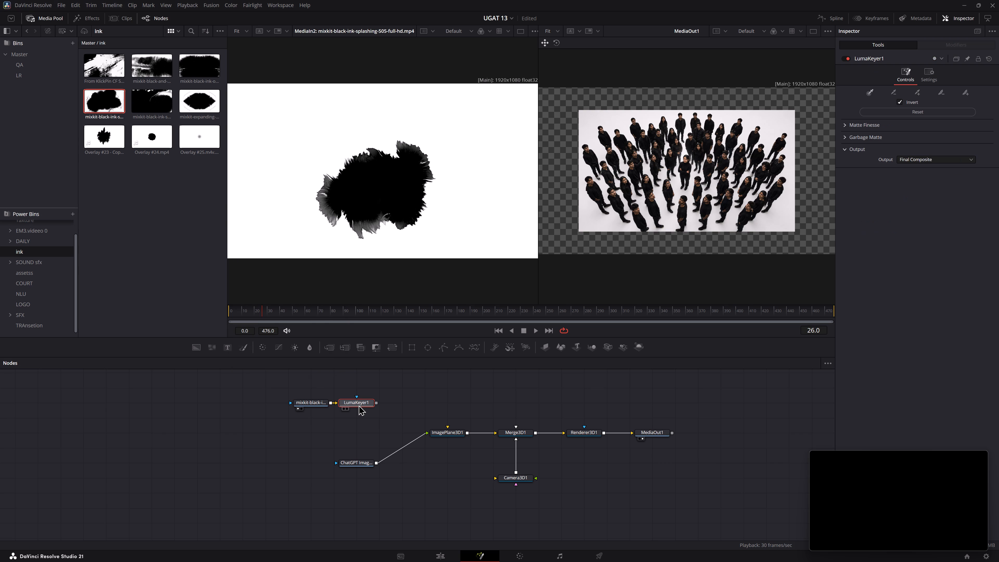
# Display LumaKeyer1 in the second viewer and key out the black ink shape, leaving the white background.
pyautogui.press('2')
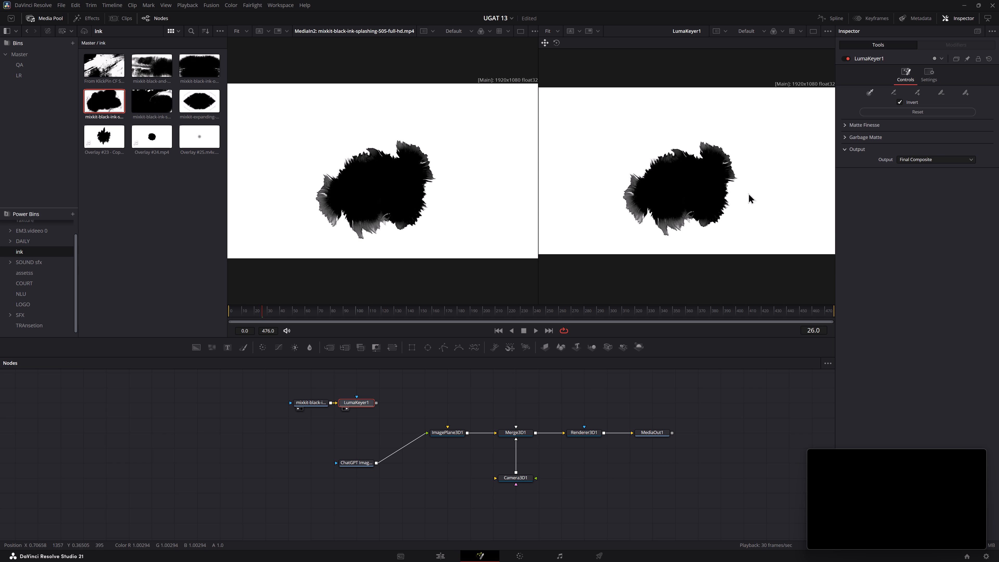
pyautogui.moveTo(757, 199); pyautogui.dragTo(782, 174)
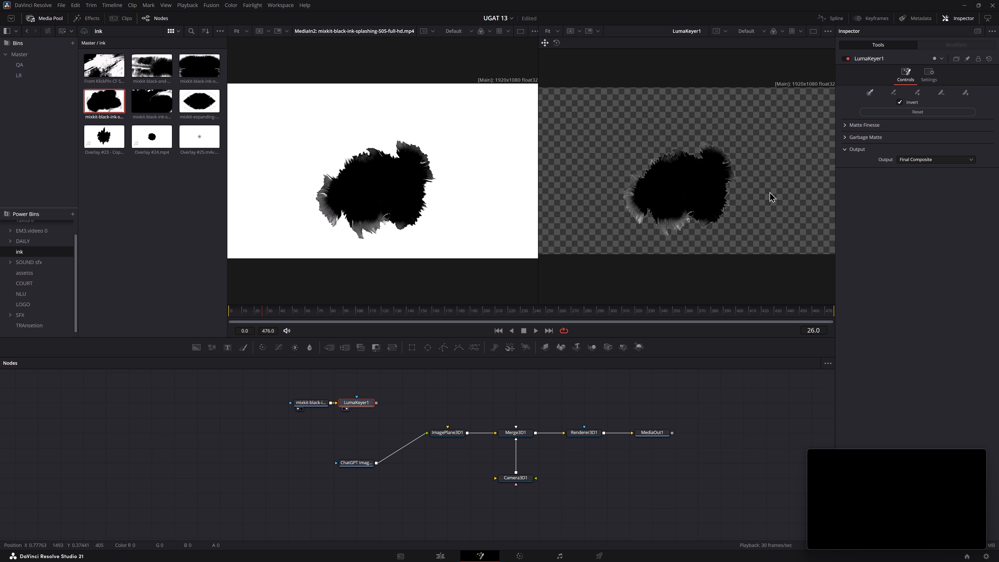
pyautogui.hotkey('ctrl', 'z')
pyautogui.click(675, 194)
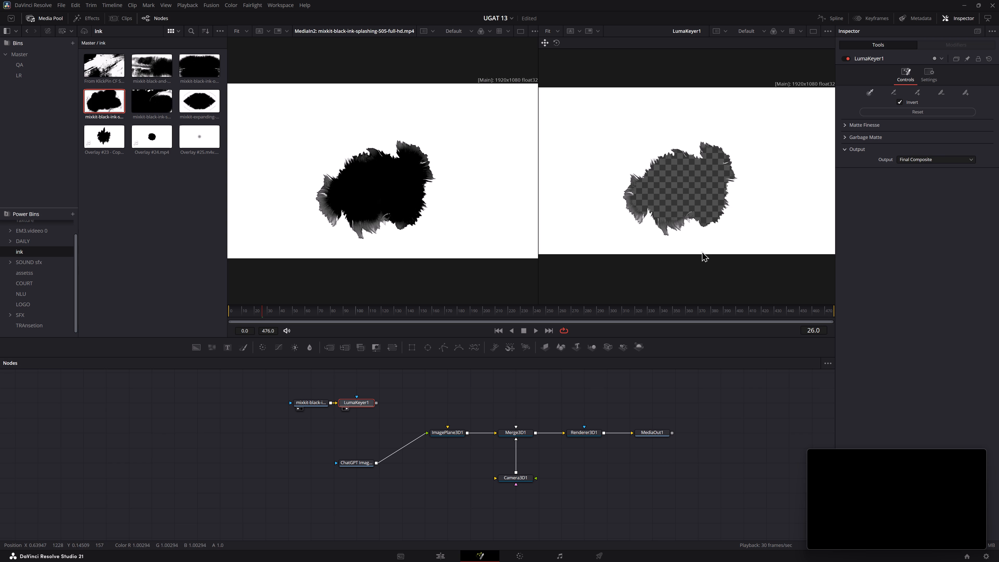
# Detach the ChatGPT image from ImagePlane3D1, mask it with LumaKeyer1's output and display it in the second viewer.
pyautogui.click(410, 442)
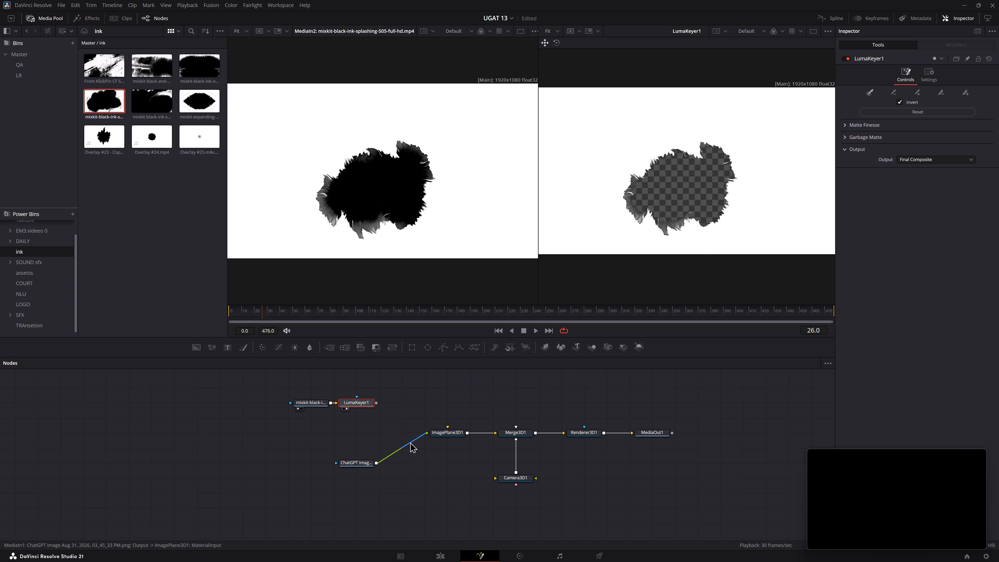
pyautogui.moveTo(353, 465); pyautogui.dragTo(419, 401)
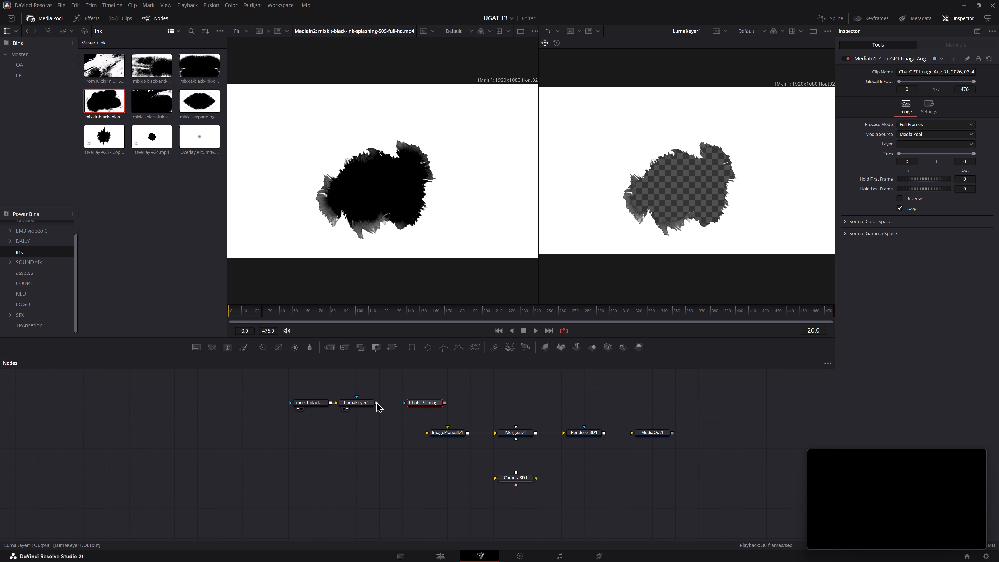
pyautogui.moveTo(376, 402); pyautogui.dragTo(414, 402)
pyautogui.click(422, 405)
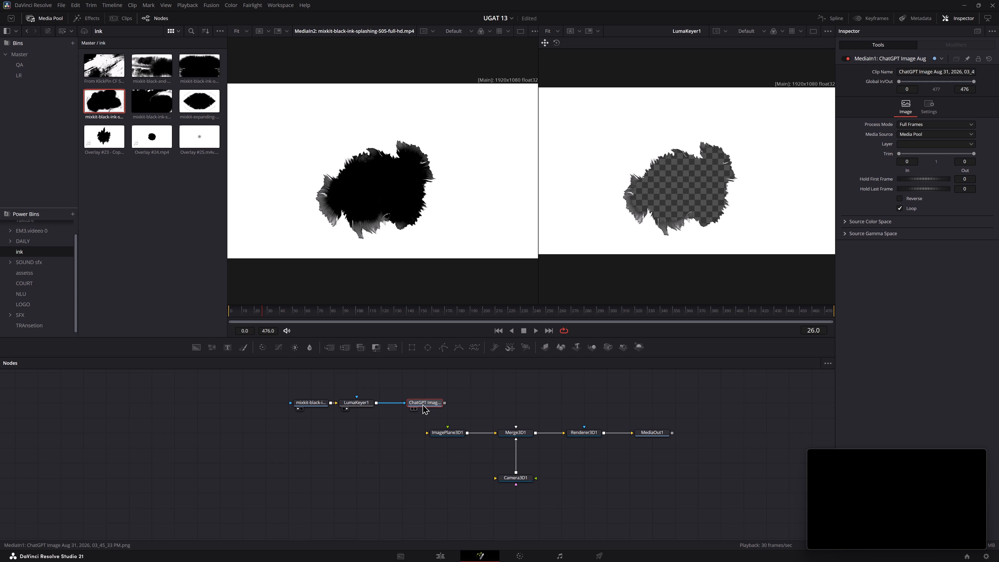
pyautogui.press('2')
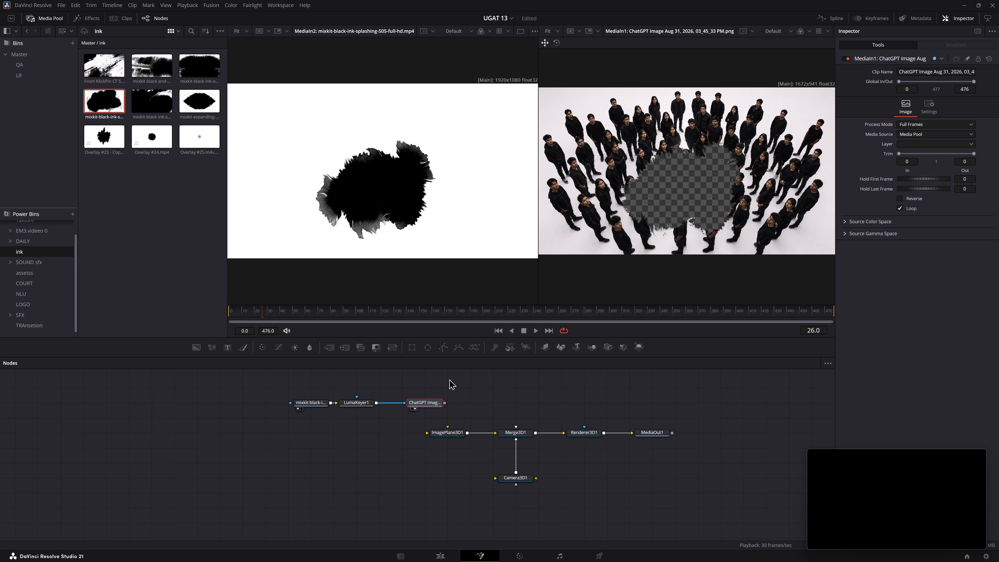
# Turn off Invert on LumaKeyer1 and play the ink reveal from the first frame.
pyautogui.click(368, 402)
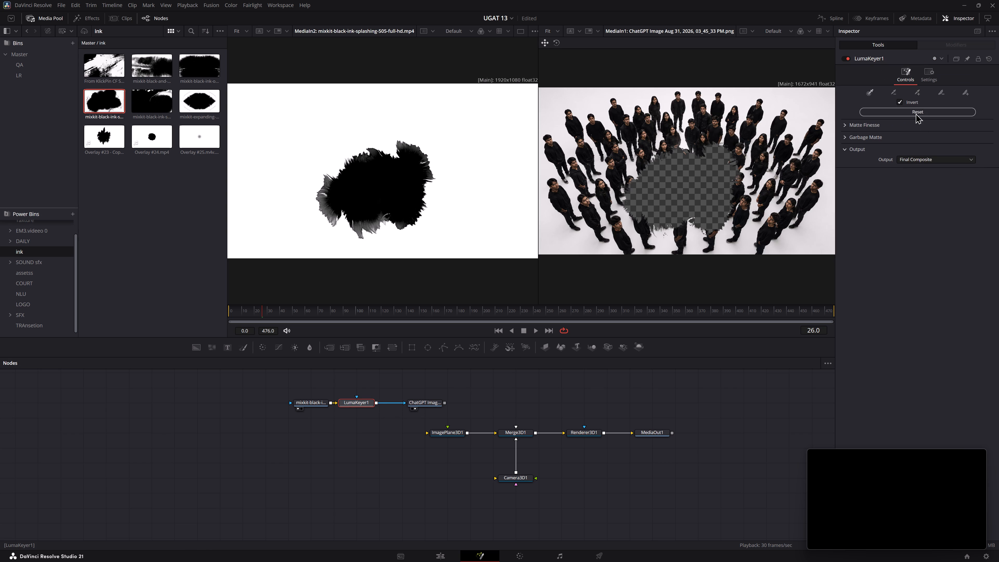
pyautogui.click(901, 102)
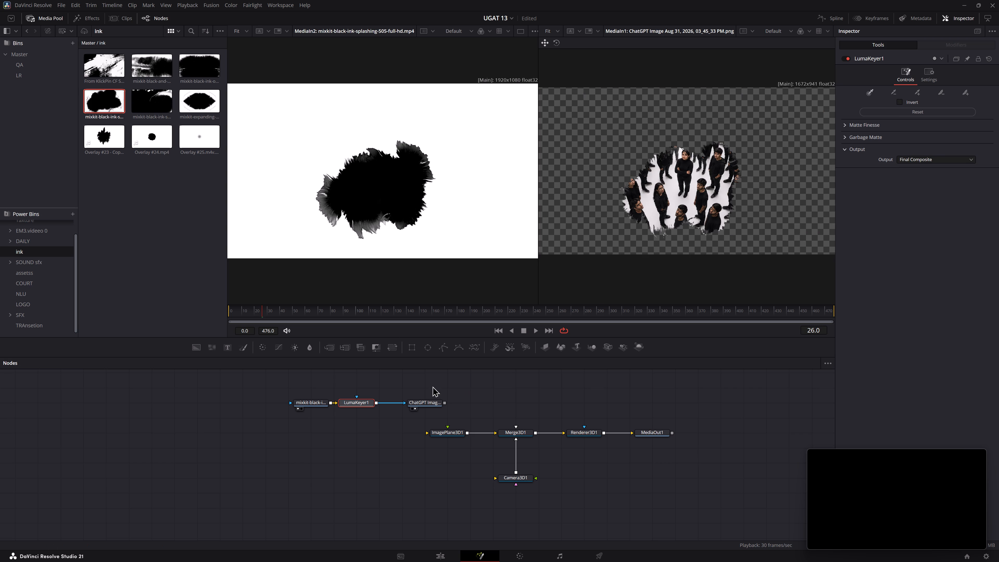
pyautogui.moveTo(267, 309); pyautogui.dragTo(208, 313)
pyautogui.press('space')
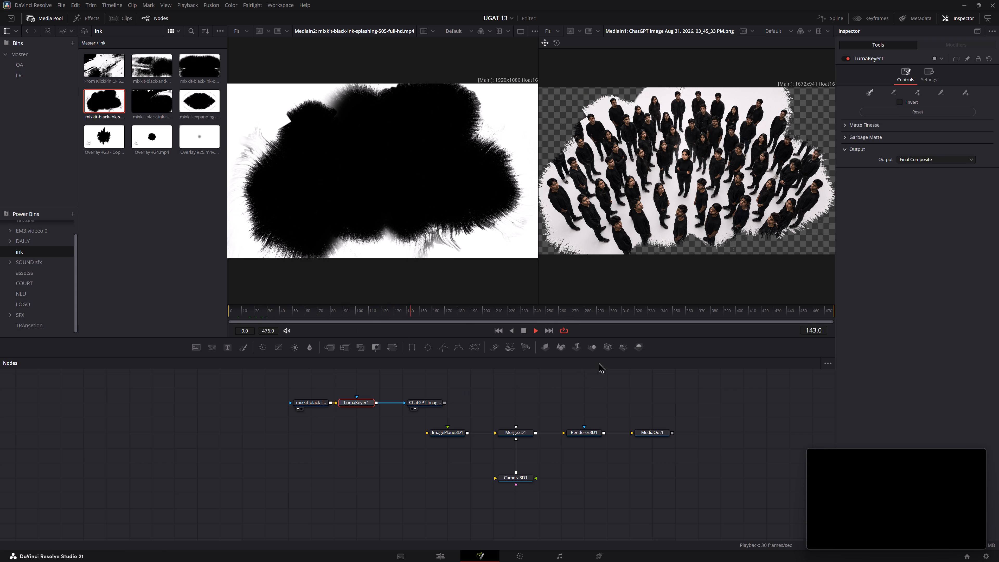
pyautogui.press('space')
pyautogui.moveTo(436, 311); pyautogui.dragTo(215, 320)
pyautogui.press('space')
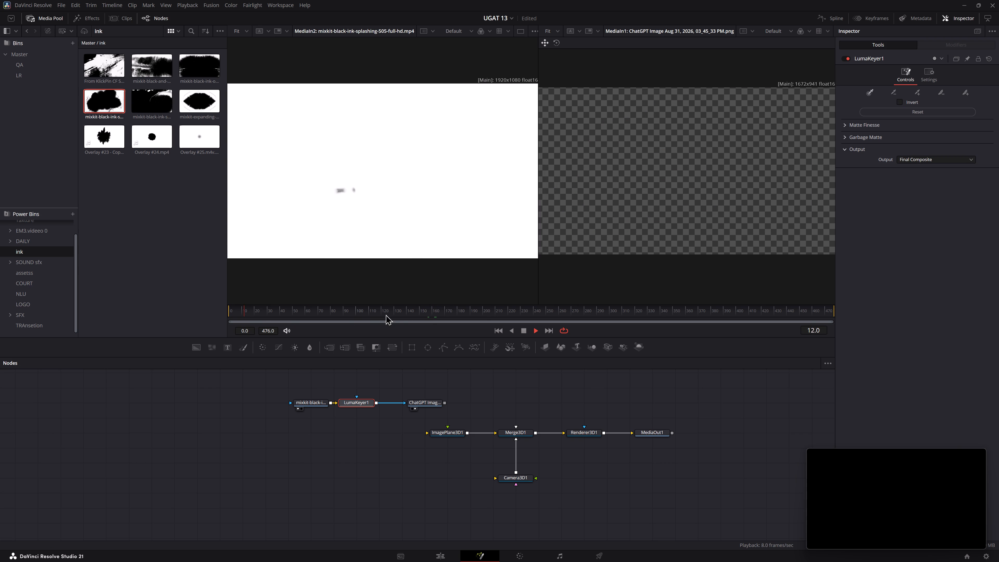
pyautogui.press('space')
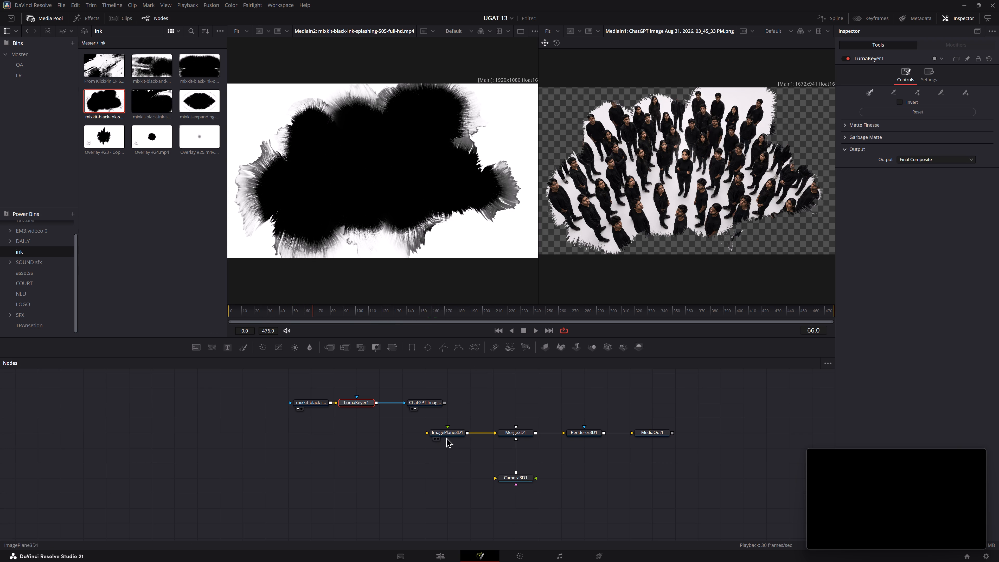
# Line up the ink, LumaKeyer1 and ChatGPT image nodes level with ImagePlane3D1 and connect the image to ImagePlane3D1.
pyautogui.moveTo(450, 415); pyautogui.dragTo(397, 401)
pyautogui.moveTo(430, 401); pyautogui.dragTo(407, 401)
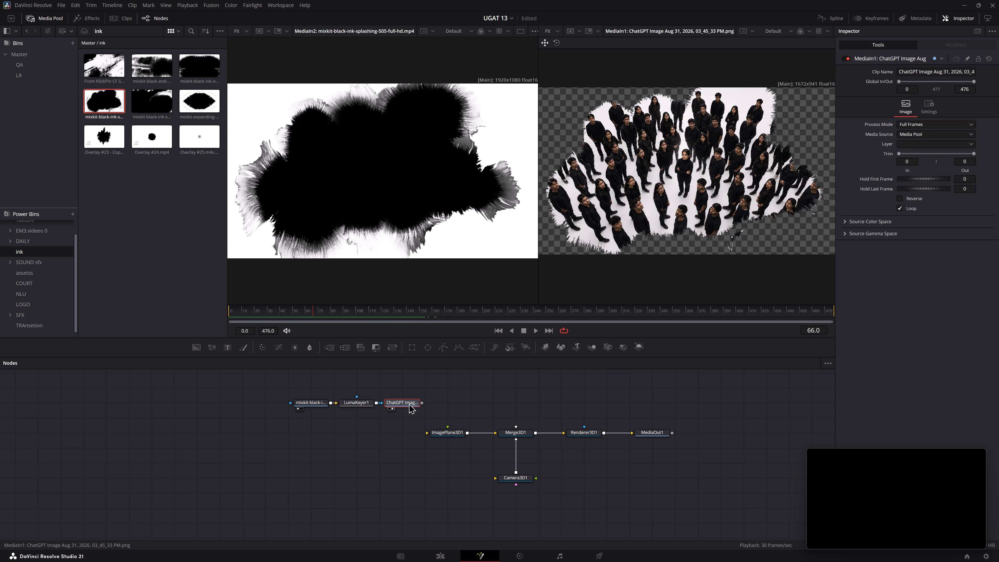
pyautogui.moveTo(444, 410); pyautogui.dragTo(254, 386)
pyautogui.moveTo(300, 401); pyautogui.dragTo(220, 429)
pyautogui.click(344, 381)
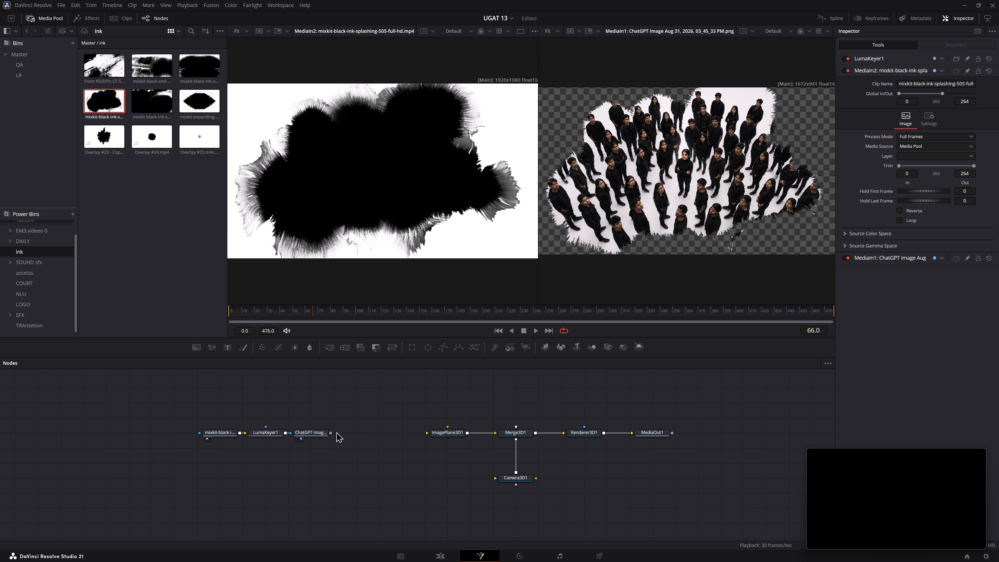
pyautogui.moveTo(330, 432); pyautogui.dragTo(436, 431)
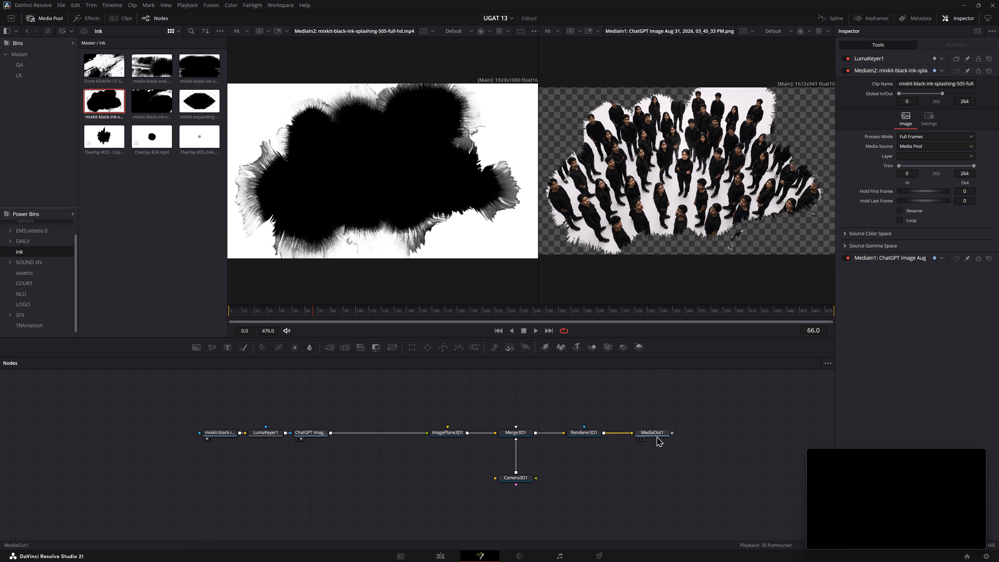
# Display MediaOut1 in the second viewer.
pyautogui.click(655, 435)
pyautogui.press('2')
pyautogui.moveTo(637, 382); pyautogui.dragTo(631, 389, button='middle')
pyautogui.keyDown('alt'); pyautogui.scroll(-1, 629, 422); pyautogui.keyUp('alt')
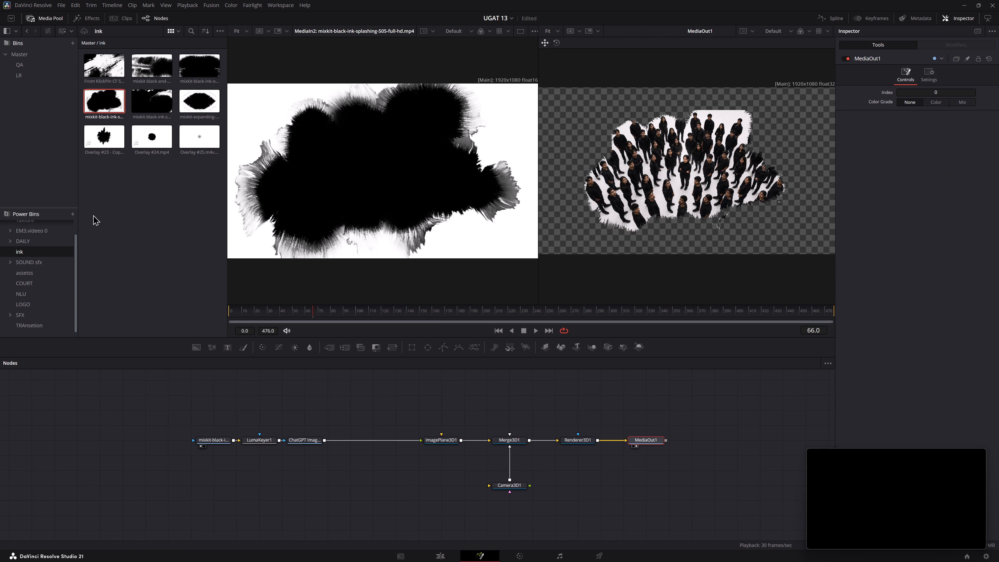
# Look through the LOGO, COURT, EM3.videeo 0, SFX and other power bins for a background texture.
pyautogui.click(37, 46)
pyautogui.click(35, 54)
pyautogui.click(32, 307)
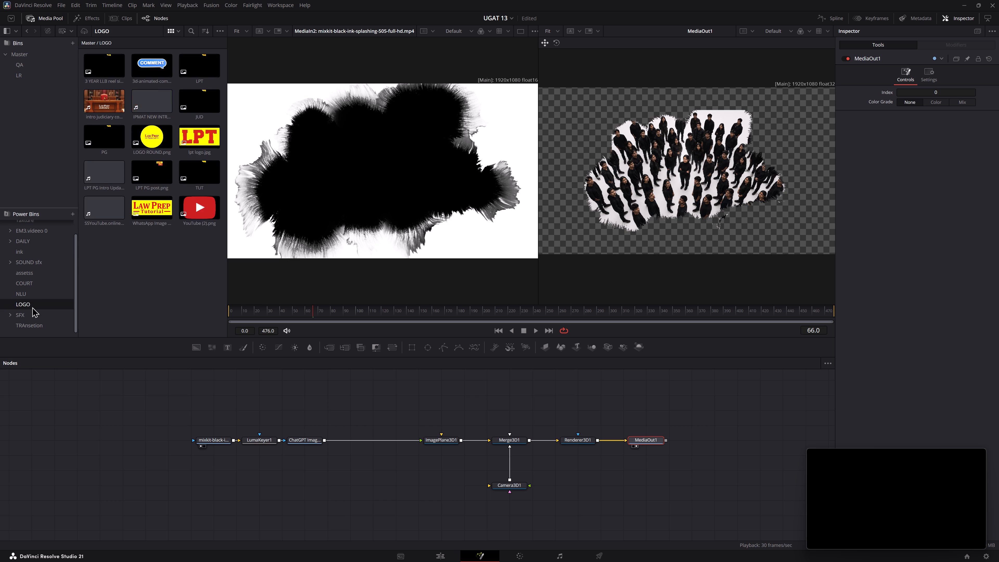
pyautogui.click(27, 300)
pyautogui.click(26, 297)
pyautogui.click(33, 284)
pyautogui.click(34, 268)
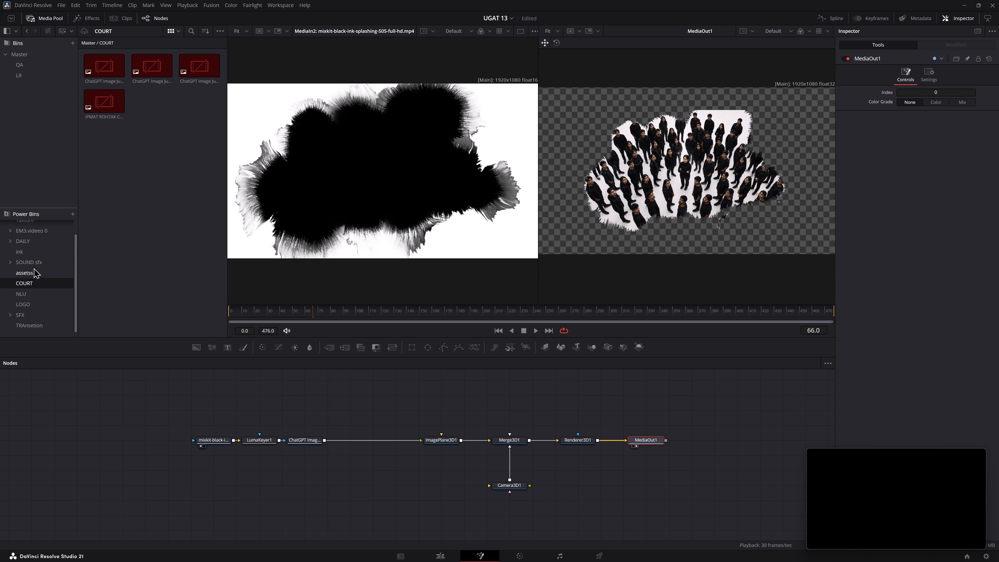
pyautogui.click(34, 258)
pyautogui.click(31, 247)
pyautogui.click(35, 234)
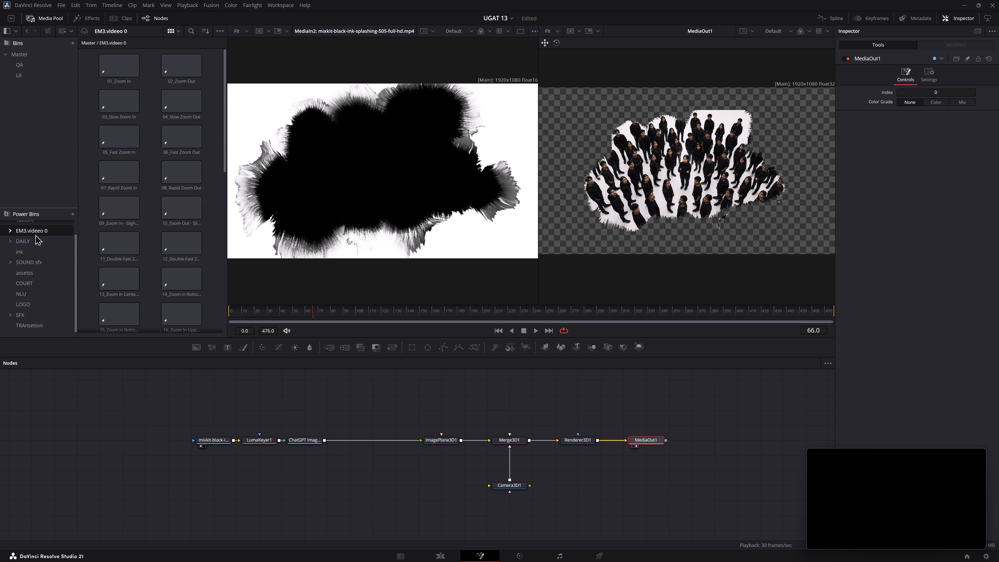
pyautogui.click(34, 318)
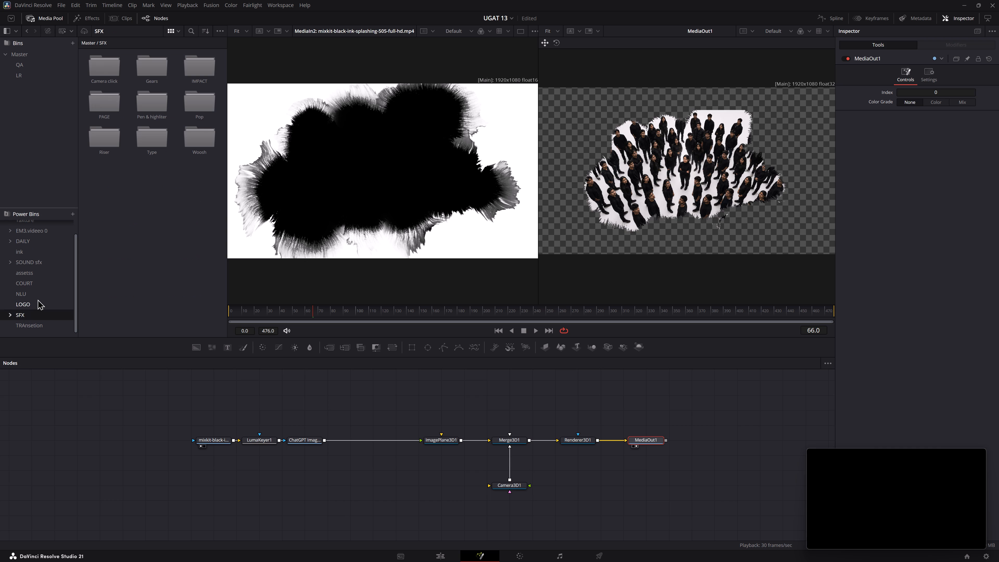
pyautogui.click(36, 303)
pyautogui.scroll(7, 33, 313)
# Add 2023_10_02_paper_texture_10.jpg from the Taxture power bin to the node graph, placing it below the ChatGPT image node.
pyautogui.click(27, 237)
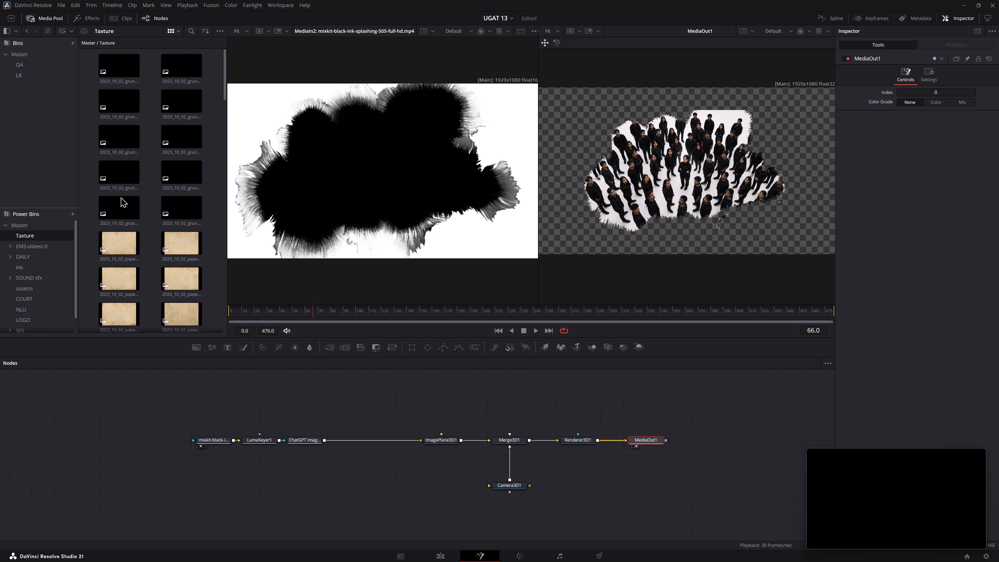
pyautogui.scroll(-1, 151, 248)
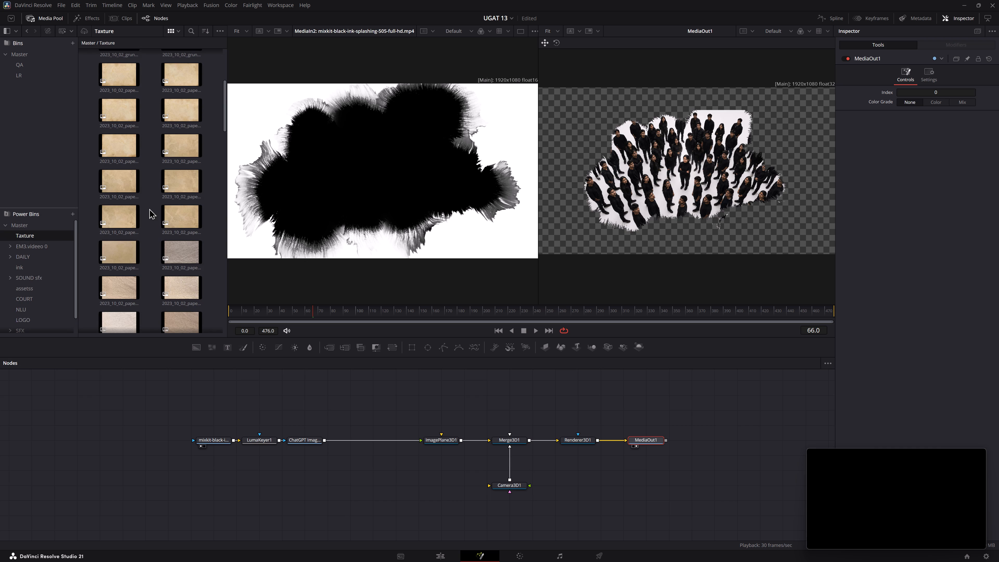
pyautogui.click(108, 145)
pyautogui.write('22')
pyautogui.click(157, 395)
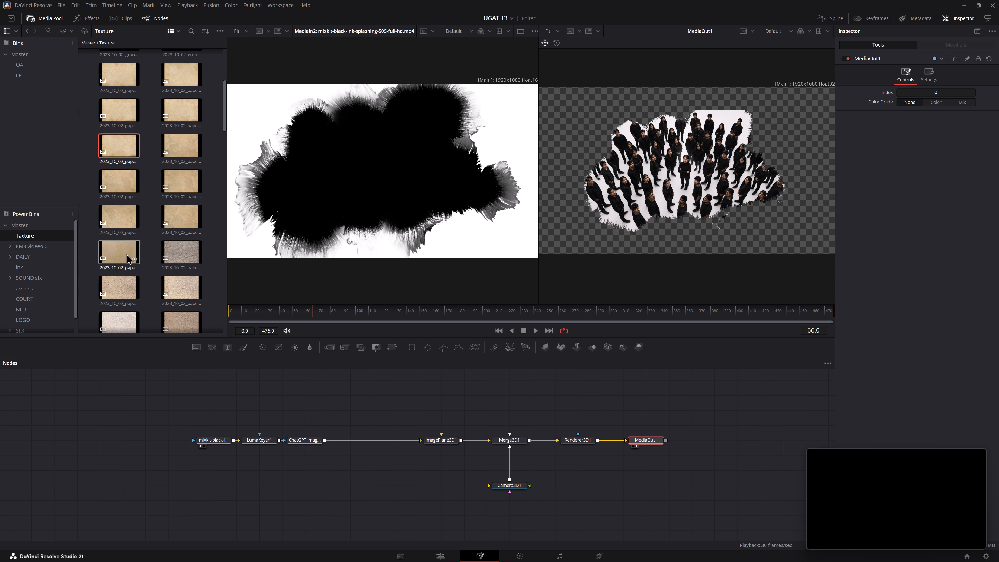
pyautogui.scroll(-2, 126, 254)
pyautogui.scroll(6, 126, 254)
pyautogui.scroll(4, 143, 274)
pyautogui.scroll(-1, 143, 271)
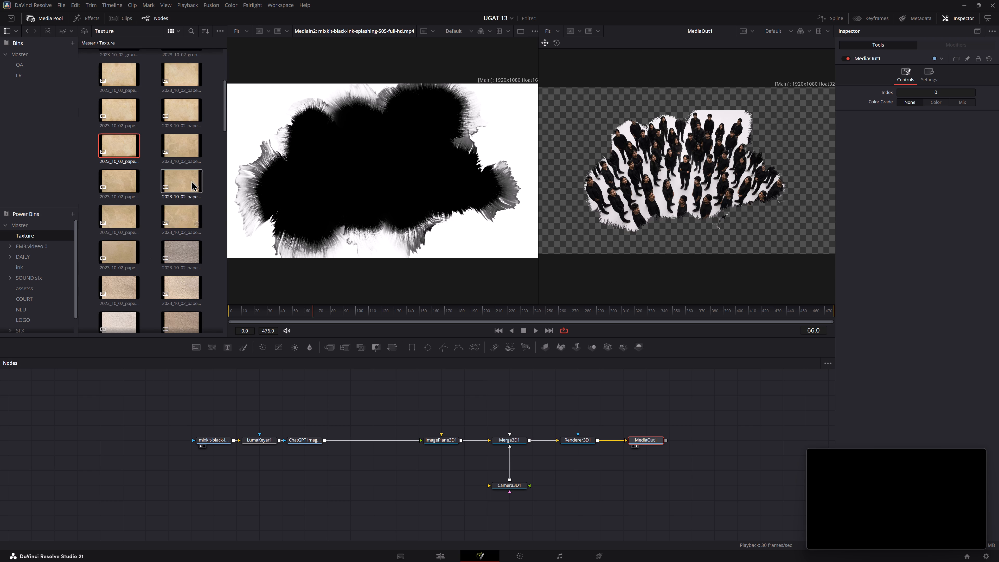
pyautogui.moveTo(173, 214); pyautogui.dragTo(281, 391)
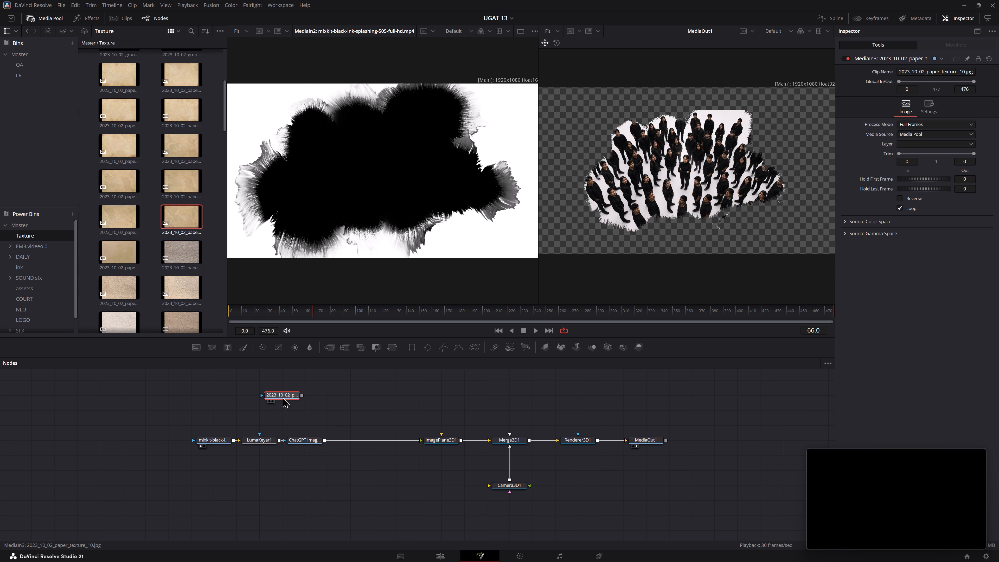
pyautogui.moveTo(282, 396); pyautogui.dragTo(342, 477)
pyautogui.moveTo(347, 471); pyautogui.dragTo(331, 474)
# Add an Image Plane 3D after the paper texture and move both nodes so the new plane sits beneath ImagePlane3D1.
pyautogui.click(545, 346)
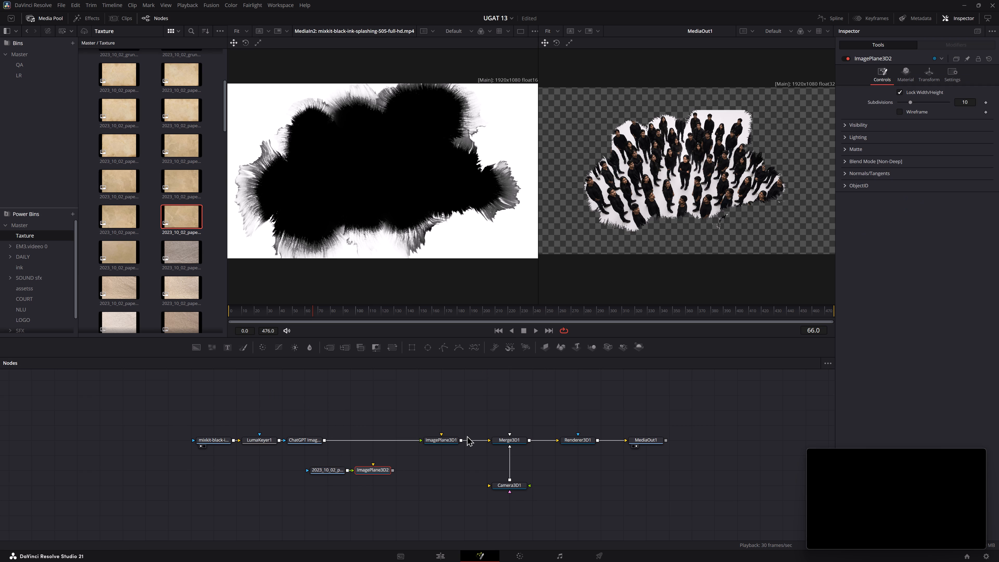
pyautogui.moveTo(431, 485); pyautogui.dragTo(325, 466)
pyautogui.moveTo(332, 471); pyautogui.dragTo(389, 473)
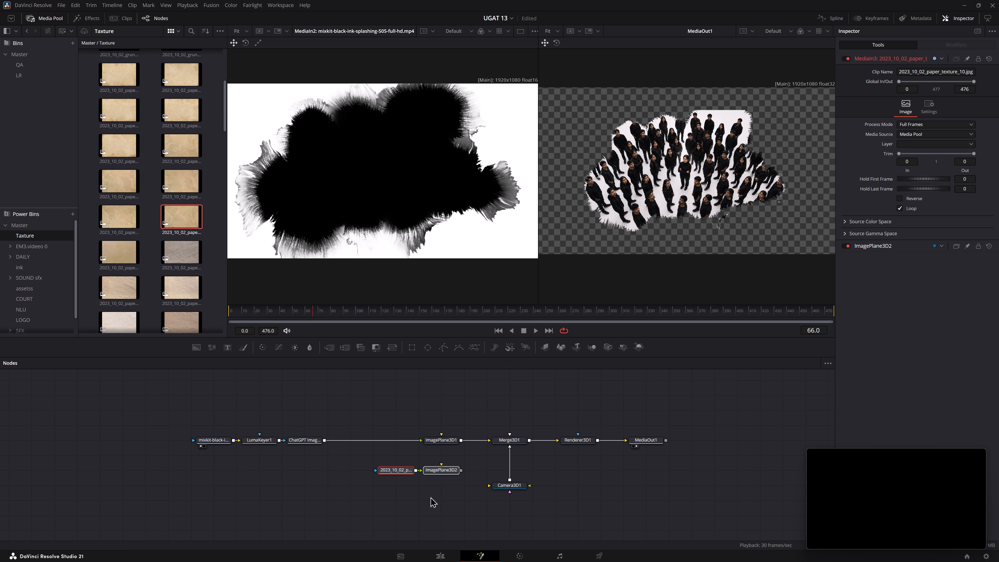
# Move Merge3D1, Camera3D1, Renderer3D1 and MediaOut1 down together so Merge3D1 sits midway between the two image planes.
pyautogui.moveTo(446, 499); pyautogui.dragTo(401, 502, button='middle')
pyautogui.scroll(1, 401, 502)
pyautogui.click(524, 498)
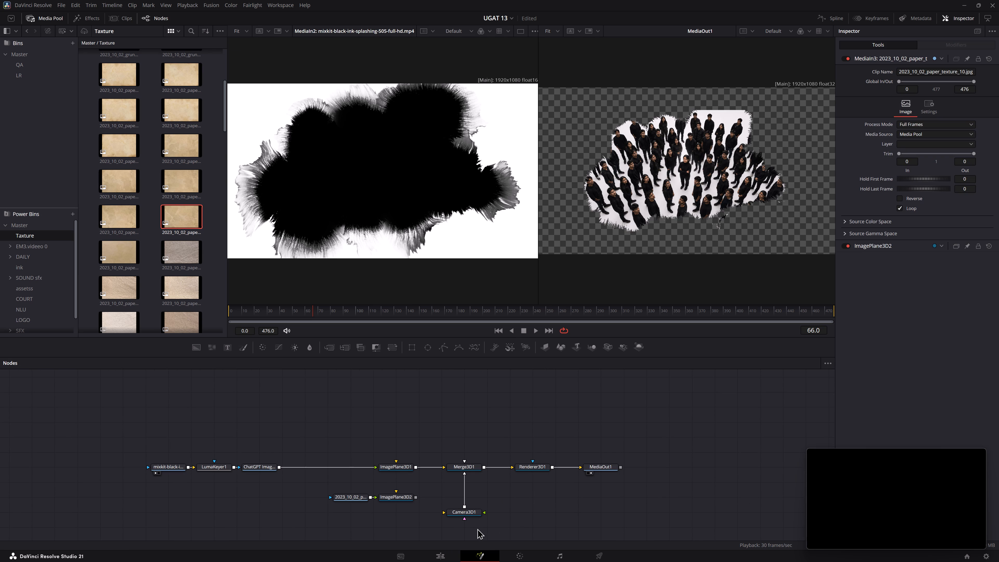
pyautogui.moveTo(476, 530); pyautogui.dragTo(616, 462)
pyautogui.moveTo(474, 468); pyautogui.dragTo(473, 486)
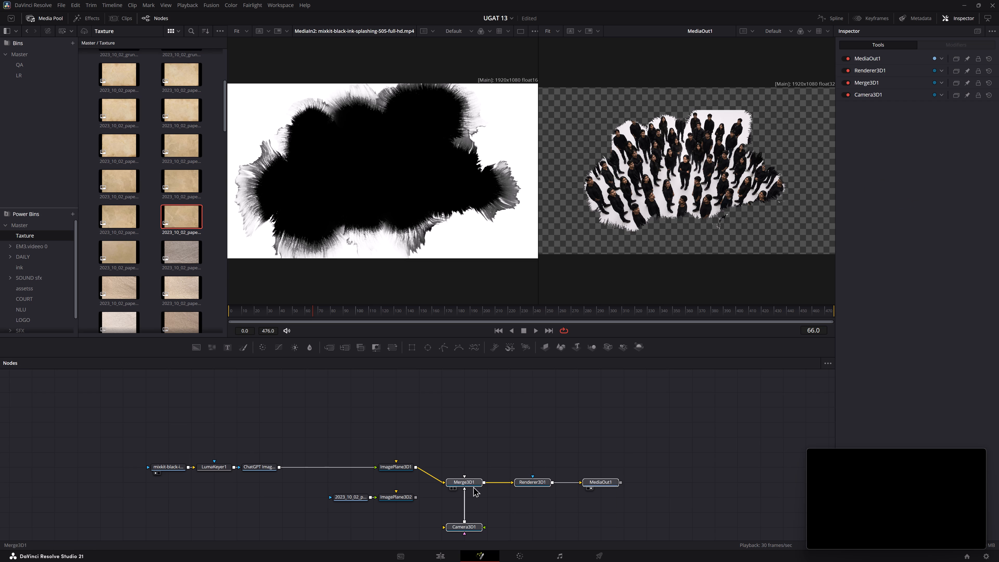
pyautogui.moveTo(473, 486); pyautogui.dragTo(472, 488)
pyautogui.moveTo(523, 437); pyautogui.dragTo(533, 436, button='middle')
pyautogui.click(504, 435)
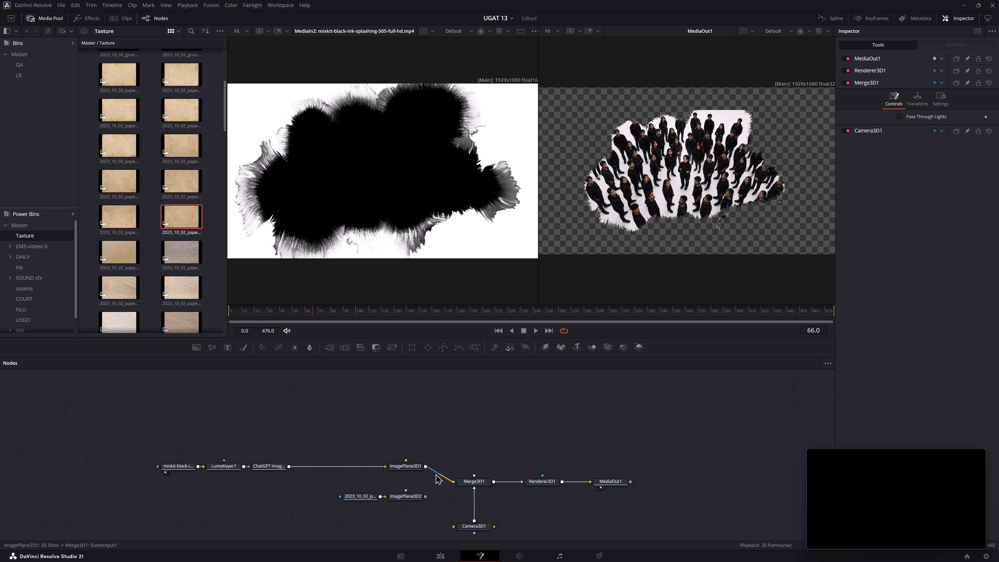
# Connect ImagePlane3D2 to Merge3D1 and show Merge3D1 in the first viewer in place of the ink clip.
pyautogui.moveTo(425, 498); pyautogui.dragTo(473, 480)
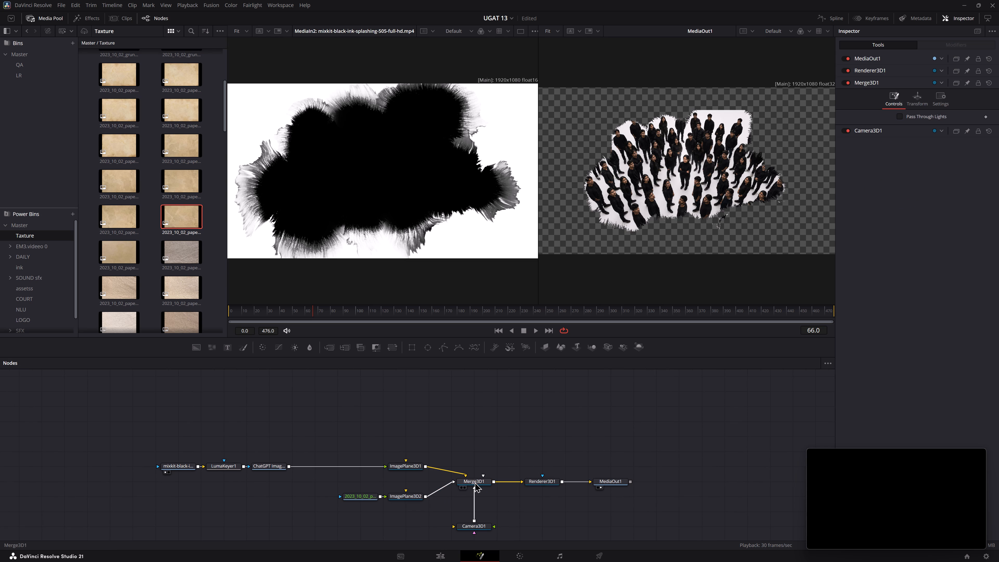
pyautogui.click(475, 482)
pyautogui.press('1')
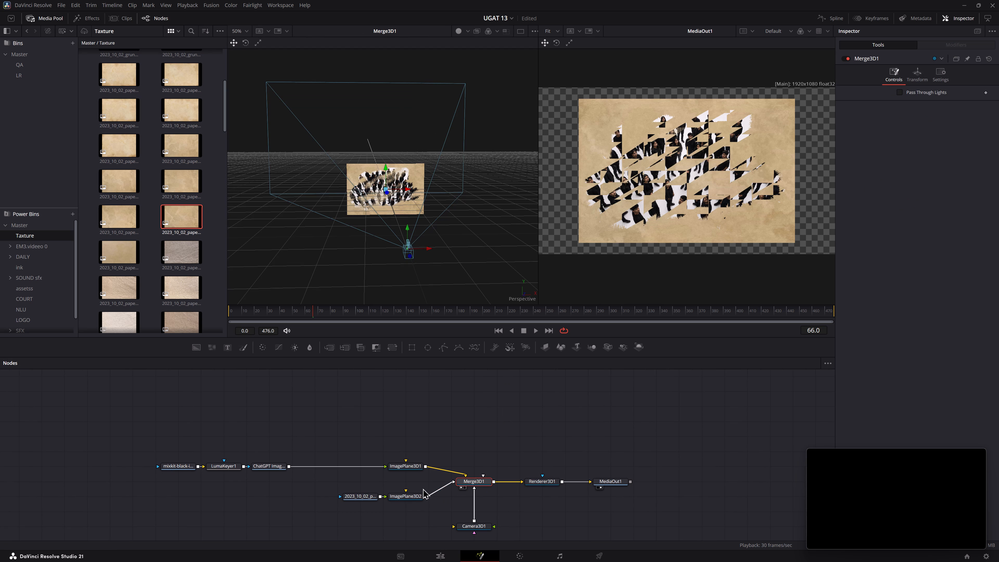
# Move ImagePlane3D2 back along Z to about -0.16 so the paper texture sits behind the crowd plane.
pyautogui.click(409, 496)
pyautogui.keyDown('alt'); pyautogui.moveTo(358, 261); pyautogui.dragTo(411, 264, button='middle'); pyautogui.keyUp('alt')
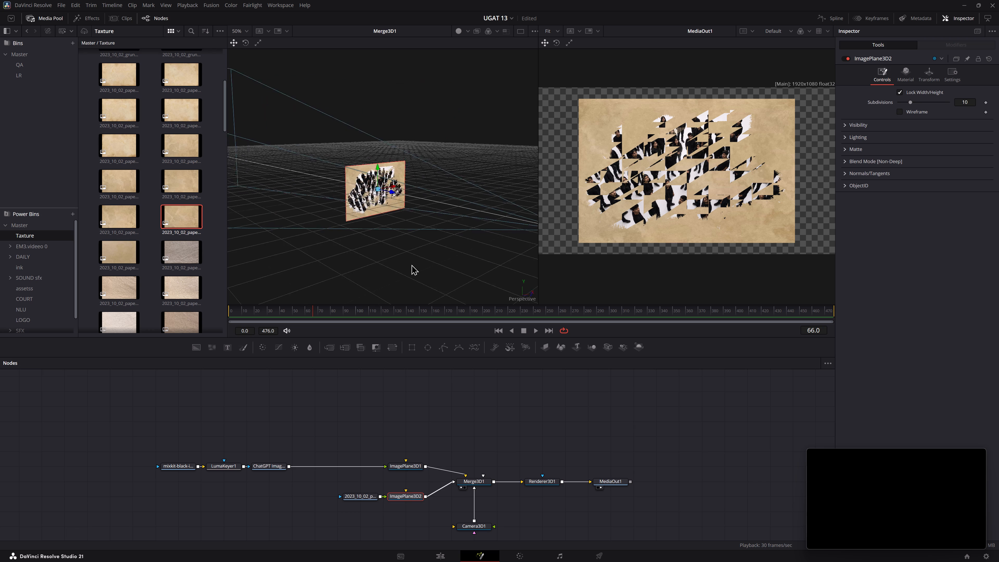
pyautogui.keyDown('alt'); pyautogui.moveTo(411, 264); pyautogui.dragTo(471, 265, button='middle'); pyautogui.keyUp('alt')
pyautogui.keyDown('alt'); pyautogui.scroll(1, 413, 264); pyautogui.keyUp('alt')
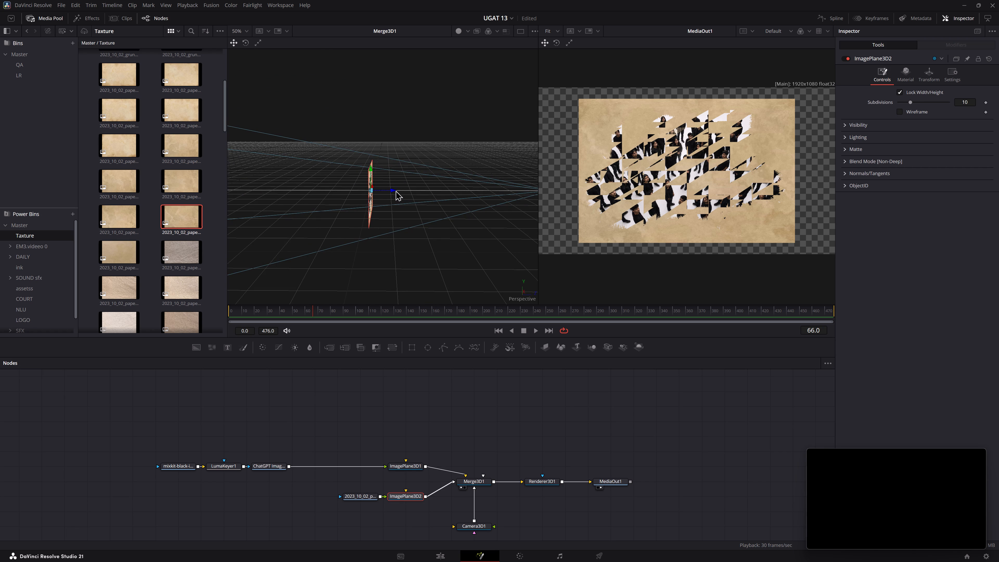
pyautogui.moveTo(393, 190); pyautogui.dragTo(380, 191)
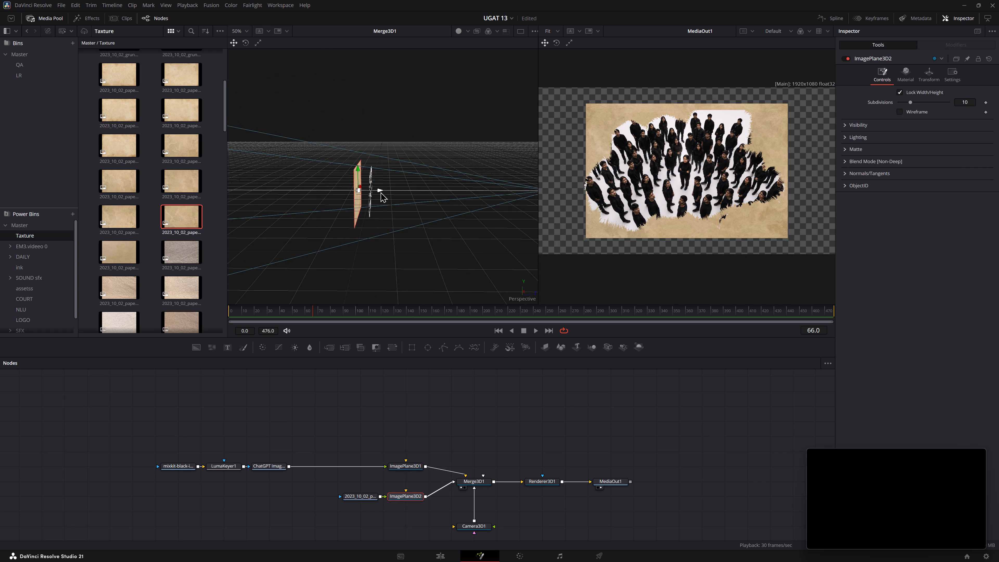
pyautogui.keyDown('alt'); pyautogui.moveTo(475, 283); pyautogui.dragTo(362, 271, button='middle'); pyautogui.keyUp('alt')
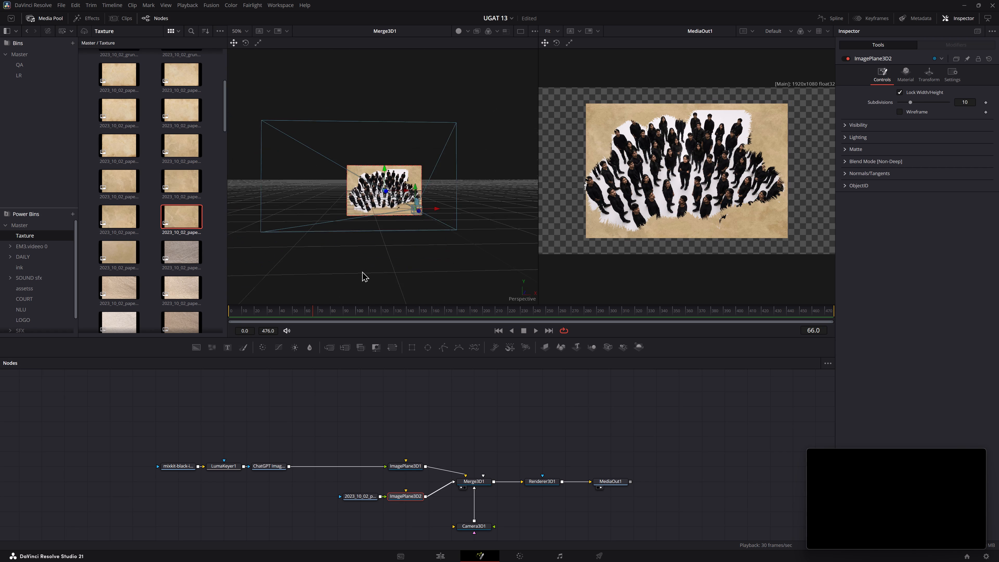
pyautogui.keyDown('alt'); pyautogui.moveTo(362, 271); pyautogui.dragTo(360, 271, button='middle'); pyautogui.keyUp('alt')
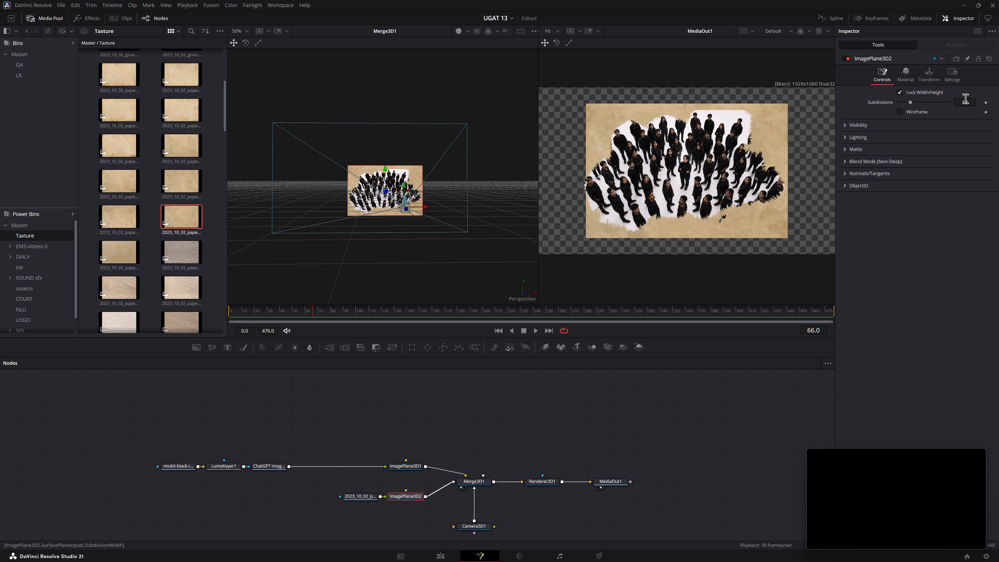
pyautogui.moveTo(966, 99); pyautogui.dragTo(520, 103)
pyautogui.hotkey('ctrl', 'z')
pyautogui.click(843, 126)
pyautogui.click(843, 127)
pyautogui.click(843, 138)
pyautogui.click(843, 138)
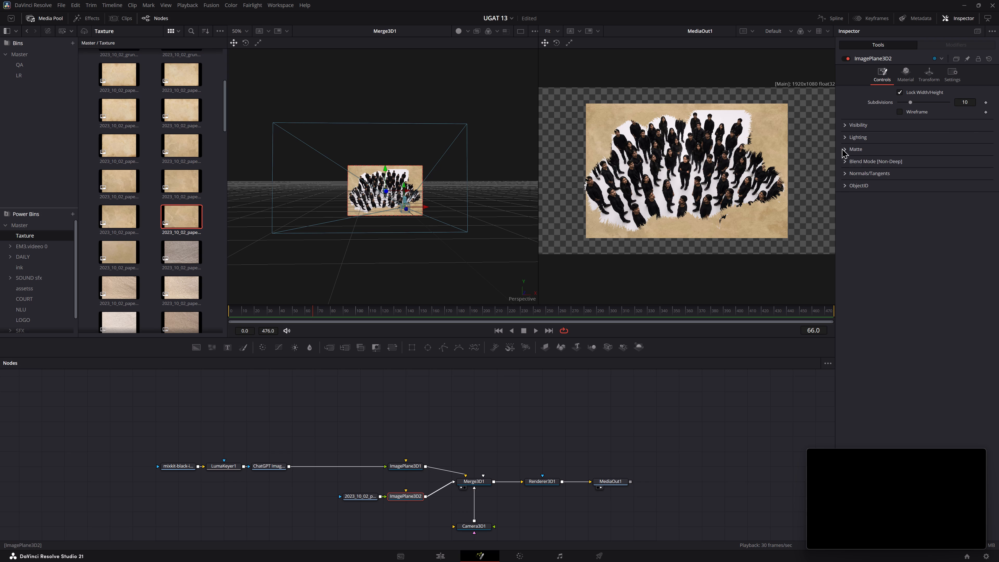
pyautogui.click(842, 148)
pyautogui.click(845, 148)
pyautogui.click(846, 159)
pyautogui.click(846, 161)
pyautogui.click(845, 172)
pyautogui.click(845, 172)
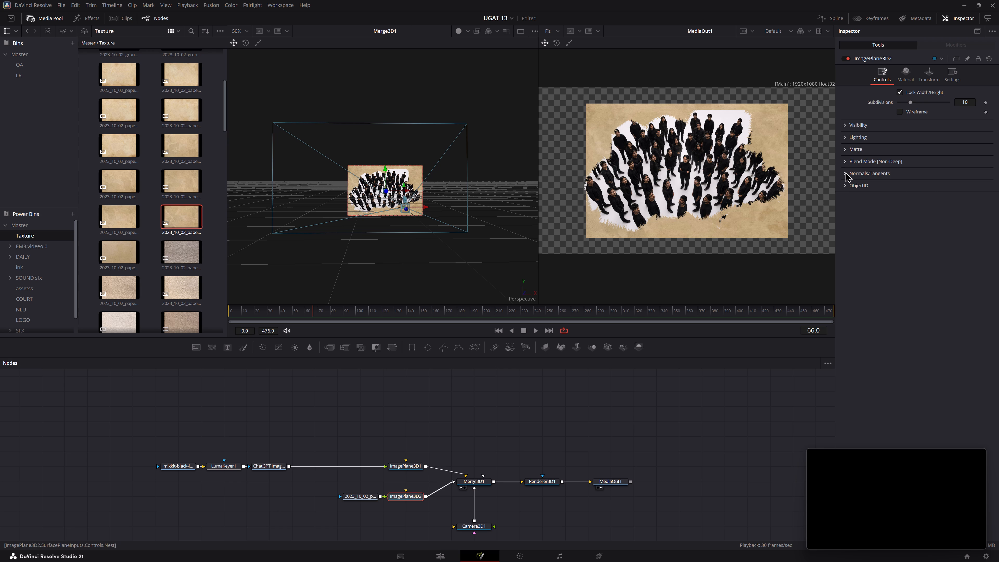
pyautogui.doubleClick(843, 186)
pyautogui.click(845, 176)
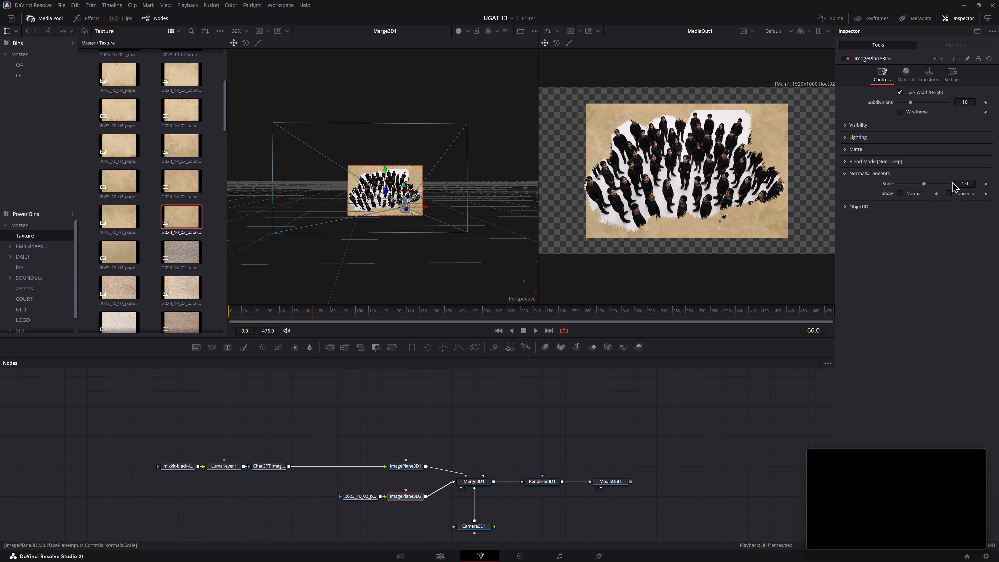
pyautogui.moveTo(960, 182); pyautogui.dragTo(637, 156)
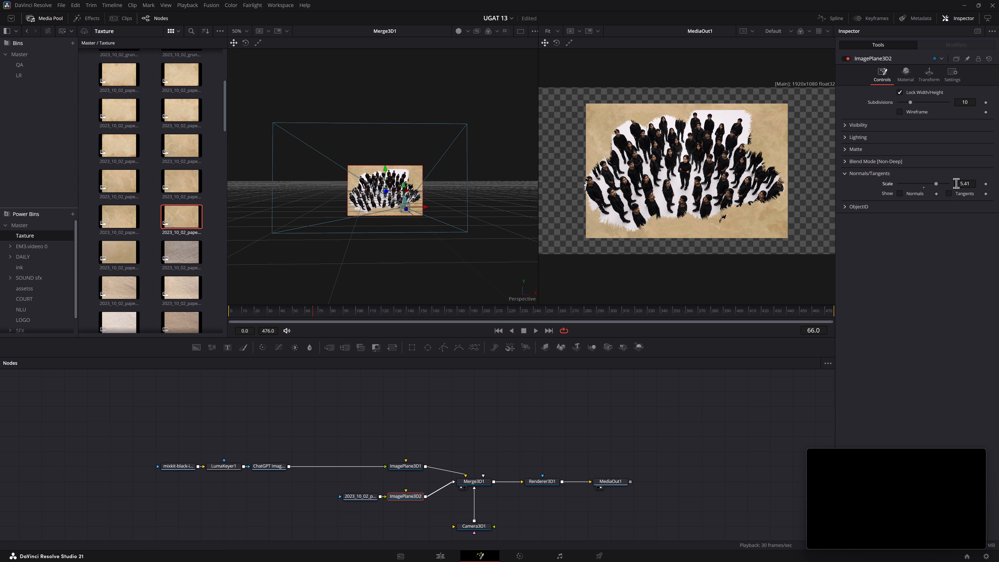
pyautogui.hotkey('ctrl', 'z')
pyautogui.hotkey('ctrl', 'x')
# Scale ImagePlane3D2 uniformly to about 1.56 so the paper fills the frame, and play back the reveal.
pyautogui.click(925, 74)
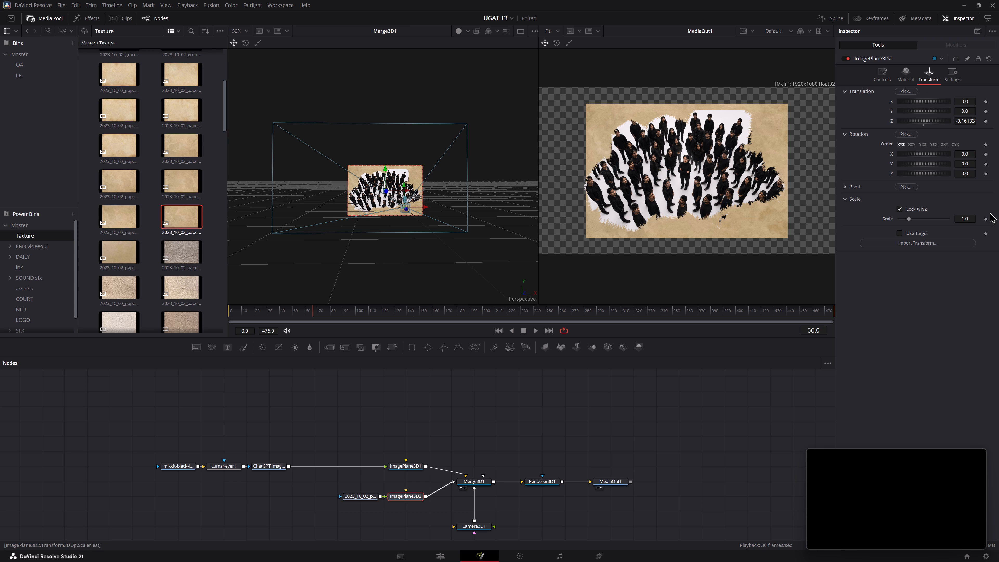
pyautogui.moveTo(965, 219); pyautogui.dragTo(610, 199)
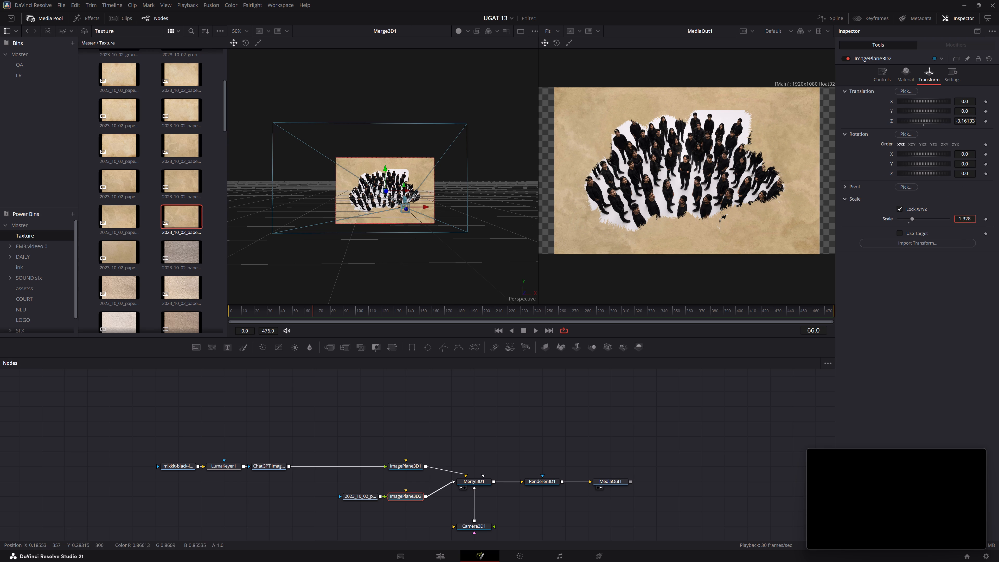
pyautogui.moveTo(610, 199); pyautogui.dragTo(691, 143)
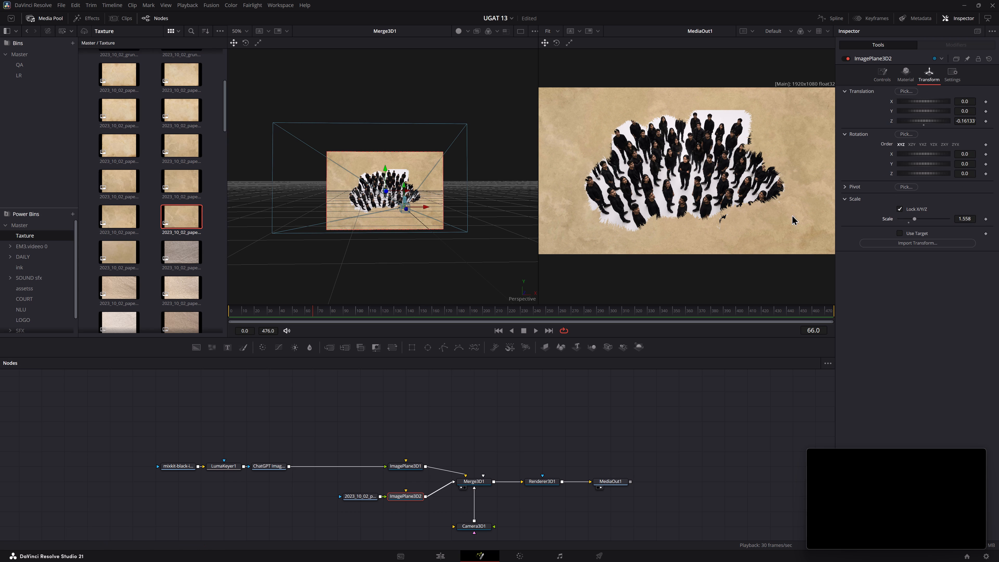
pyautogui.moveTo(318, 310); pyautogui.dragTo(161, 321)
pyautogui.press('space')
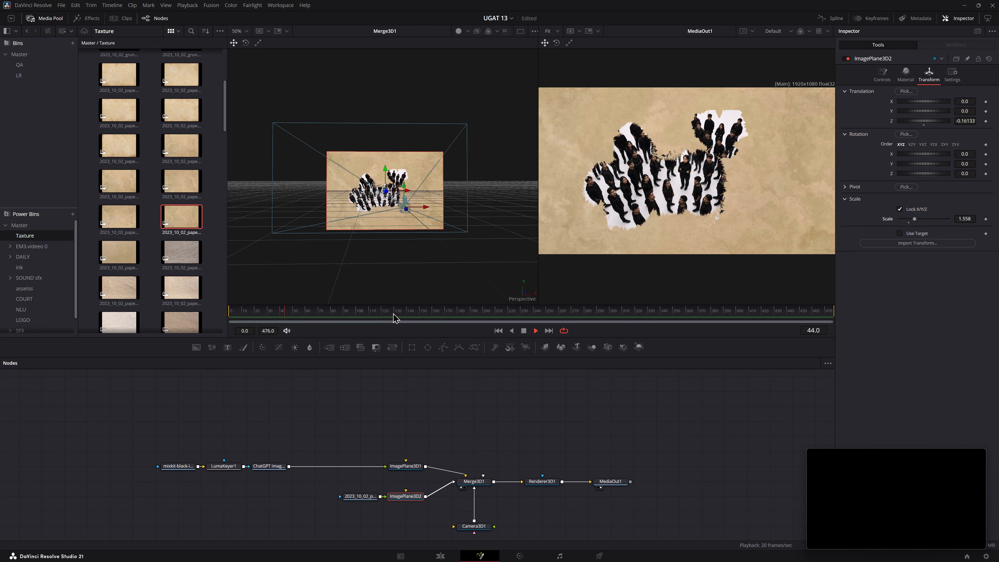
pyautogui.press('space')
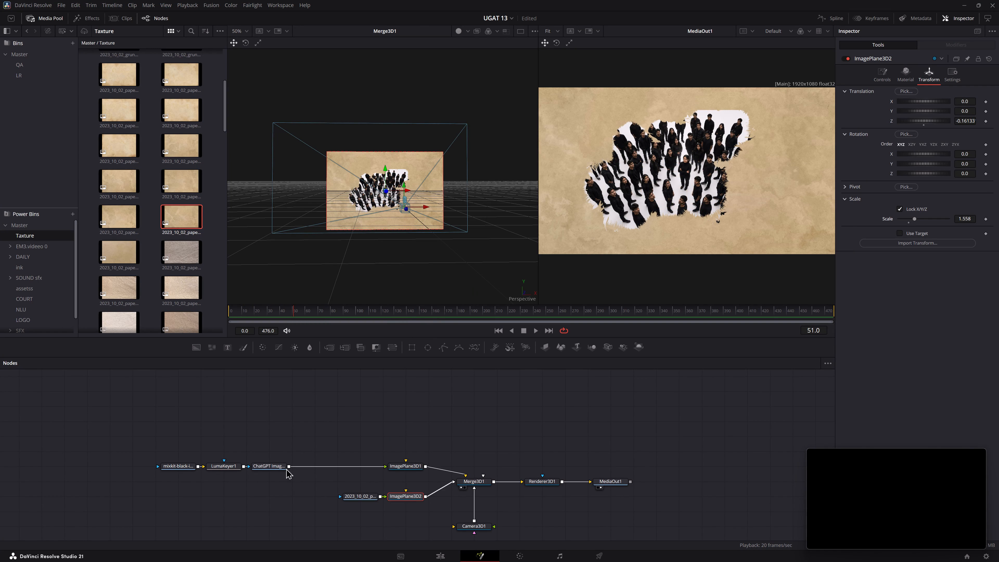
# Add a Drop Shadow node between the ChatGPT image node and ImagePlane3D1.
pyautogui.click(273, 467)
pyautogui.hotkey('shift', 'space')
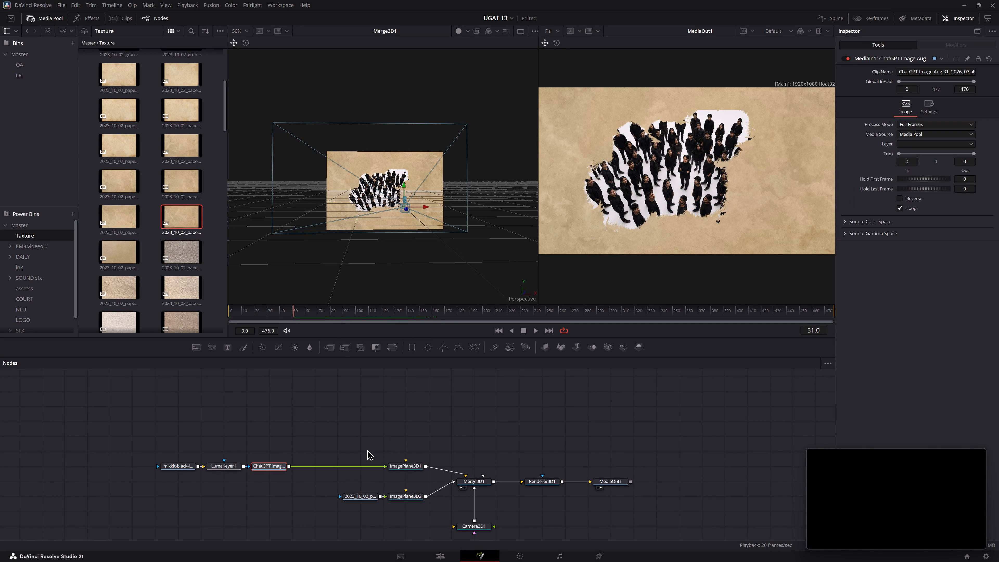
pyautogui.press('BackSpace')
pyautogui.write('dr')
pyautogui.write('op')
pyautogui.press('Up')
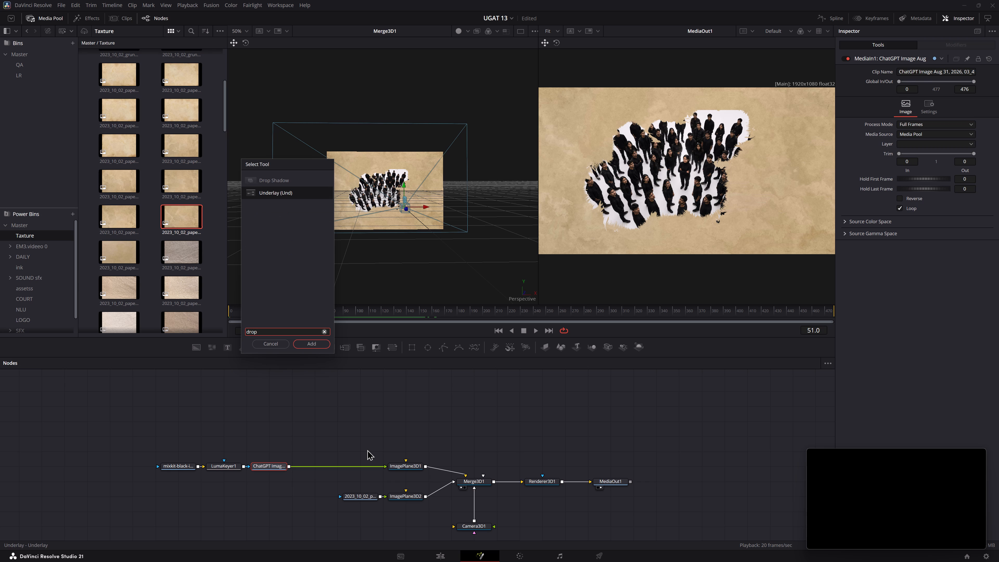
pyautogui.press('Return')
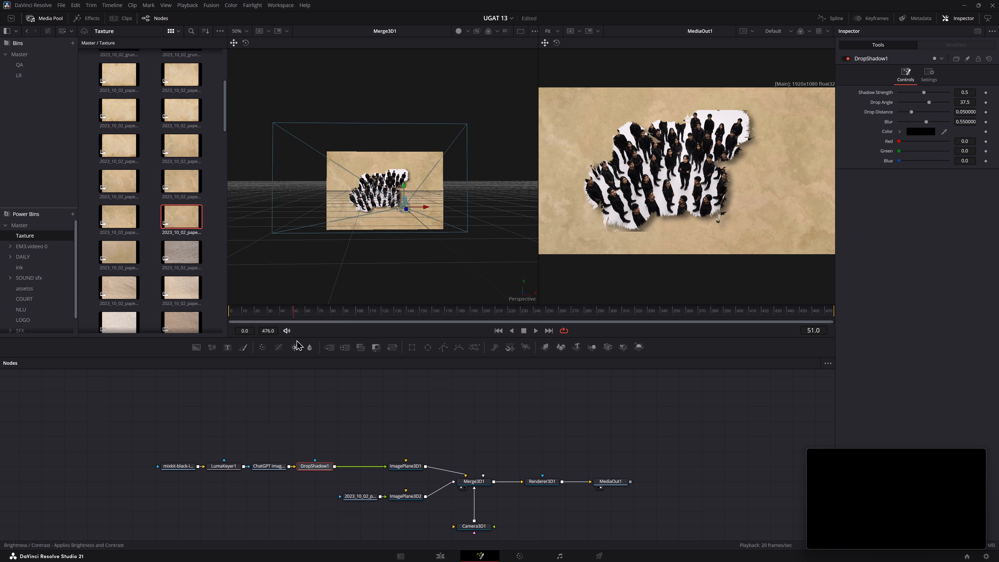
# Play the ink reveal from its opening frames to check the drop shadow against the paper.
pyautogui.moveTo(284, 311); pyautogui.dragTo(224, 311)
pyautogui.press('space')
pyautogui.press('space')
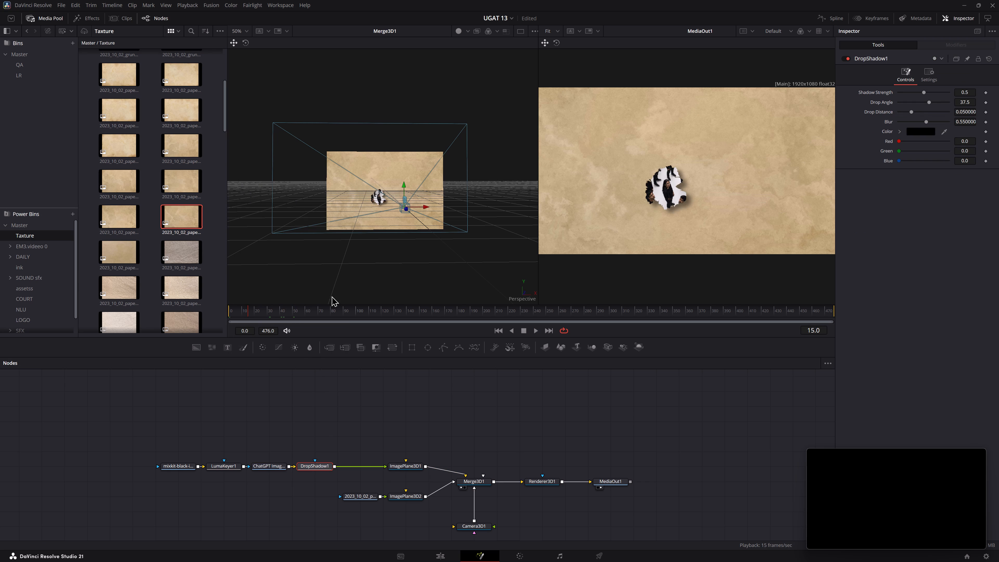
pyautogui.press('space')
pyautogui.press('space')
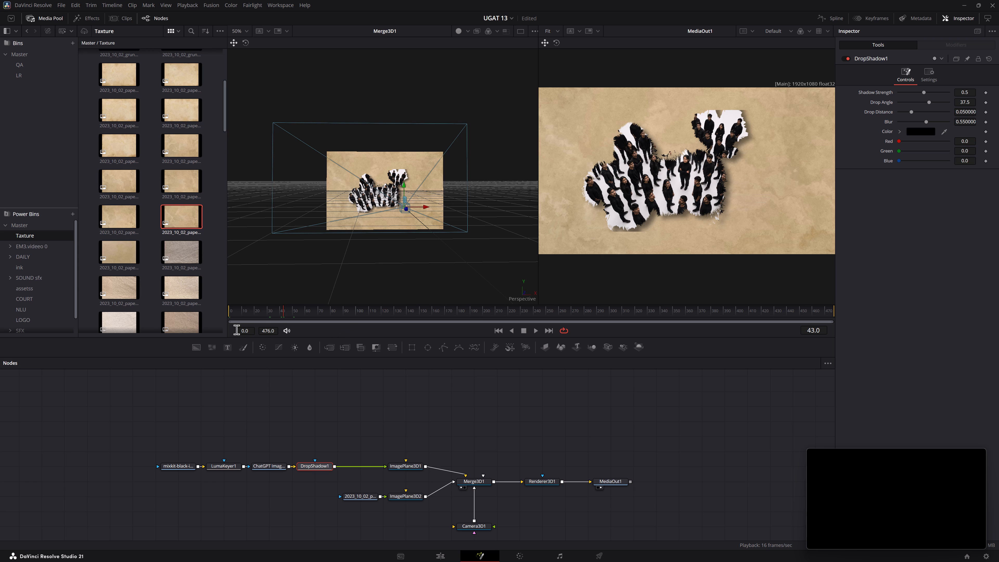
pyautogui.moveTo(264, 313); pyautogui.dragTo(232, 315)
pyautogui.press('space')
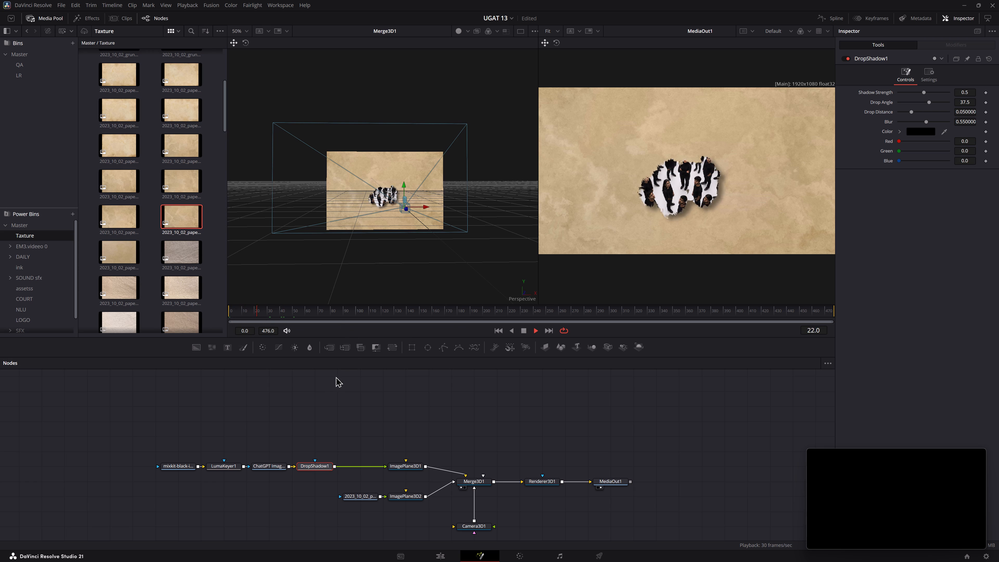
pyautogui.press('space')
# Hide the Media Pool and the Inspector to give the two viewers more room.
pyautogui.moveTo(491, 456); pyautogui.dragTo(499, 437, button='middle')
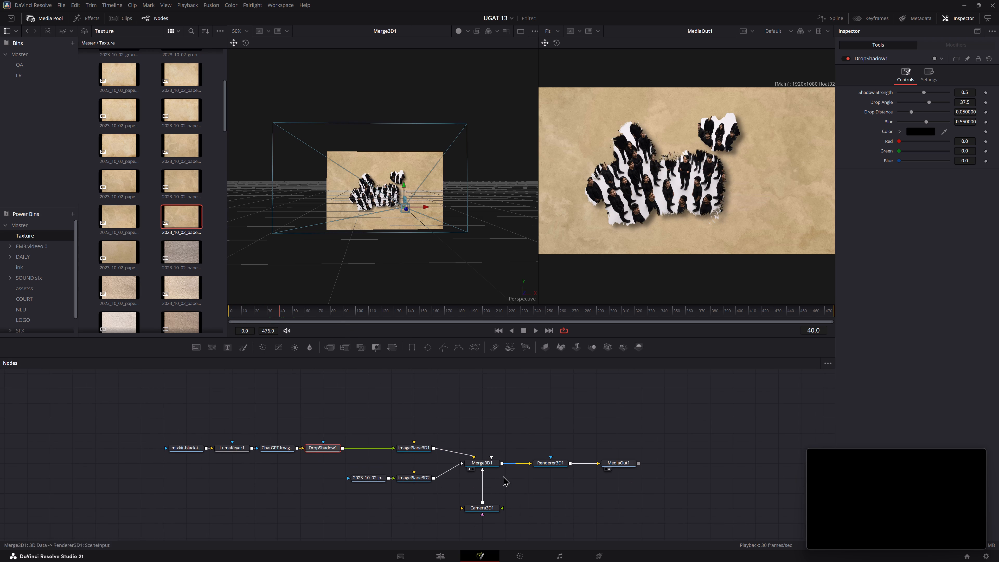
pyautogui.click(478, 510)
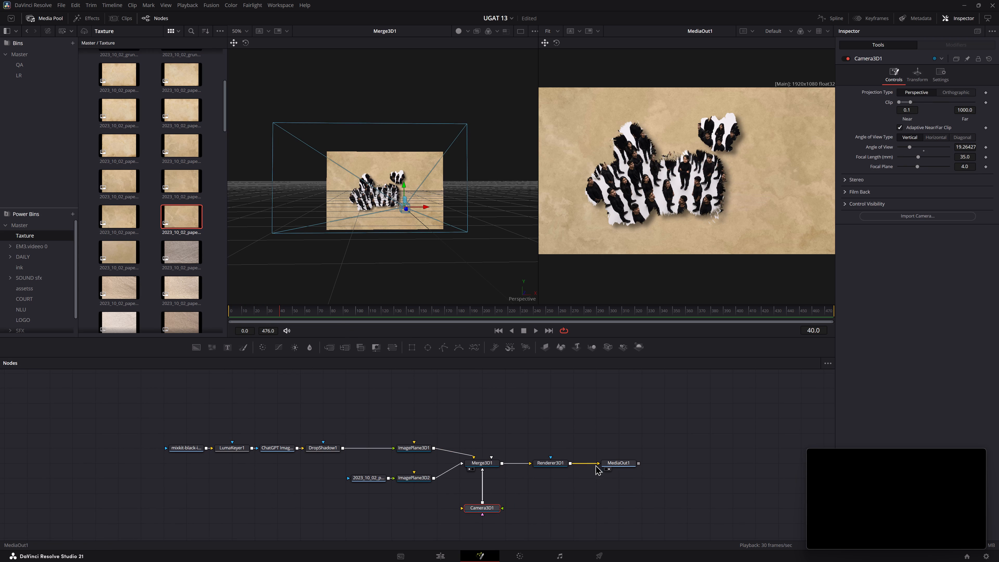
pyautogui.click(486, 465)
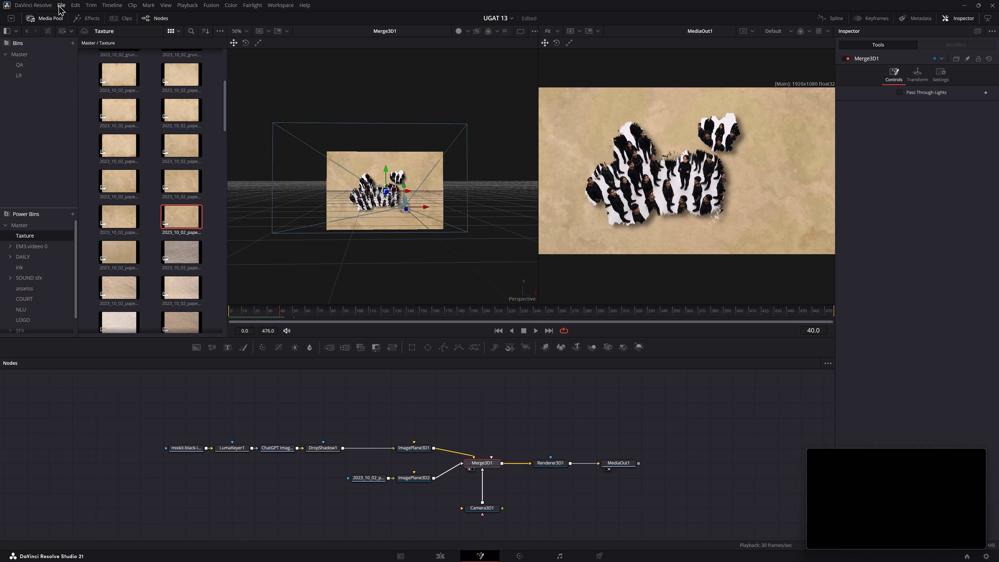
pyautogui.click(44, 20)
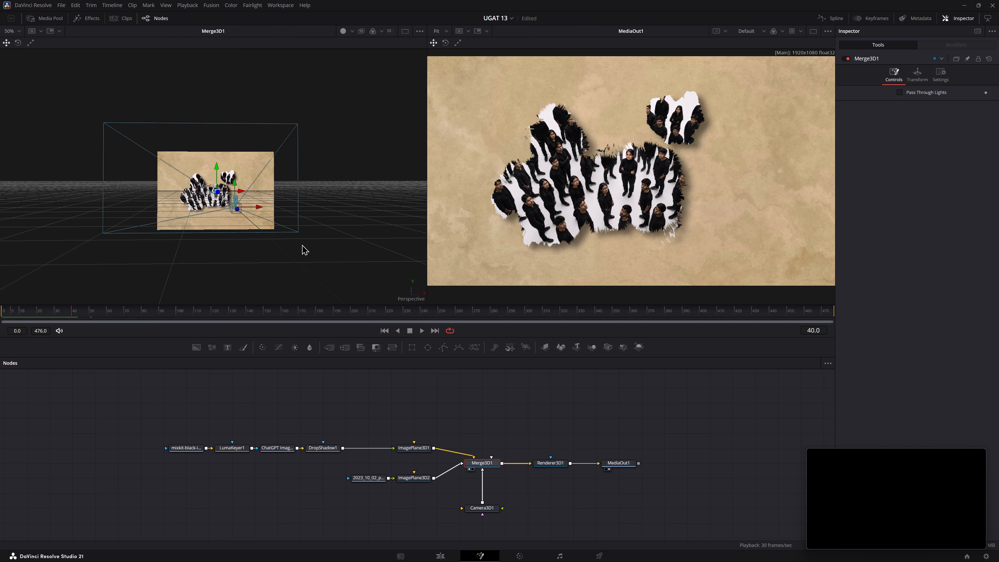
pyautogui.keyDown('ctrl'); pyautogui.scroll(1, 297, 228); pyautogui.keyUp('ctrl')
pyautogui.click(967, 19)
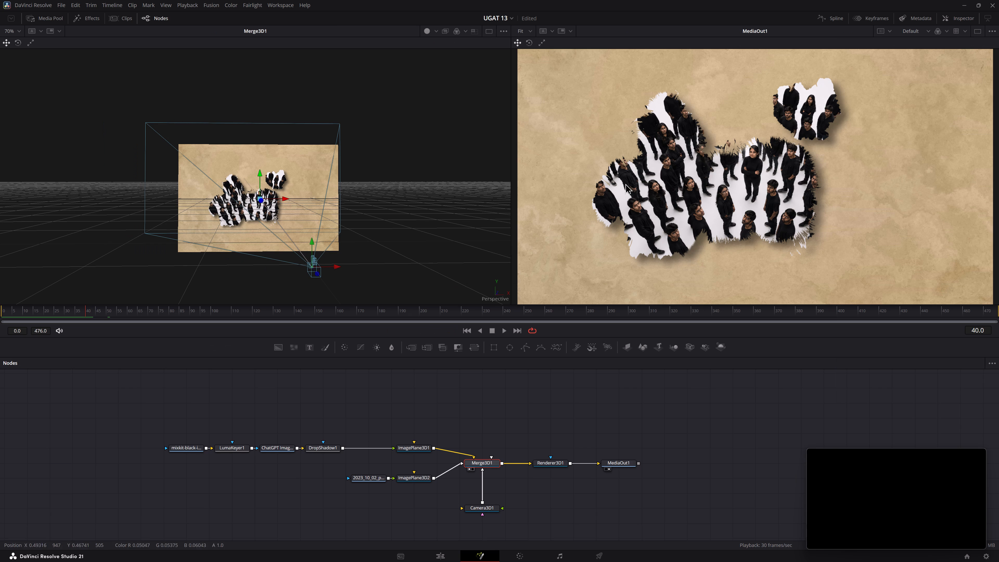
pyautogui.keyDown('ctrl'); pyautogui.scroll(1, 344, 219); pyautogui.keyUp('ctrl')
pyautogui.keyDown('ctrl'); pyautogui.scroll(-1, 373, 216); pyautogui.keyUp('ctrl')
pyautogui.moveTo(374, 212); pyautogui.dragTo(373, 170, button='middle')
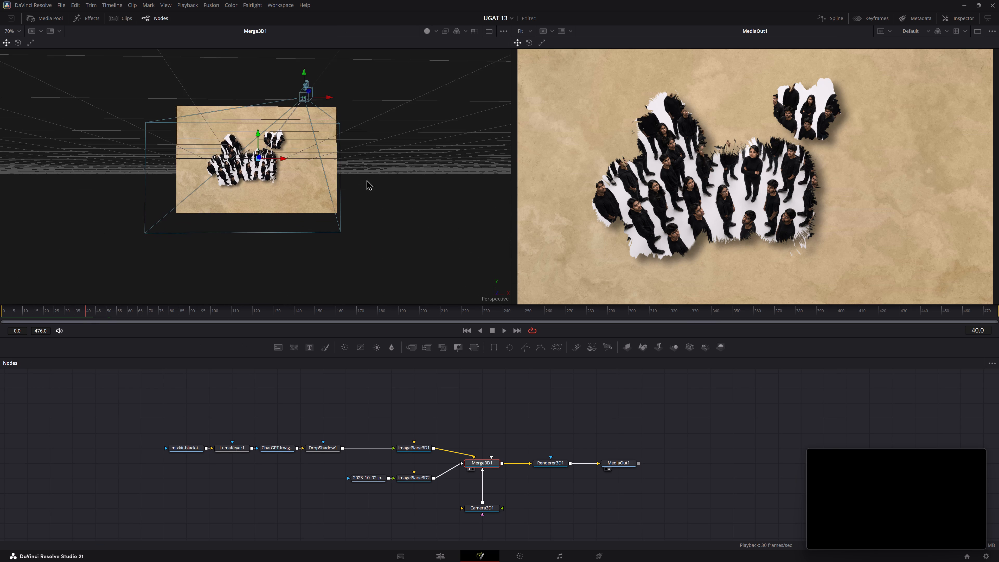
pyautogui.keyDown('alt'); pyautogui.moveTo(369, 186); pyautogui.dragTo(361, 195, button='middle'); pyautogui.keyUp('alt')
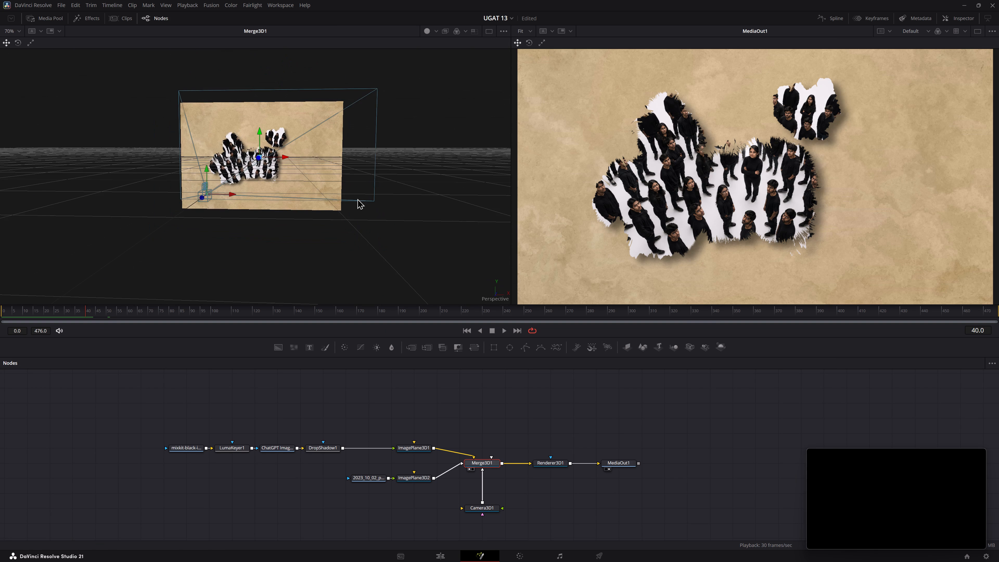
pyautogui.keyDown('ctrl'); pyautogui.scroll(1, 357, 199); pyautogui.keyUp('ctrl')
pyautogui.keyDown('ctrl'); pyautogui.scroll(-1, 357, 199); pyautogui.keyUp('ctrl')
# Rename the paper texture image node as Background.
pyautogui.click(418, 474)
pyautogui.click(372, 479)
pyautogui.press('F2')
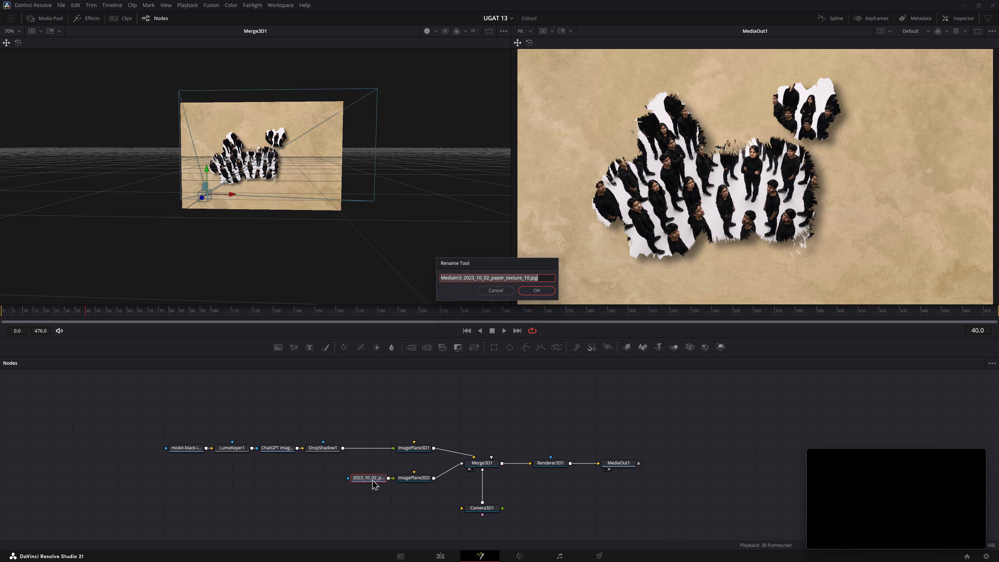
pyautogui.press('BackSpace')
pyautogui.write('Backg')
pyautogui.write('round')
pyautogui.press('Return')
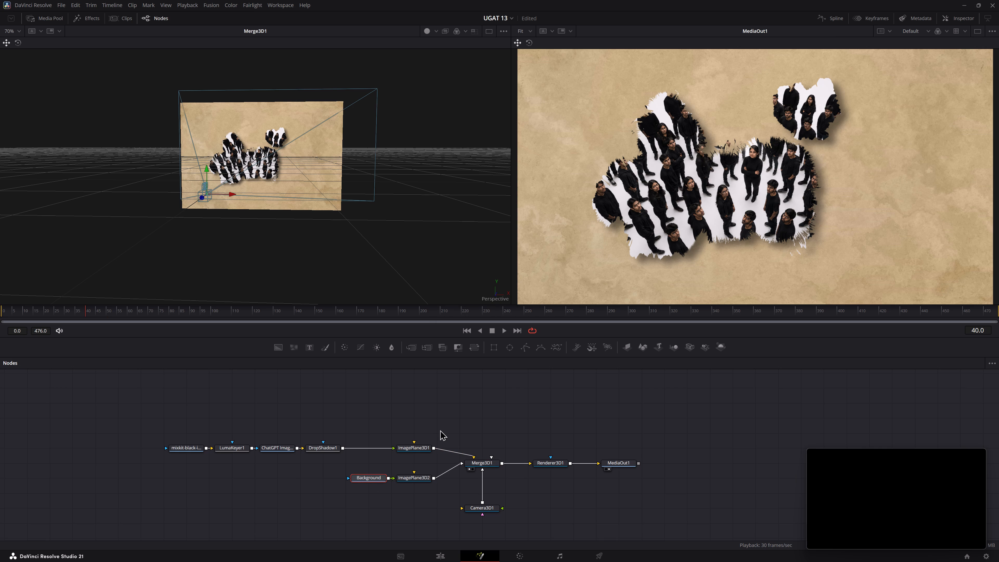
pyautogui.click(528, 391)
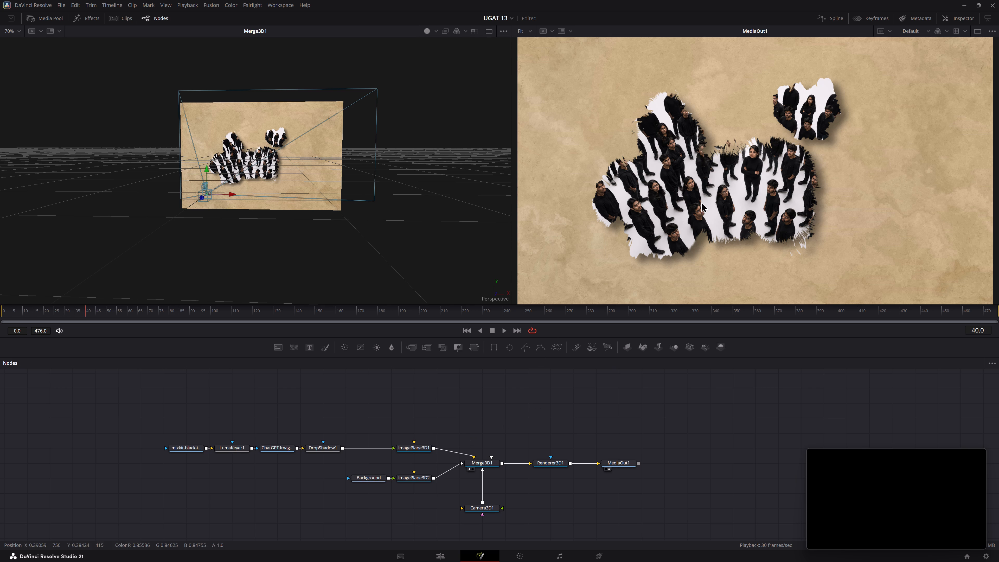
# Select Camera3D1, show its settings in the Inspector, and park the playhead at frame 12 near the start of the ink reveal.
pyautogui.keyDown('ctrl'); pyautogui.scroll(-1, 658, 223); pyautogui.keyUp('ctrl')
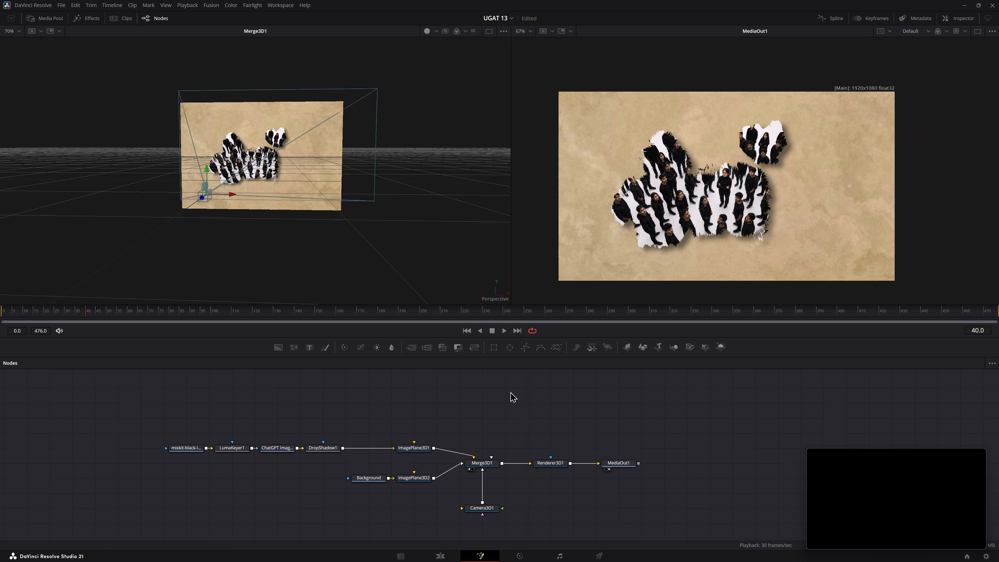
pyautogui.click(486, 463)
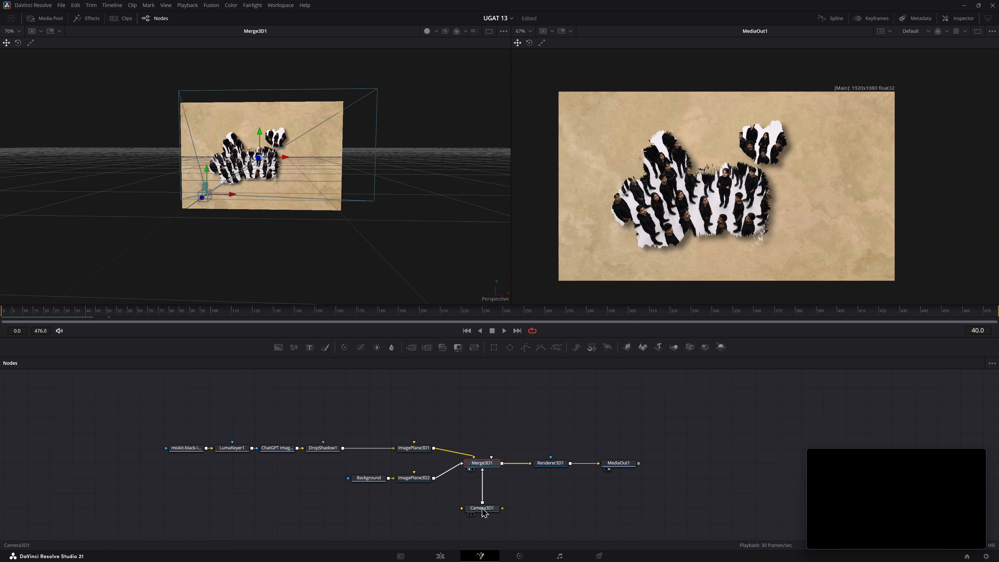
pyautogui.click(482, 507)
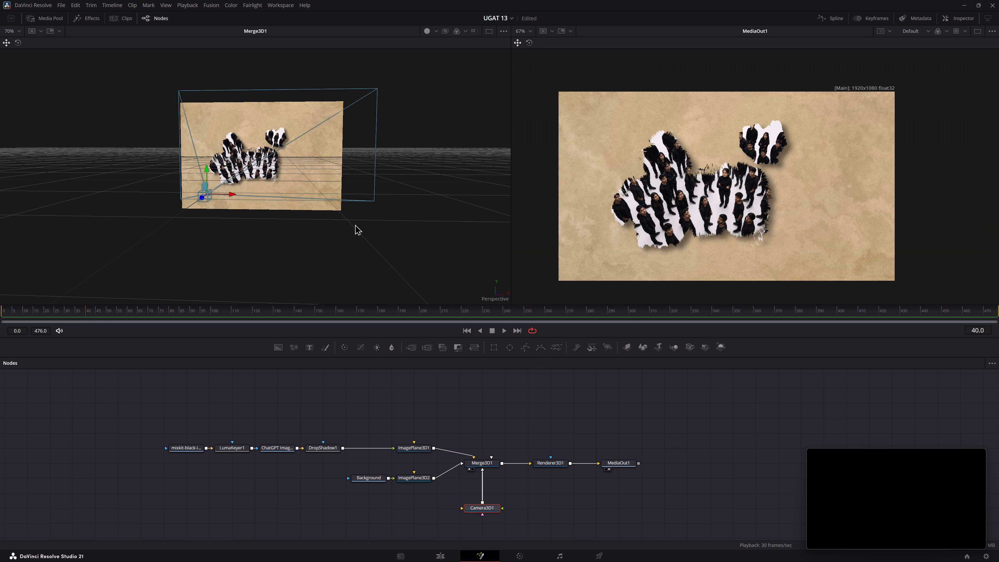
pyautogui.keyDown('alt'); pyautogui.moveTo(247, 242); pyautogui.dragTo(254, 245, button='middle'); pyautogui.keyUp('alt')
pyautogui.moveTo(299, 320); pyautogui.dragTo(295, 320)
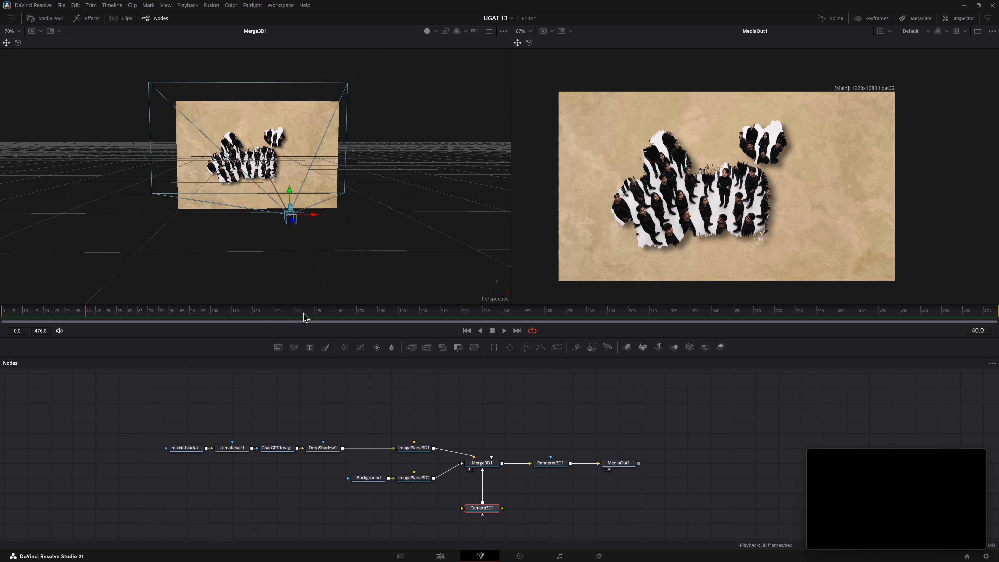
pyautogui.moveTo(300, 312); pyautogui.dragTo(0, 314)
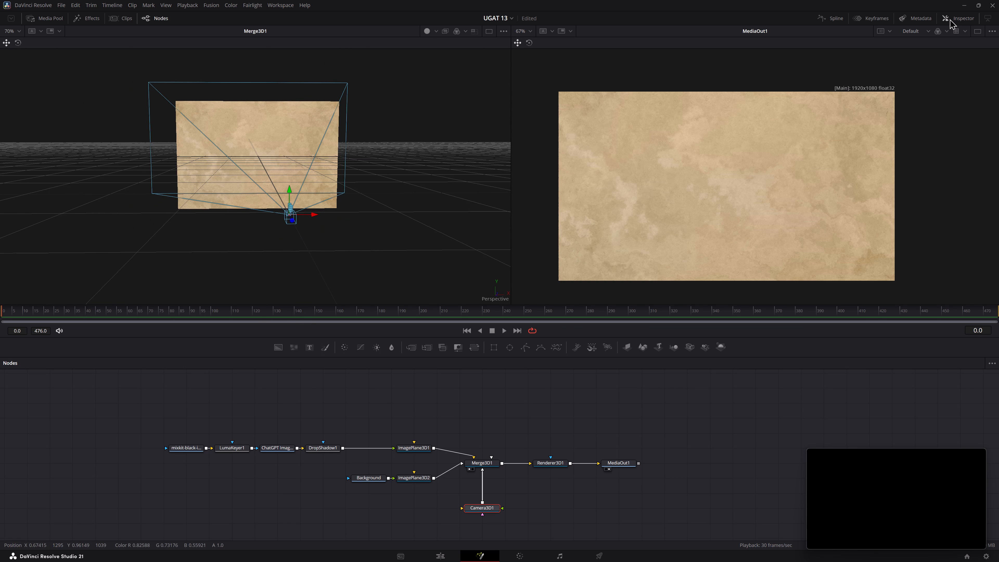
pyautogui.click(950, 19)
pyautogui.press('space')
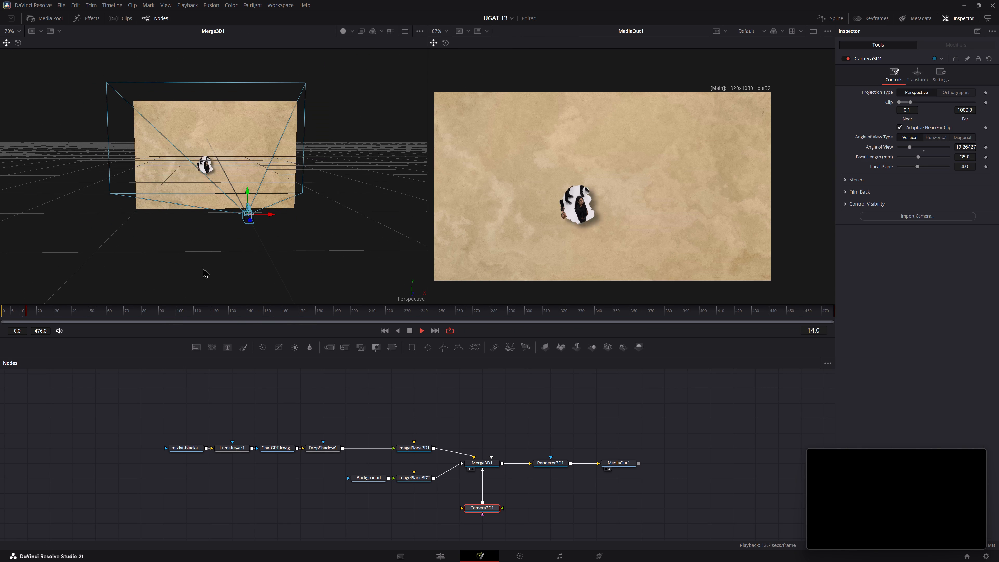
pyautogui.press('space')
pyautogui.moveTo(66, 312); pyautogui.dragTo(31, 314)
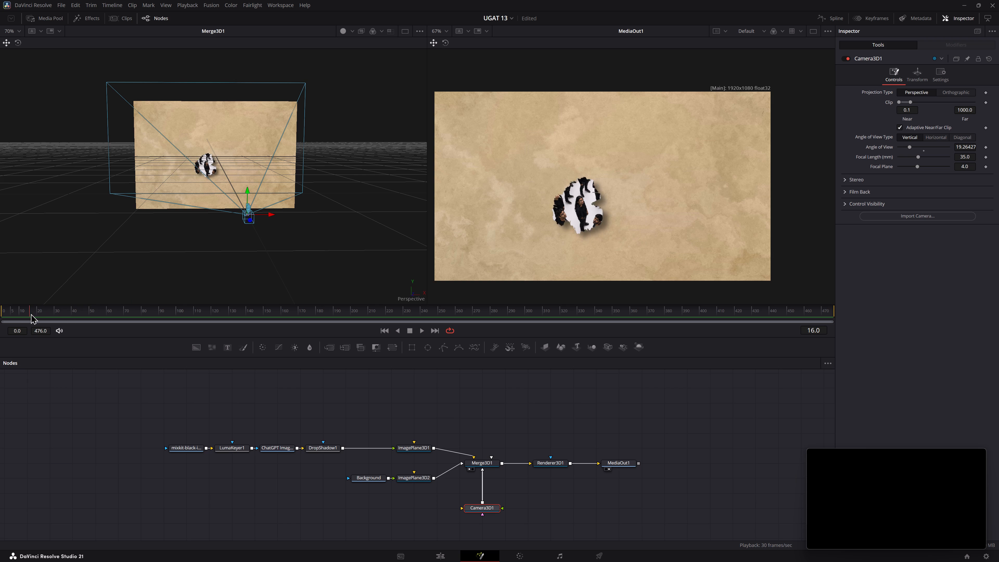
pyautogui.moveTo(31, 314); pyautogui.dragTo(23, 315)
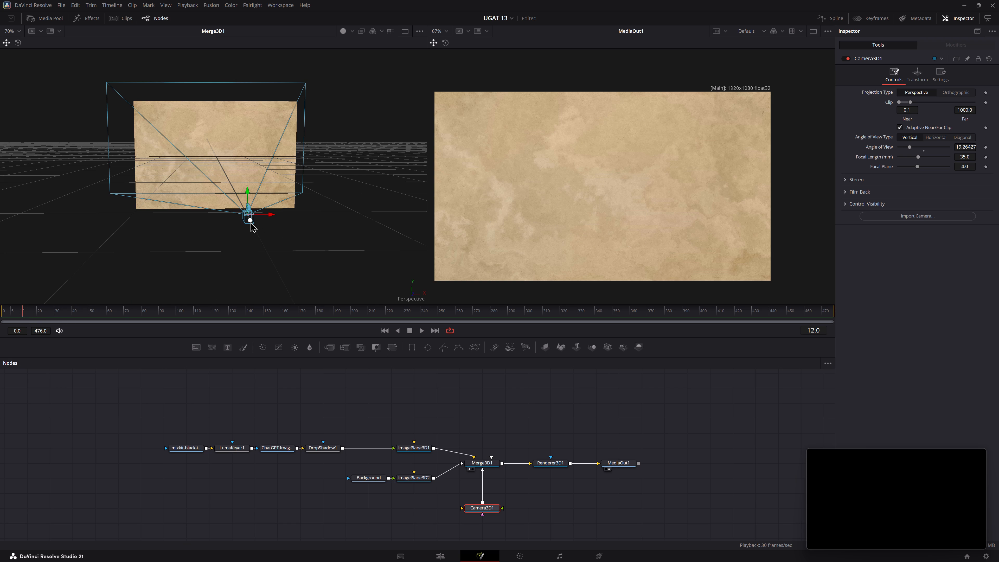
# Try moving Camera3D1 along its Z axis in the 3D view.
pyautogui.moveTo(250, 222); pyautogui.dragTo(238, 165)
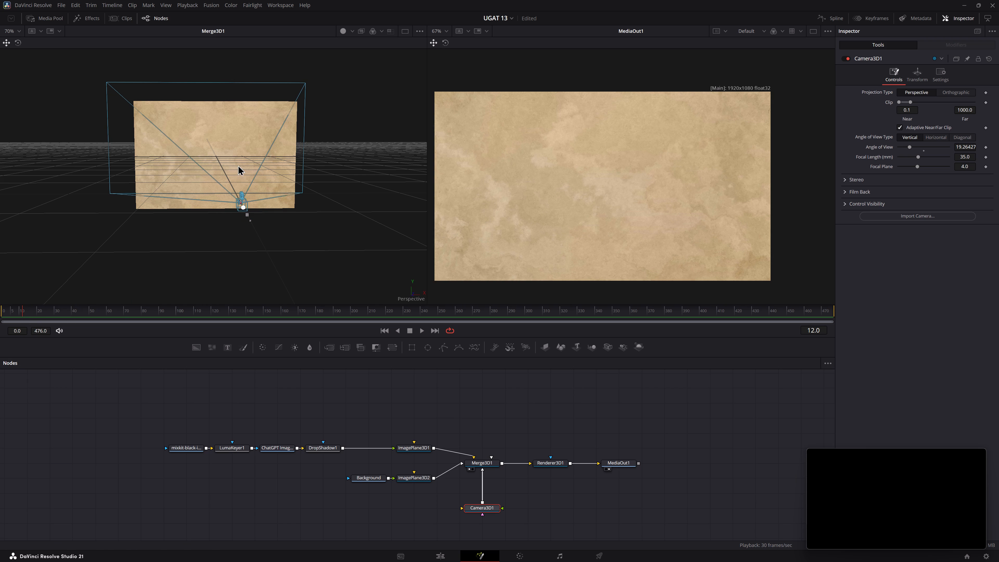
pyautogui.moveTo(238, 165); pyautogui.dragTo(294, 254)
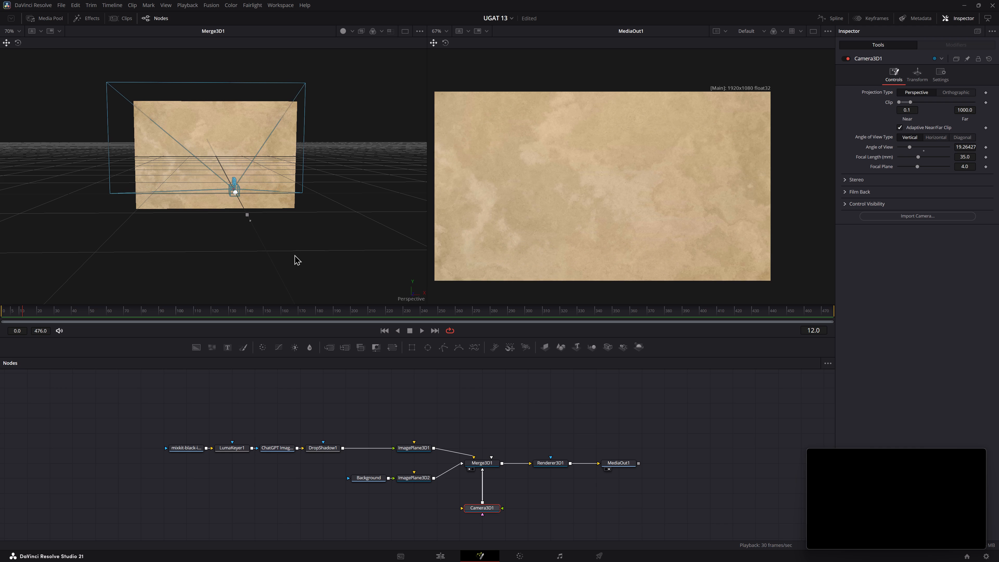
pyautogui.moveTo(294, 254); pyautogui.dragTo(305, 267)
# Examine the camera, its view cone and the paper plane from the side in the 3D view.
pyautogui.keyDown('alt'); pyautogui.moveTo(294, 274); pyautogui.dragTo(353, 270, button='middle'); pyautogui.keyUp('alt')
pyautogui.keyDown('ctrl'); pyautogui.scroll(-3, 350, 266); pyautogui.keyUp('ctrl')
pyautogui.keyDown('ctrl'); pyautogui.moveTo(292, 253); pyautogui.dragTo(302, 253, button='middle'); pyautogui.keyUp('ctrl')
pyautogui.keyDown('alt'); pyautogui.moveTo(300, 252); pyautogui.dragTo(324, 256, button='middle'); pyautogui.keyUp('alt')
pyautogui.keyDown('alt'); pyautogui.scroll(2, 318, 251); pyautogui.keyUp('alt')
pyautogui.keyDown('ctrl'); pyautogui.scroll(2, 310, 236); pyautogui.keyUp('ctrl')
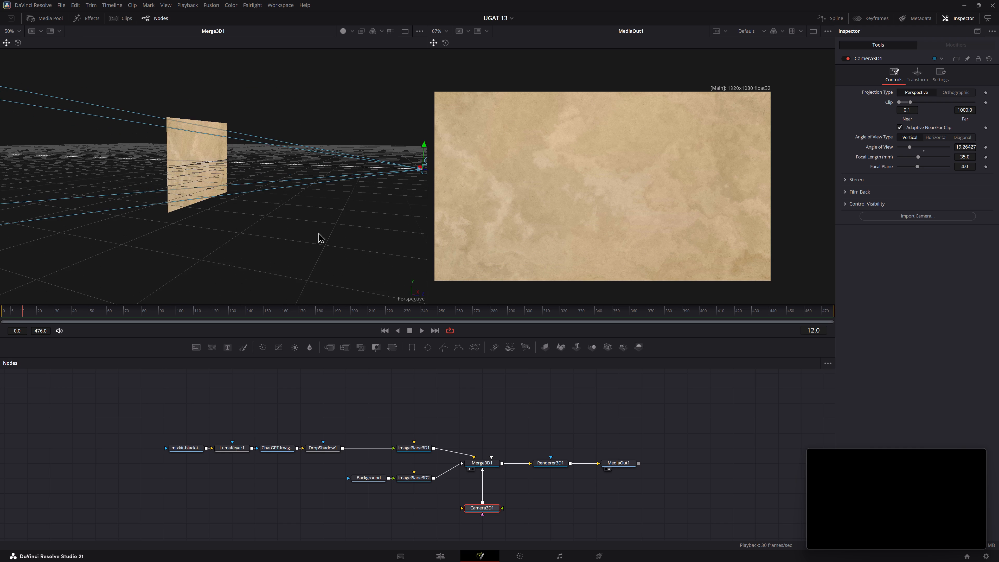
pyautogui.keyDown('ctrl'); pyautogui.scroll(-1, 318, 232); pyautogui.keyUp('ctrl')
pyautogui.moveTo(328, 227); pyautogui.dragTo(306, 232, button='middle')
pyautogui.keyDown('shift'); pyautogui.scroll(1, 325, 221); pyautogui.keyUp('shift')
pyautogui.keyDown('shift'); pyautogui.scroll(-1, 326, 221); pyautogui.keyUp('shift')
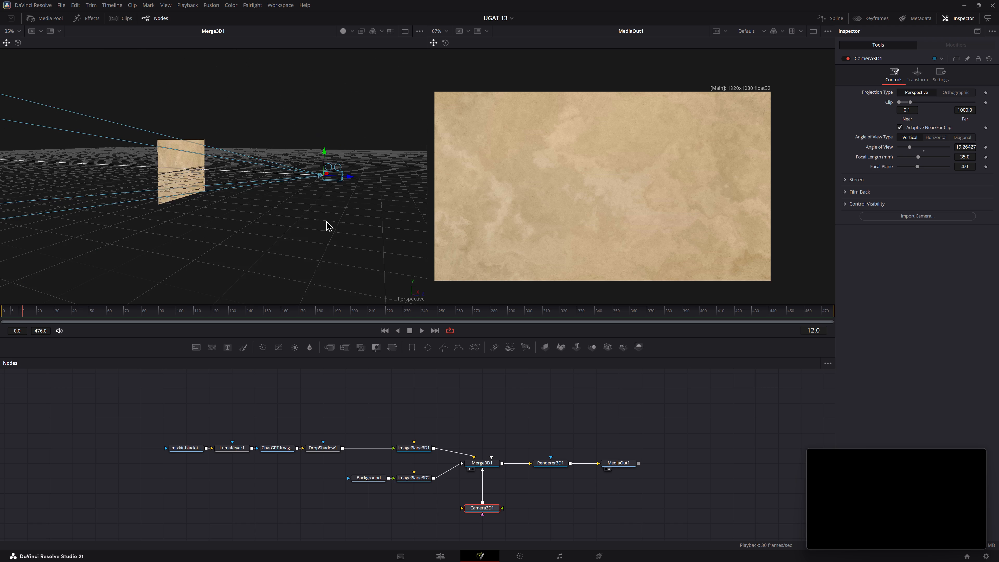
pyautogui.keyDown('shift'); pyautogui.scroll(-1, 326, 221); pyautogui.keyUp('shift')
pyautogui.keyDown('shift'); pyautogui.scroll(1, 326, 221); pyautogui.keyUp('shift')
pyautogui.keyDown('alt'); pyautogui.scroll(-3, 326, 221); pyautogui.keyUp('alt')
pyautogui.keyDown('alt'); pyautogui.middleClick(326, 221); pyautogui.keyUp('alt')
pyautogui.keyDown('alt'); pyautogui.scroll(1, 331, 219); pyautogui.keyUp('alt')
pyautogui.keyDown('ctrl'); pyautogui.scroll(-3, 331, 219); pyautogui.keyUp('ctrl')
pyautogui.keyDown('ctrl'); pyautogui.scroll(5, 331, 219); pyautogui.keyUp('ctrl')
pyautogui.keyDown('ctrl'); pyautogui.scroll(-2, 331, 219); pyautogui.keyUp('ctrl')
pyautogui.moveTo(347, 216); pyautogui.dragTo(365, 226, button='middle')
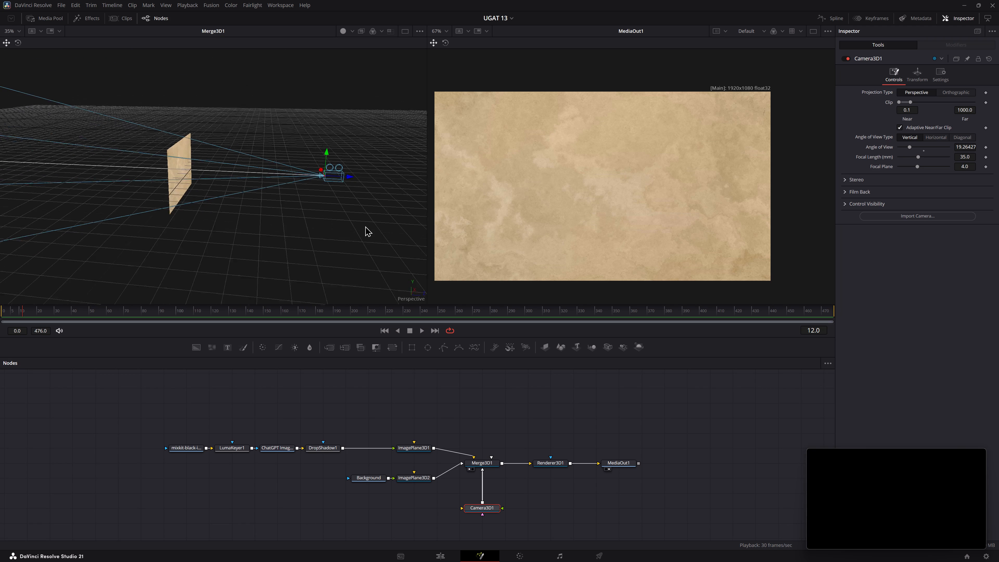
pyautogui.moveTo(365, 226); pyautogui.dragTo(361, 221, button='middle')
pyautogui.keyDown('alt'); pyautogui.moveTo(348, 201); pyautogui.dragTo(311, 200, button='middle'); pyautogui.keyUp('alt')
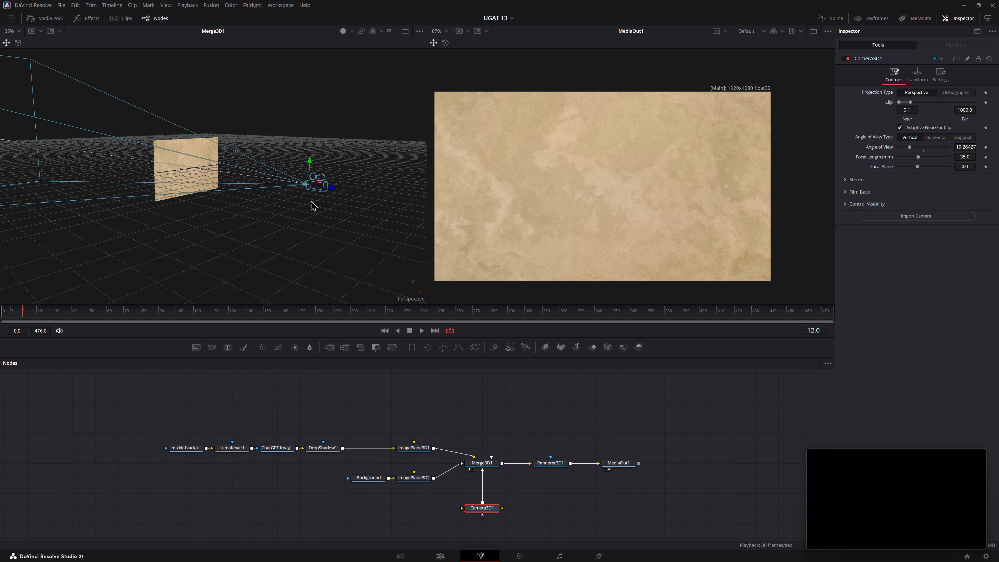
pyautogui.keyDown('ctrl'); pyautogui.scroll(1, 316, 210); pyautogui.keyUp('ctrl')
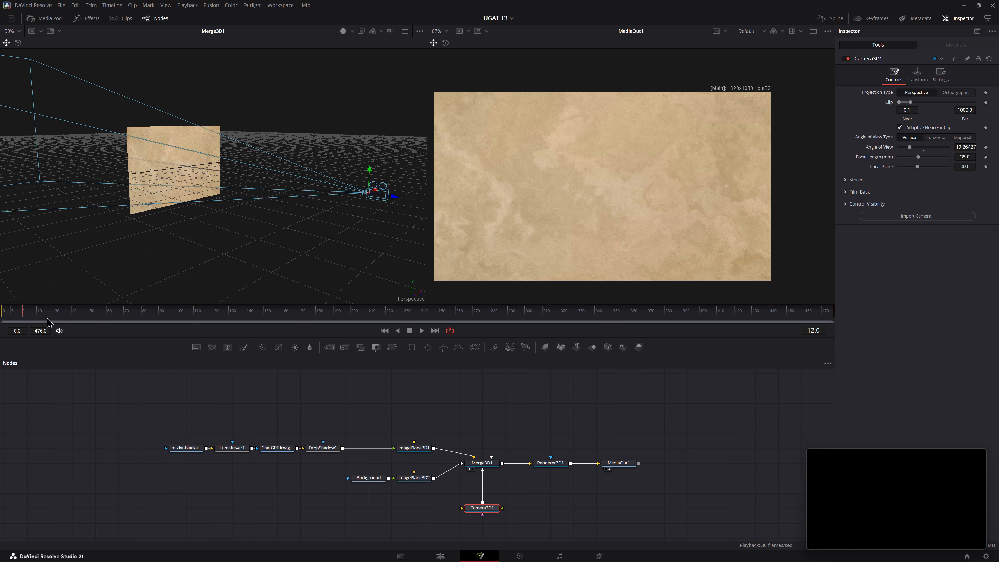
# Play and step through the opening frames to find where the ink reveal begins, ending with the playhead at frame 12.
pyautogui.moveTo(17, 311); pyautogui.dragTo(0, 311)
pyautogui.press('space')
pyautogui.press('space')
pyautogui.moveTo(30, 310); pyautogui.dragTo(23, 310)
pyautogui.moveTo(23, 310); pyautogui.dragTo(24, 310)
pyautogui.press('Right')
pyautogui.press('Right')
pyautogui.press('Right')
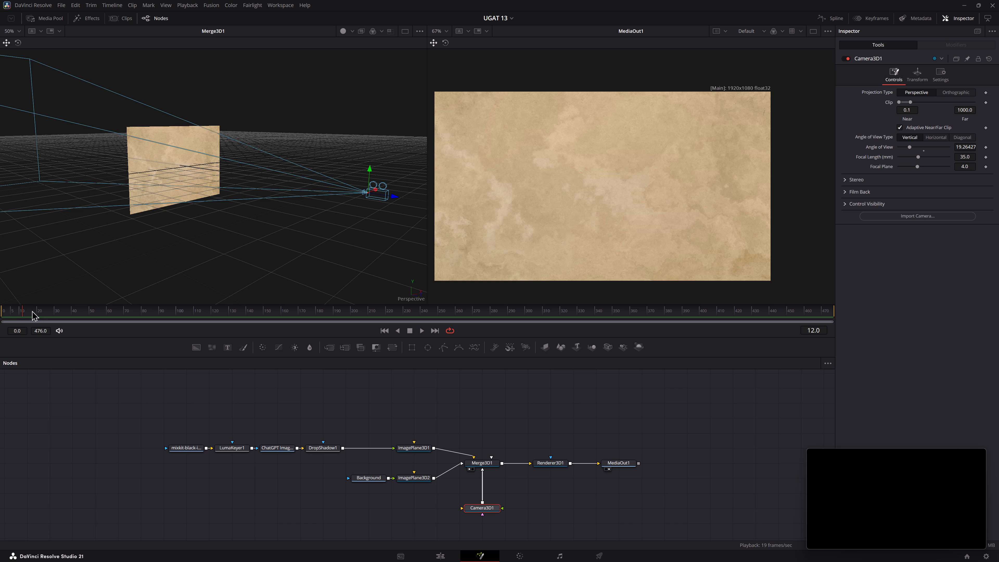
pyautogui.press('Right')
pyautogui.press('Right')
pyautogui.press('Right')
pyautogui.press('Right')
pyautogui.press('Right')
pyautogui.press('Right')
pyautogui.press('Right')
pyautogui.press('Right')
pyautogui.press('Right')
pyautogui.press('Right')
pyautogui.press('Right')
pyautogui.press('Right')
pyautogui.press('Right')
pyautogui.press('Right')
pyautogui.press('Right')
pyautogui.press('Right')
pyautogui.press('Right')
pyautogui.click(32, 310)
pyautogui.press('Left')
pyautogui.press('Left')
pyautogui.press('Left')
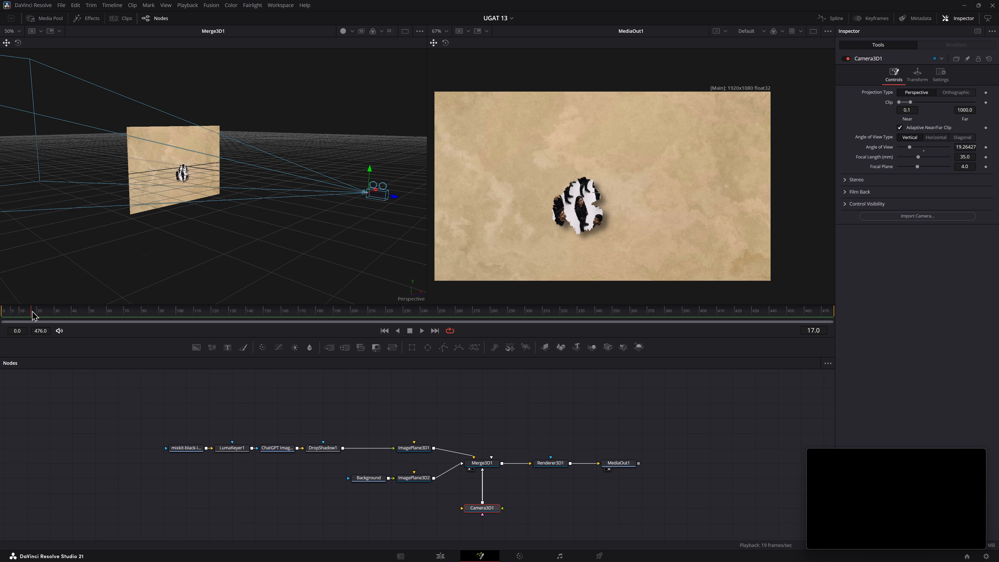
pyautogui.moveTo(30, 310); pyautogui.dragTo(23, 310)
pyautogui.click(23, 310)
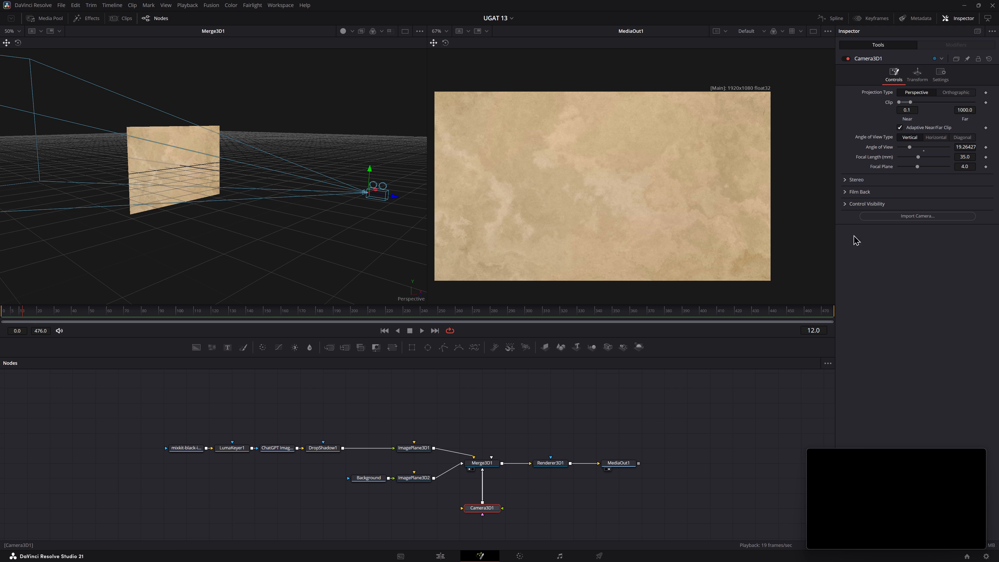
# Open the transform settings of Camera3D1.
pyautogui.click(484, 506)
pyautogui.click(919, 75)
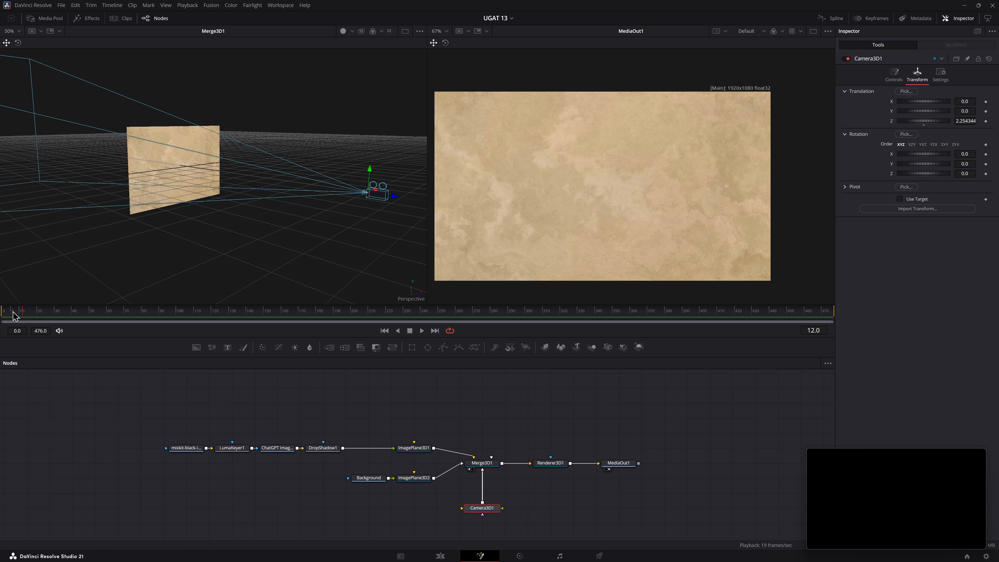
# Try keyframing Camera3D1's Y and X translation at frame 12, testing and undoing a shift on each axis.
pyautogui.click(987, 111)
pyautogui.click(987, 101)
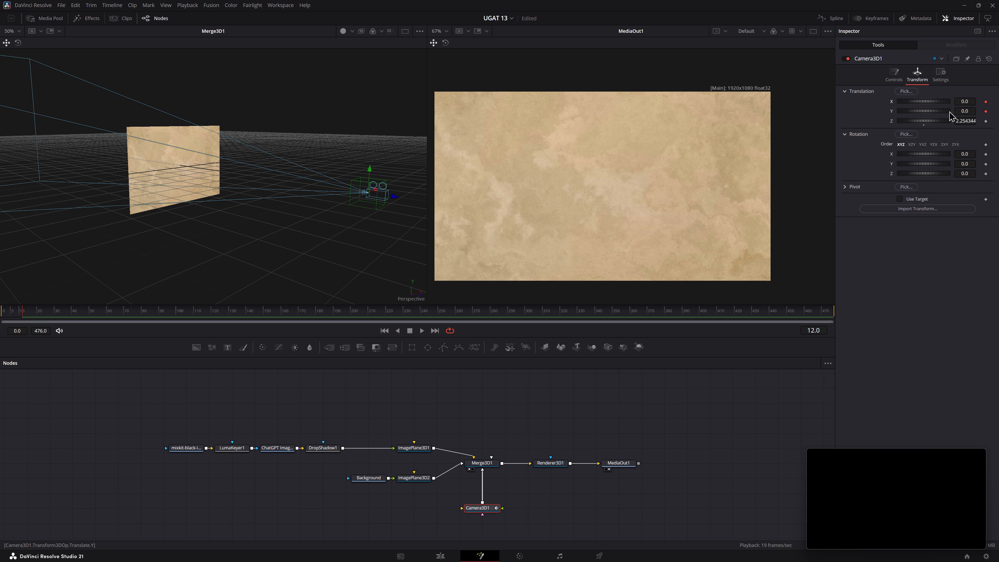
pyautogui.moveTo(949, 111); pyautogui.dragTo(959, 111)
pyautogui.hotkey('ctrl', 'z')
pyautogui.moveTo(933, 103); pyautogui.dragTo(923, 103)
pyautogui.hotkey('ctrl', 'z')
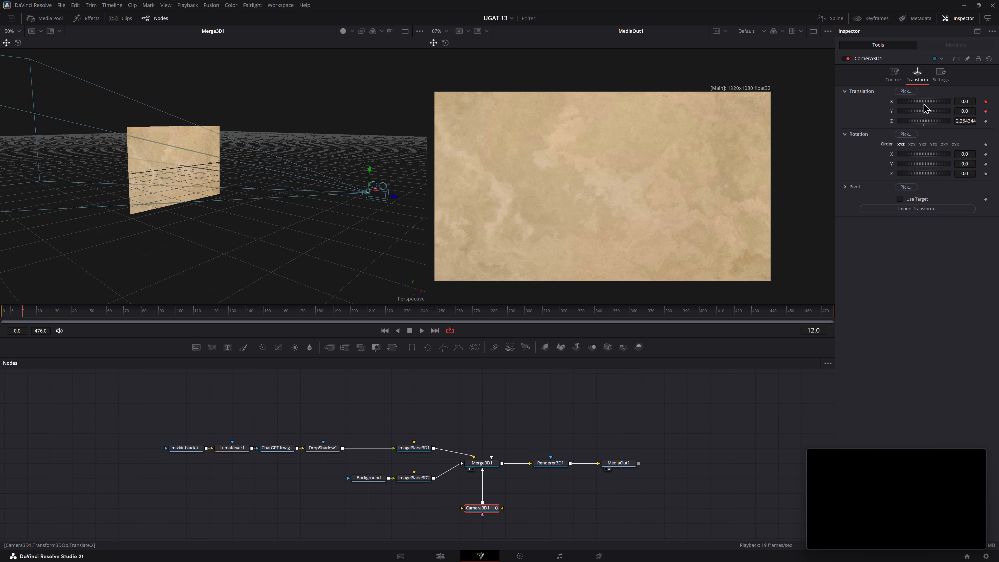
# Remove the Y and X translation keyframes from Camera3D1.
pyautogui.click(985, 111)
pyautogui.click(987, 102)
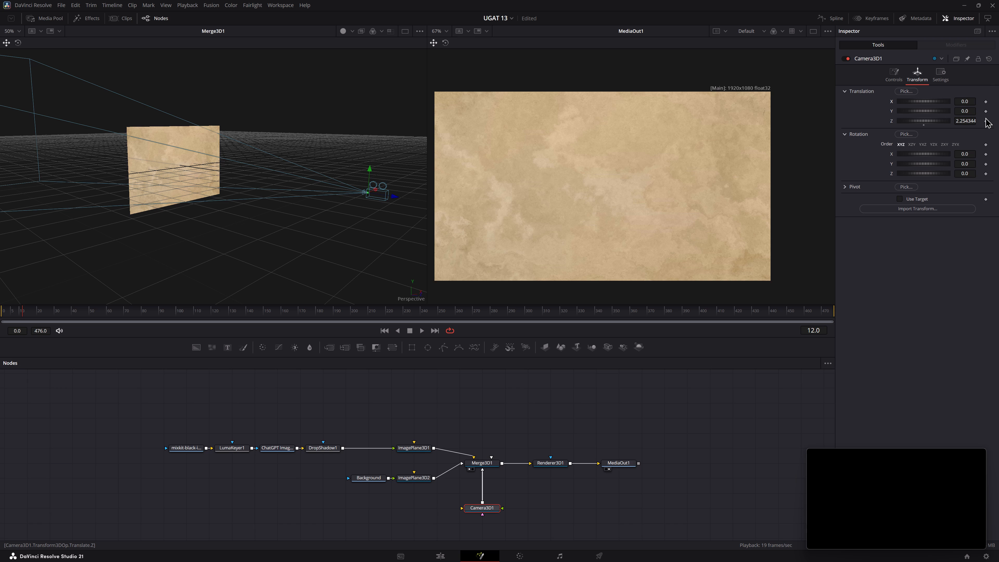
# Keyframe Camera3D1's Z translation at frame 12 and set it to about 2.32.
pyautogui.click(987, 122)
pyautogui.moveTo(969, 123); pyautogui.dragTo(940, 121)
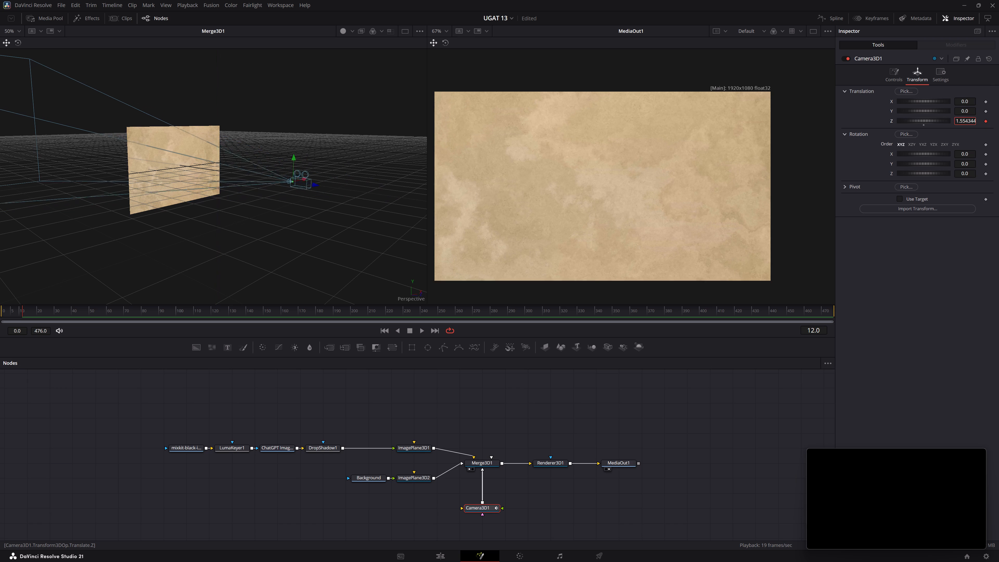
pyautogui.moveTo(940, 121); pyautogui.dragTo(984, 127)
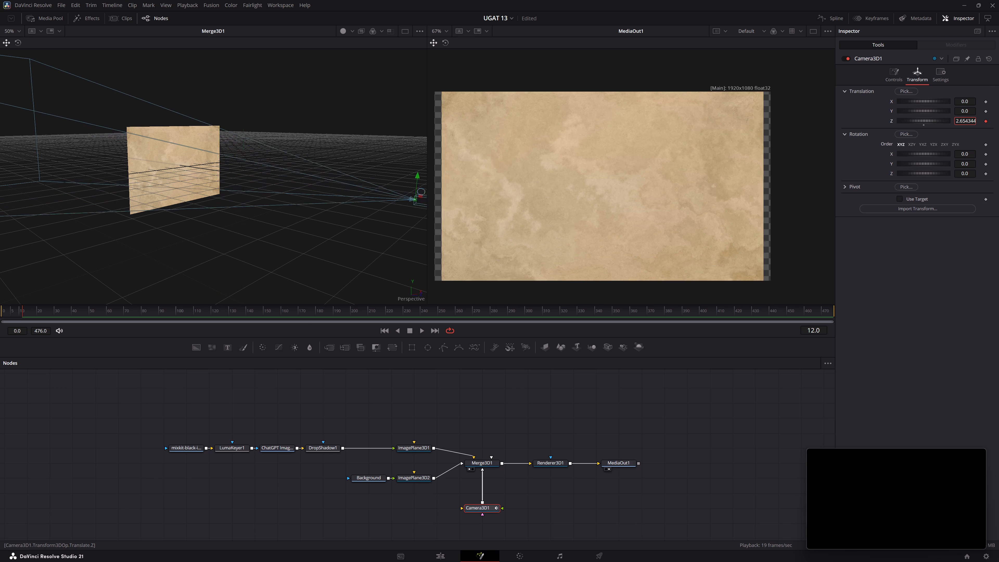
pyautogui.moveTo(984, 127); pyautogui.dragTo(971, 126)
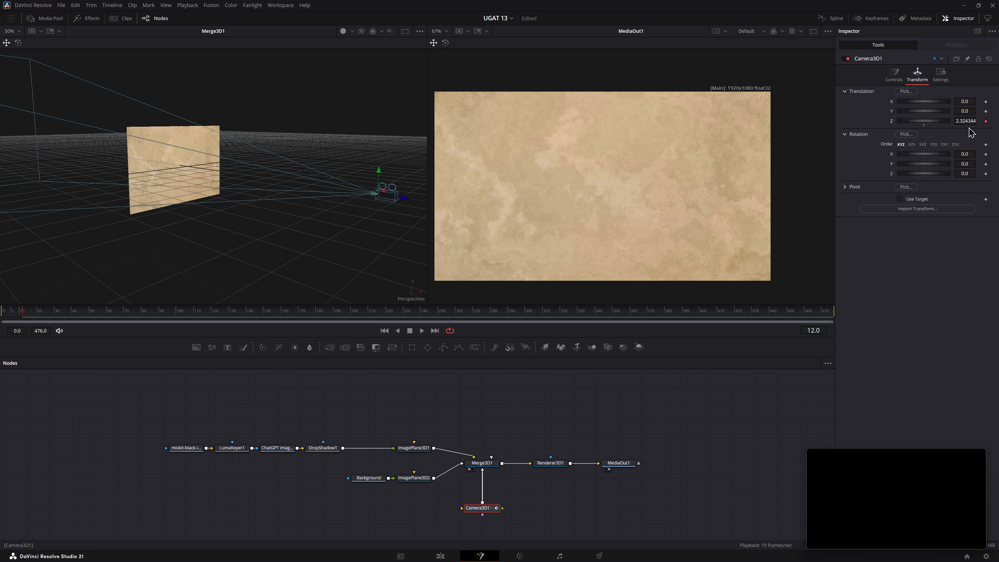
# At frame 0, set Camera3D1's Z translation to about 0.32 so the camera starts close to the paper.
pyautogui.moveTo(19, 311); pyautogui.dragTo(2, 311)
pyautogui.moveTo(966, 123); pyautogui.dragTo(918, 118)
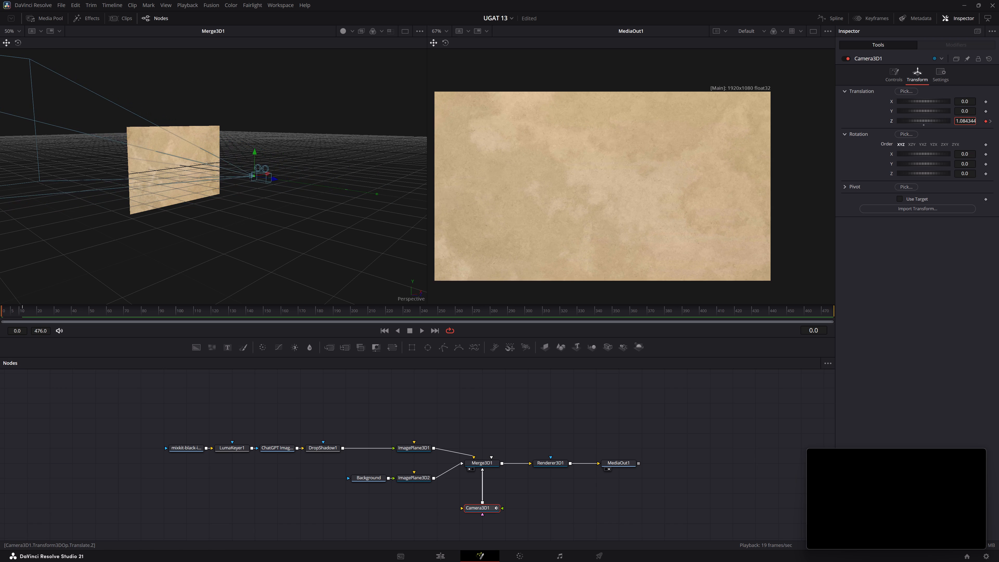
pyautogui.moveTo(918, 118); pyautogui.dragTo(909, 119)
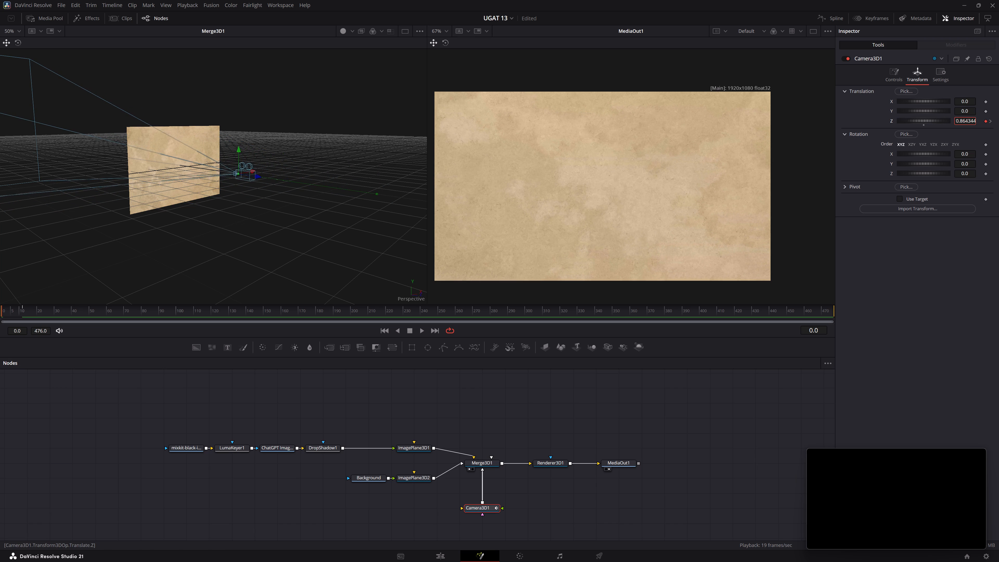
pyautogui.moveTo(909, 119); pyautogui.dragTo(888, 120)
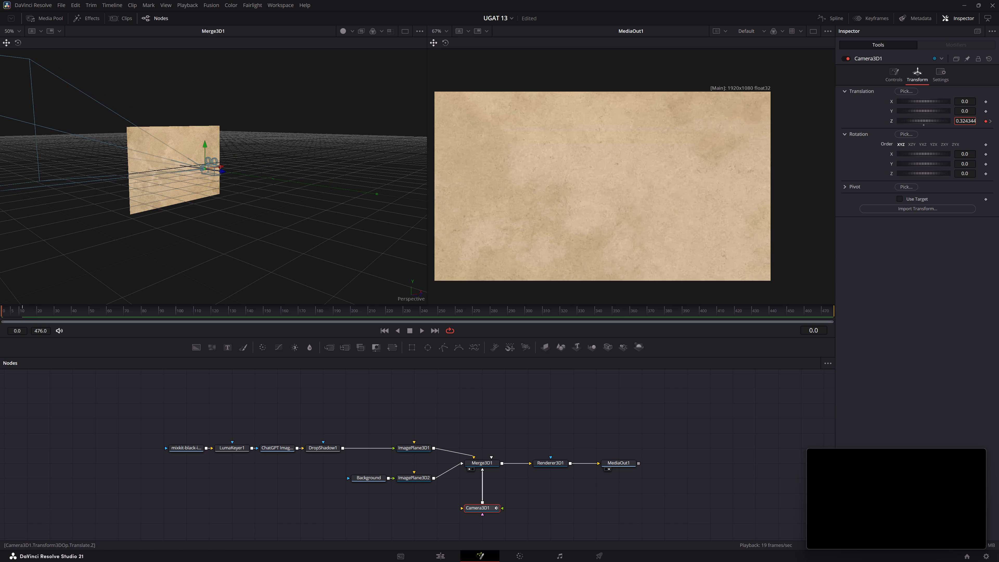
pyautogui.moveTo(888, 120); pyautogui.dragTo(885, 120)
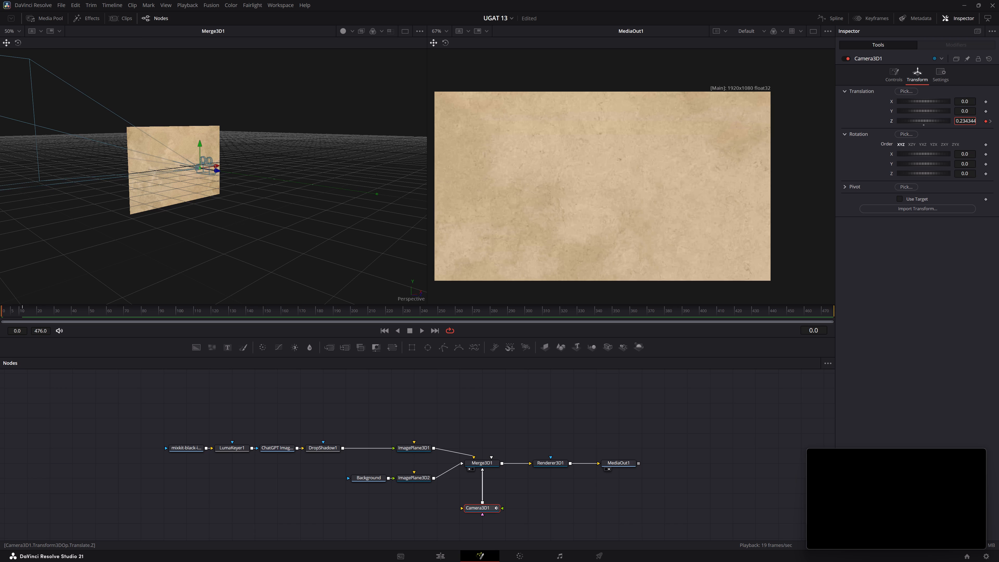
pyautogui.moveTo(885, 120); pyautogui.dragTo(888, 120)
# Play the camera pull-back and scrub the early ink reveal to choose a later end point, stopping at frame 30.
pyautogui.press('space')
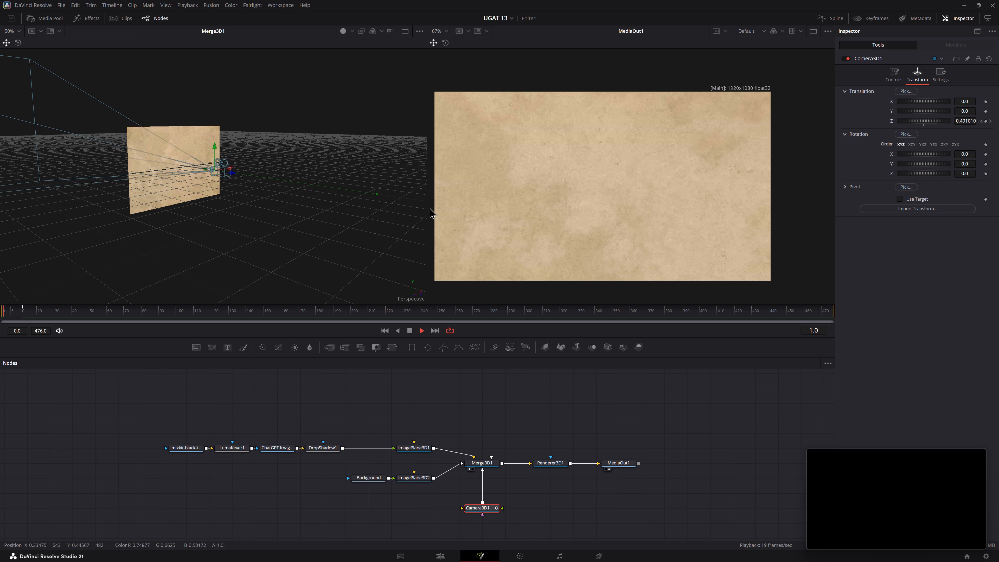
pyautogui.press('space')
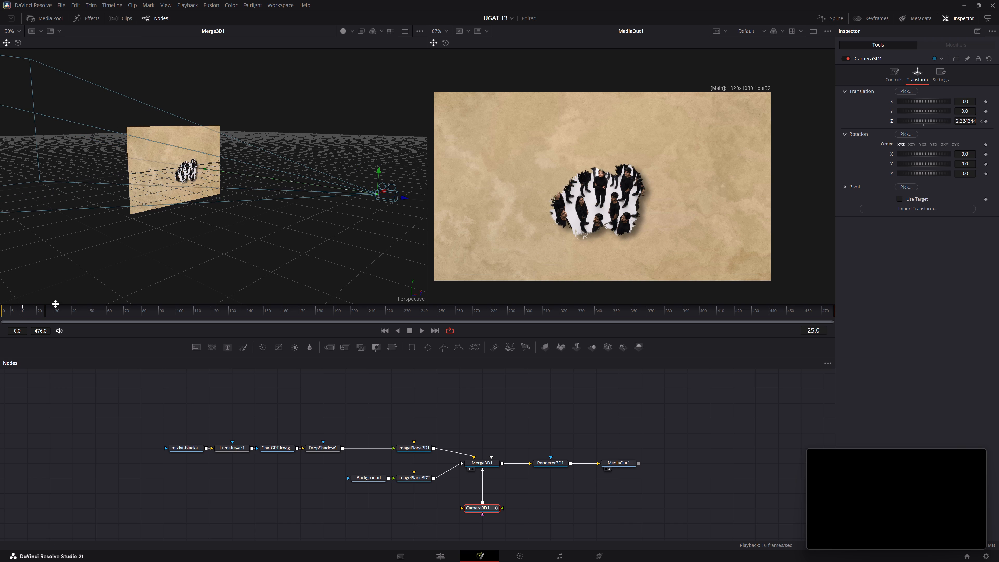
pyautogui.moveTo(40, 313); pyautogui.dragTo(34, 312)
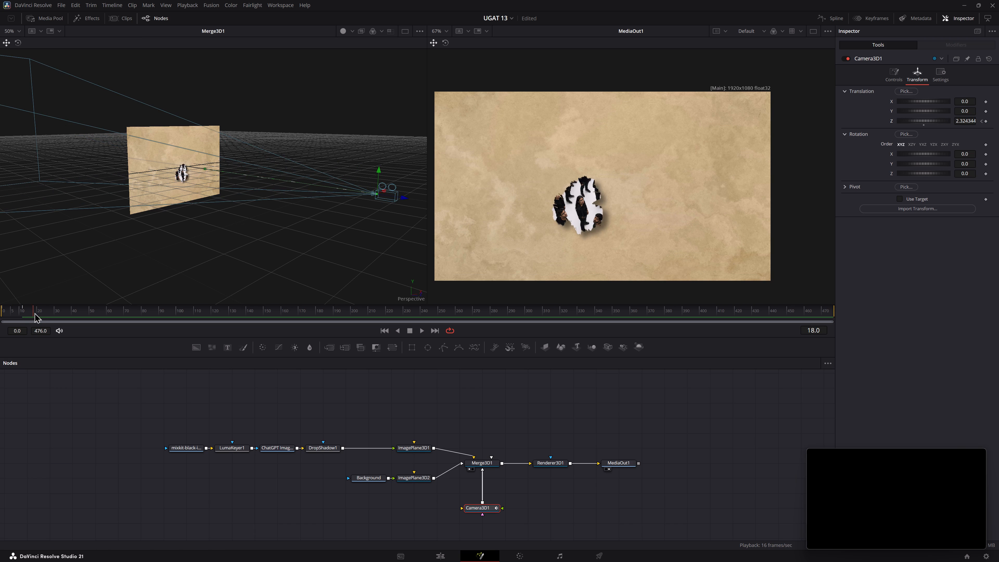
pyautogui.moveTo(34, 312); pyautogui.dragTo(31, 311)
pyautogui.moveTo(31, 311); pyautogui.dragTo(27, 312)
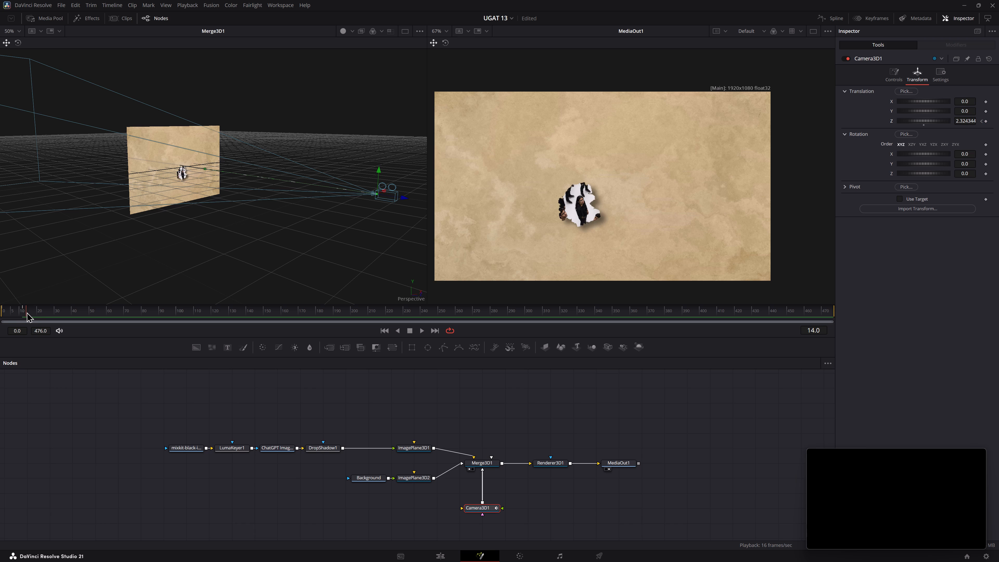
pyautogui.moveTo(27, 312); pyautogui.dragTo(24, 312)
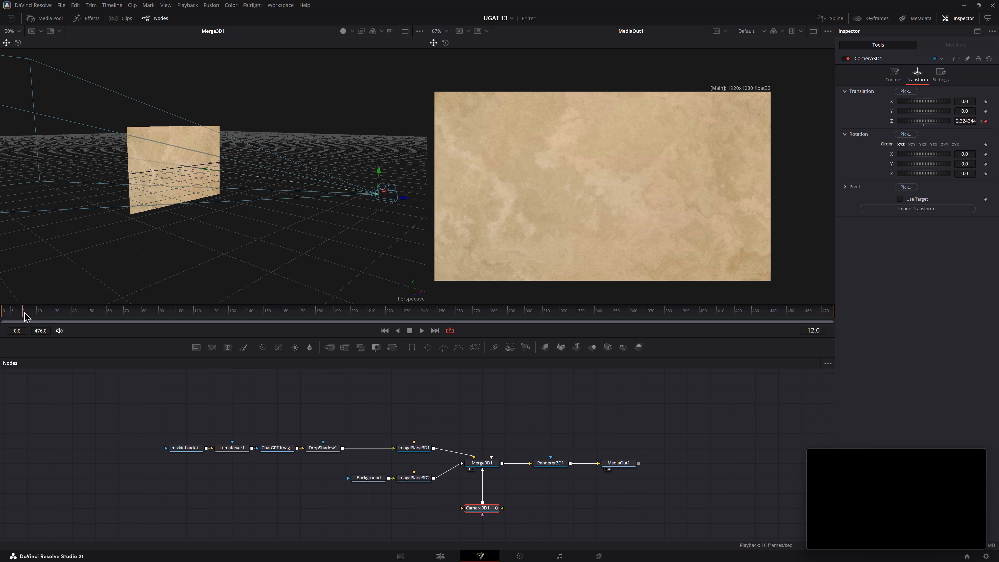
pyautogui.moveTo(24, 312); pyautogui.dragTo(35, 311)
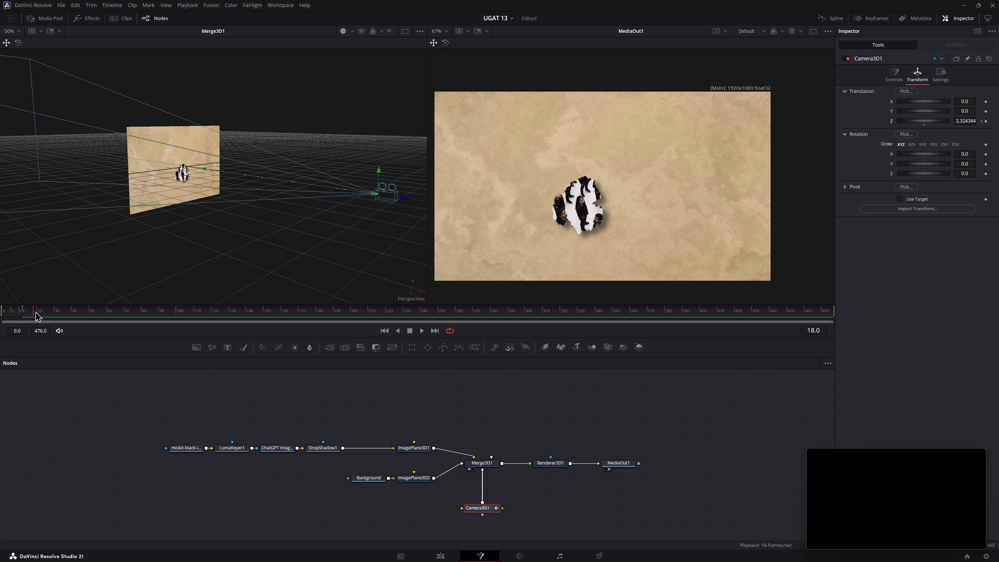
pyautogui.moveTo(35, 311); pyautogui.dragTo(41, 310)
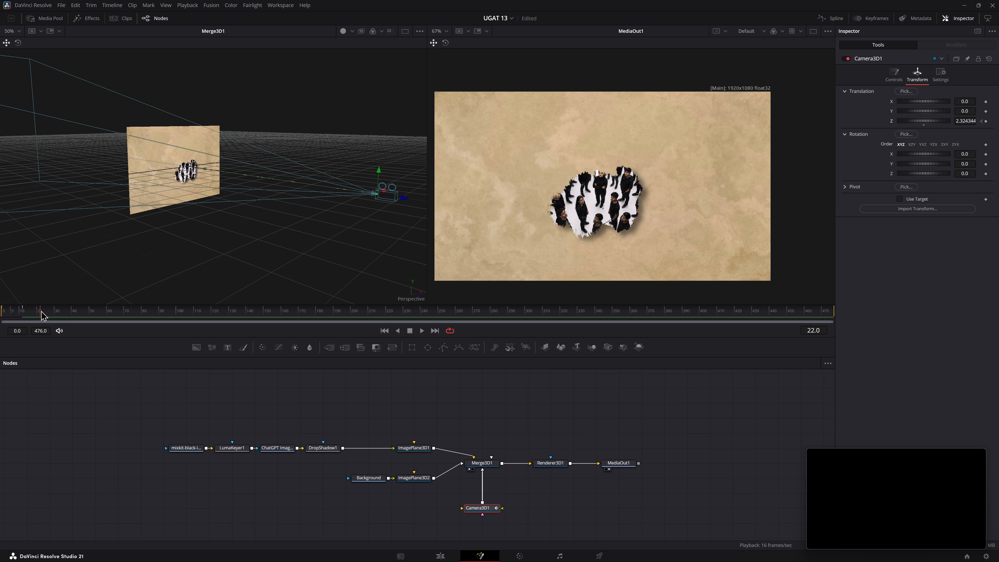
pyautogui.moveTo(41, 310); pyautogui.dragTo(55, 314)
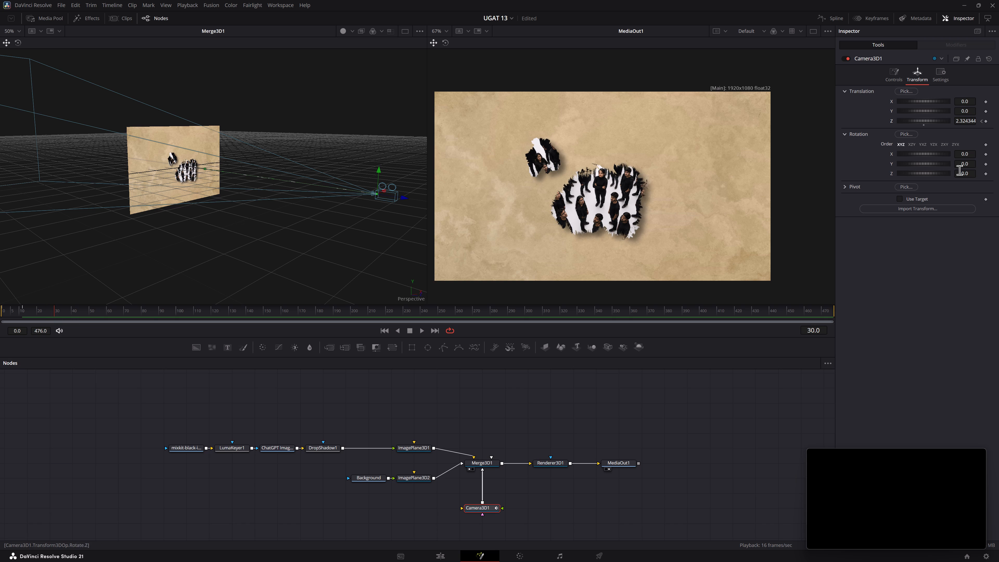
# Add a keyframe at frame 30 for Camera3D1's Z translation of about 2.32 and remove the one at frame 12.
pyautogui.click(986, 122)
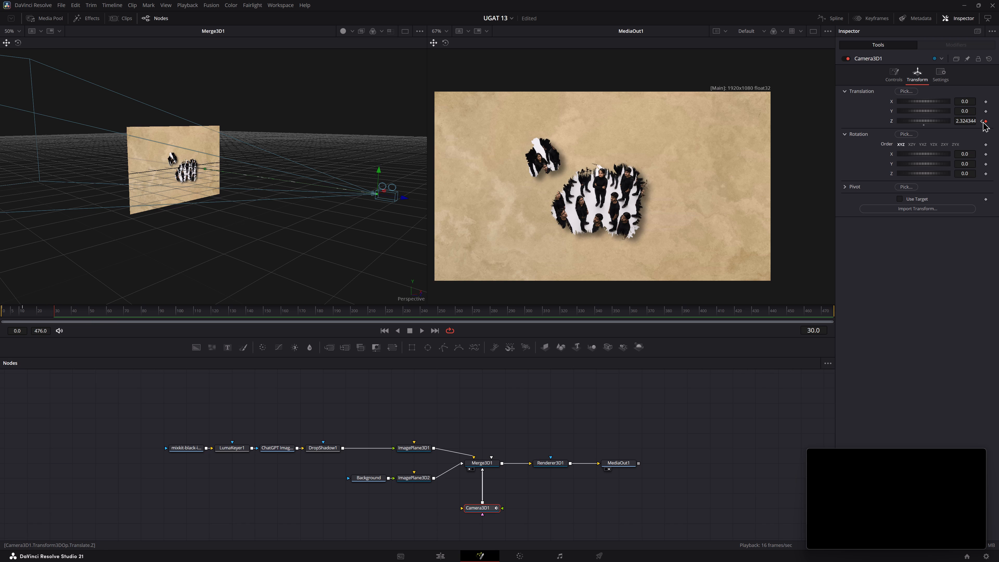
pyautogui.click(982, 121)
pyautogui.click(987, 122)
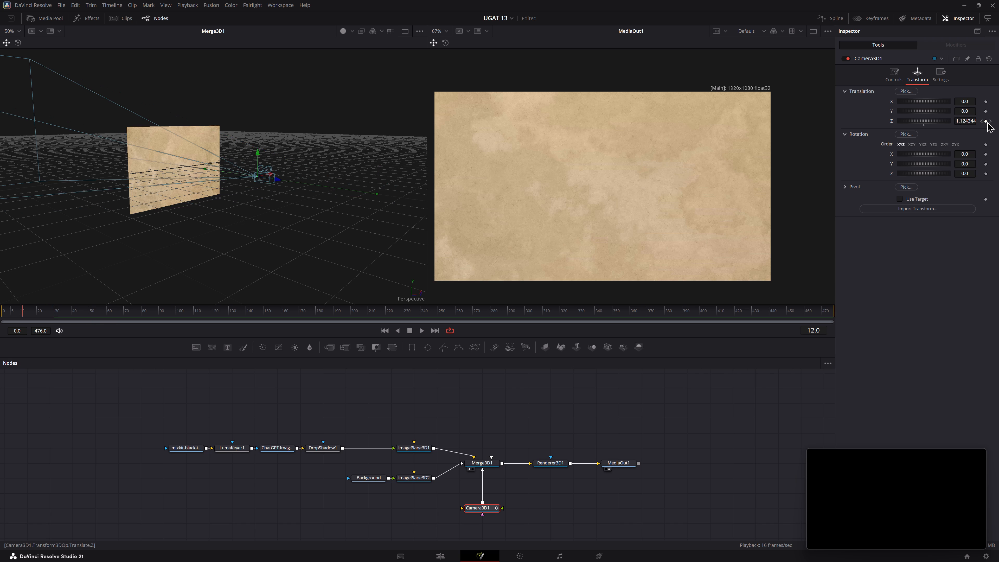
pyautogui.click(989, 123)
pyautogui.click(982, 123)
# Play and scrub the camera pull-back and the ink reveal up to about frame 63, ending with the playhead at frame 30.
pyautogui.press('space')
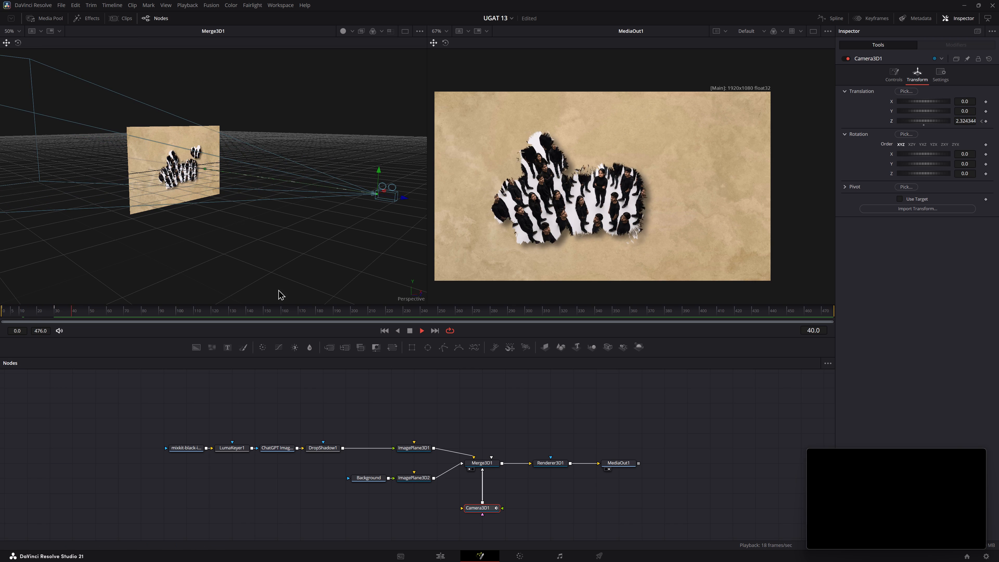
pyautogui.press('space')
pyautogui.moveTo(71, 311); pyautogui.dragTo(21, 311)
pyautogui.press('space')
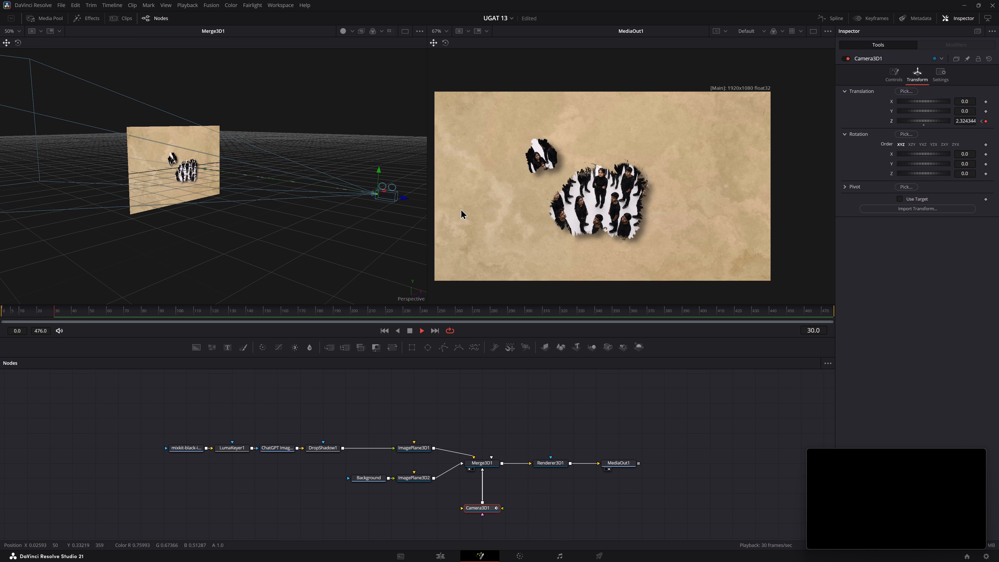
pyautogui.press('space')
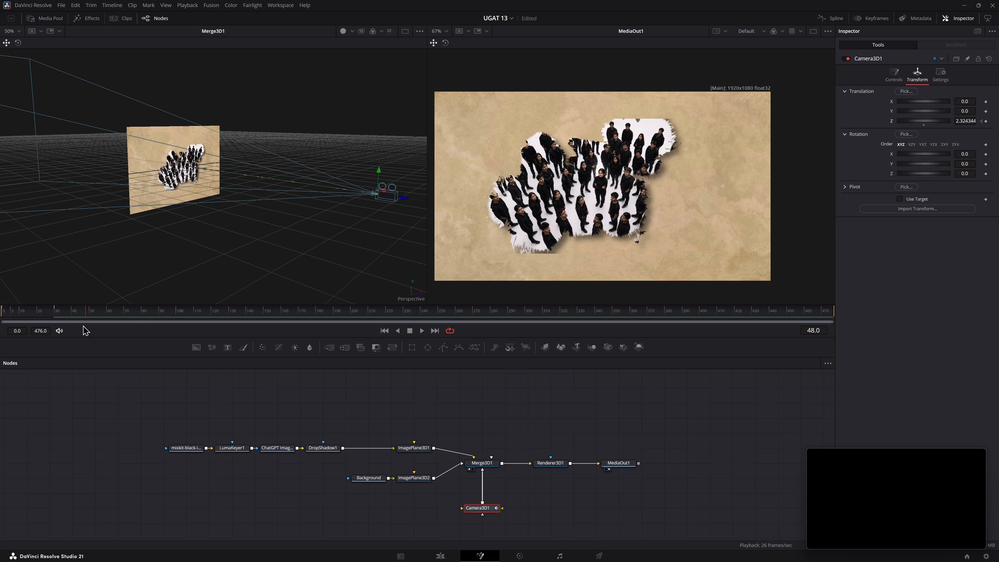
pyautogui.moveTo(60, 311); pyautogui.dragTo(54, 312)
pyautogui.press('space')
pyautogui.press('space')
pyautogui.click(54, 312)
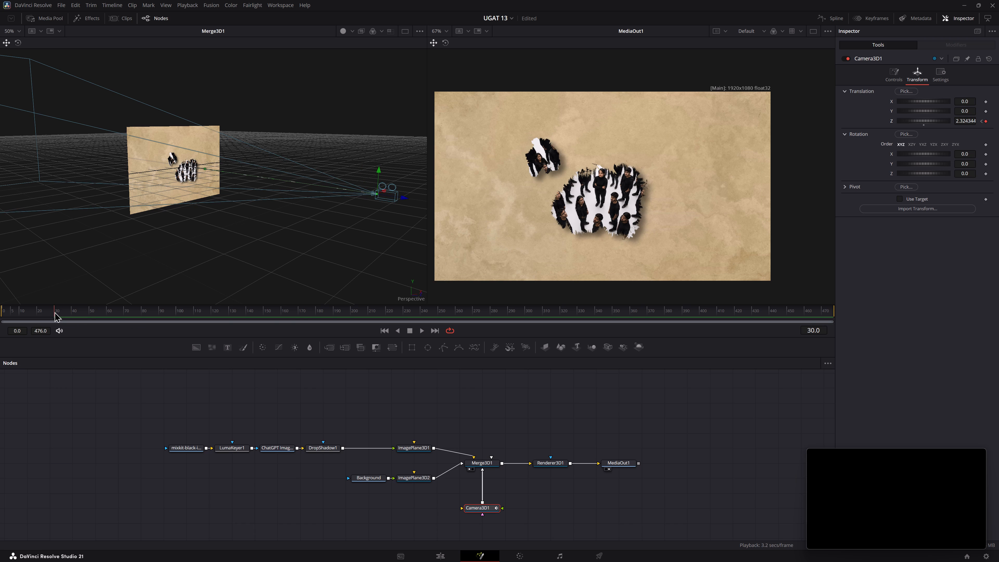
pyautogui.press('space')
pyautogui.press('space')
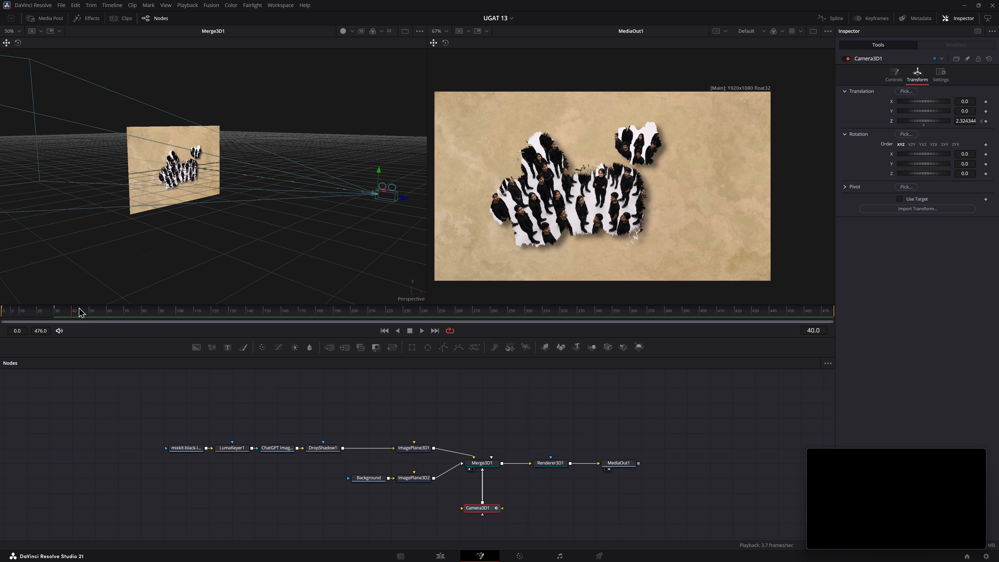
pyautogui.press('space')
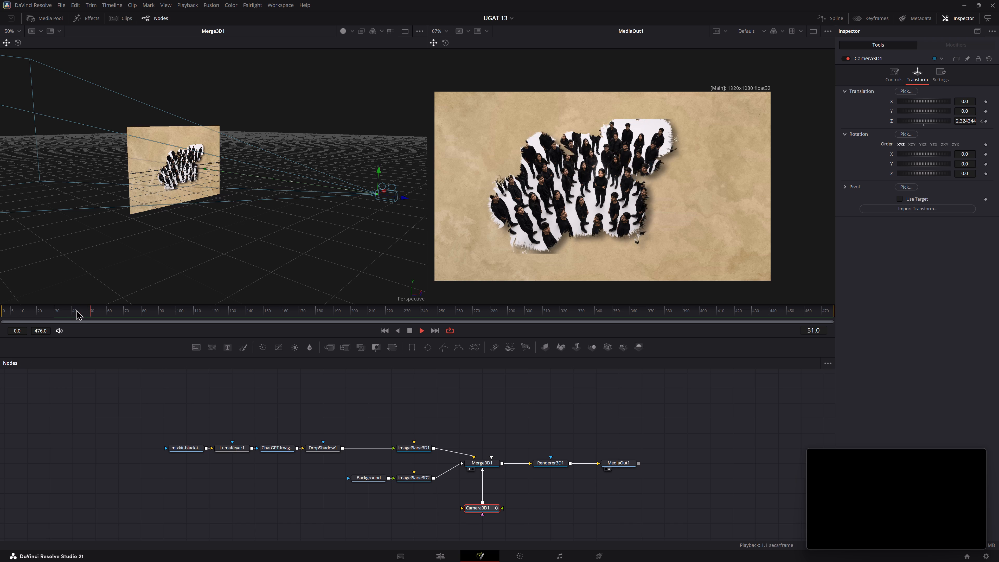
pyautogui.press('space')
pyautogui.click(105, 310)
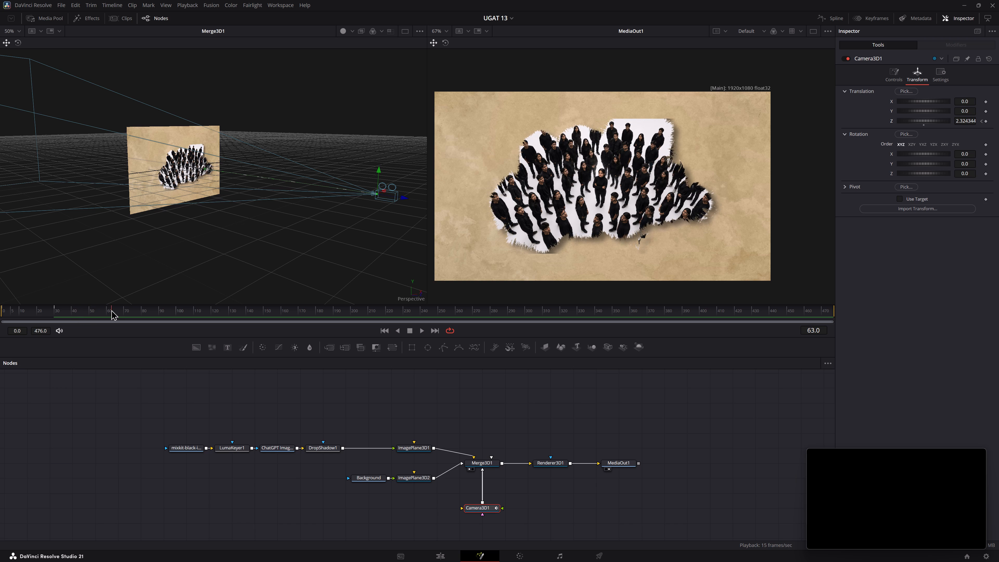
pyautogui.moveTo(105, 311); pyautogui.dragTo(56, 316)
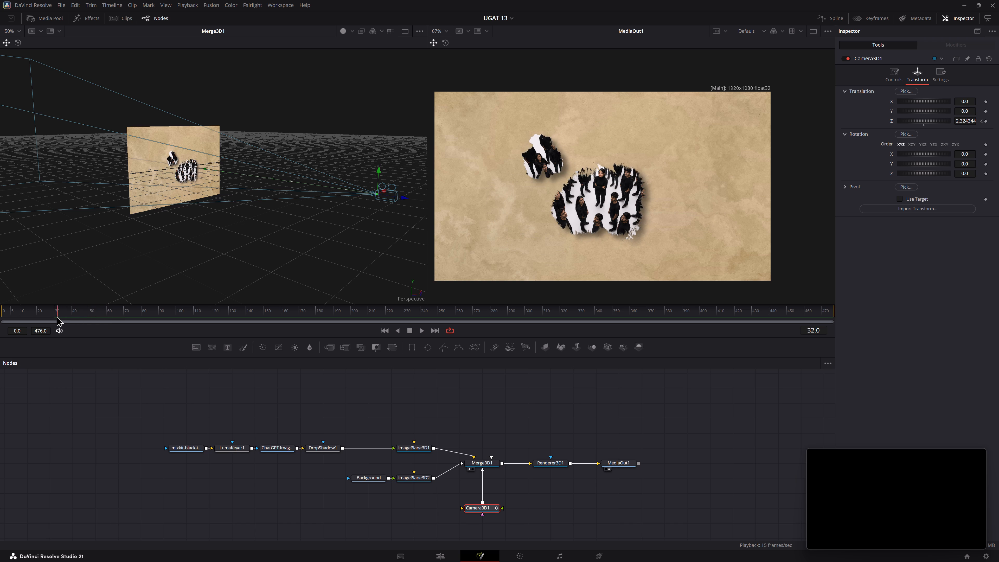
pyautogui.moveTo(56, 316); pyautogui.dragTo(55, 316)
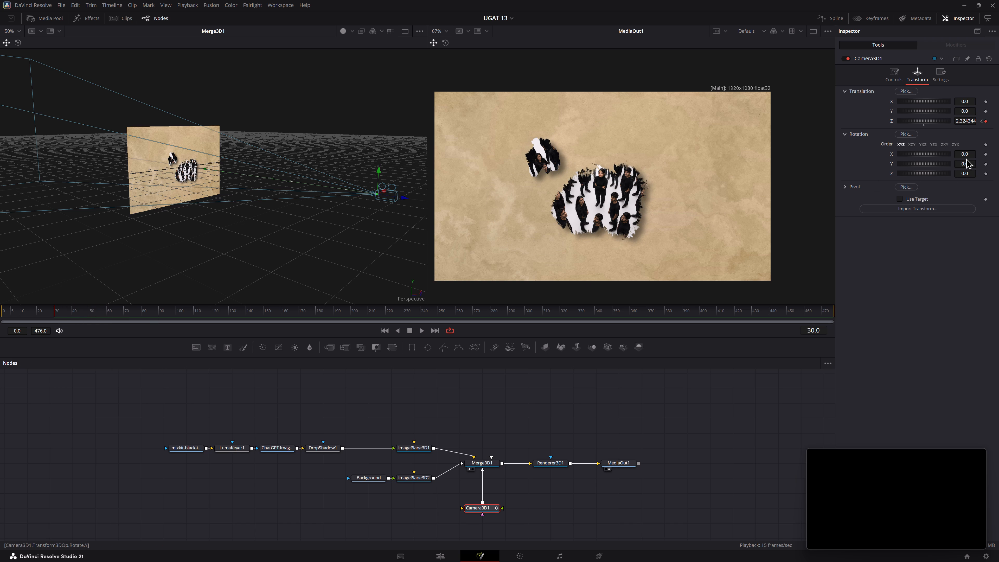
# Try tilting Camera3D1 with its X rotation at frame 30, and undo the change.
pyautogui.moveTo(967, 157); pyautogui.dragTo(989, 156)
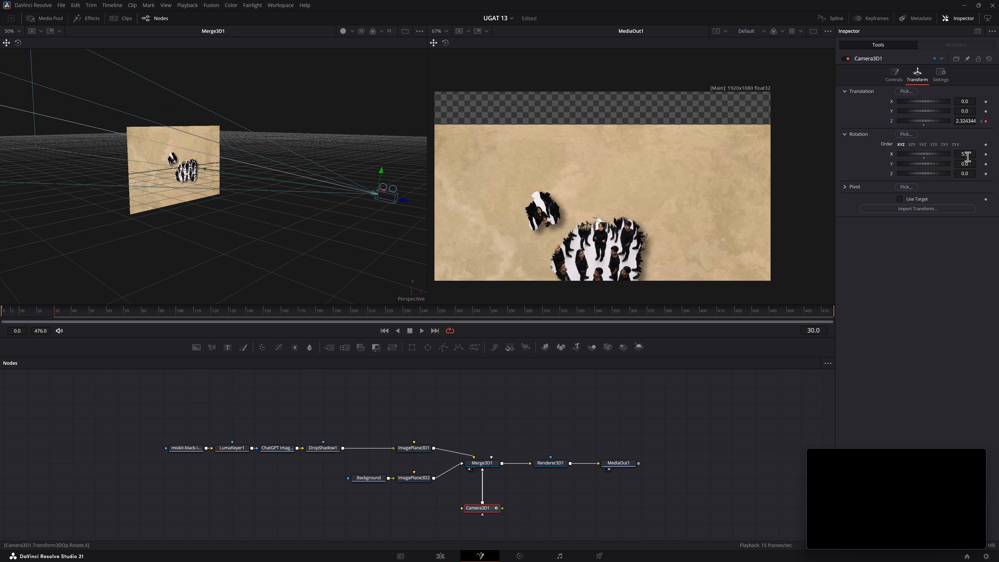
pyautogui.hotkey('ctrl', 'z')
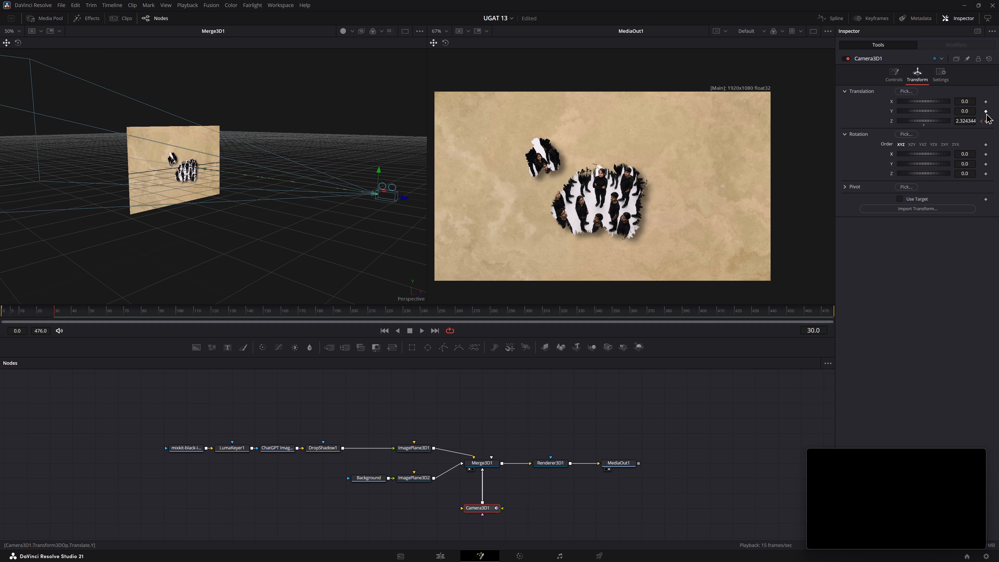
# Keyframe Camera3D1's X and Y translation and its X, Y and Z rotation at 0.0 on frame 30.
pyautogui.click(985, 113)
pyautogui.click(986, 101)
pyautogui.click(986, 172)
pyautogui.click(986, 164)
pyautogui.click(986, 154)
# At frame 60, set Camera3D1's Z translation to about 1.38 to push in on the revealed crowd.
pyautogui.moveTo(58, 315); pyautogui.dragTo(112, 319)
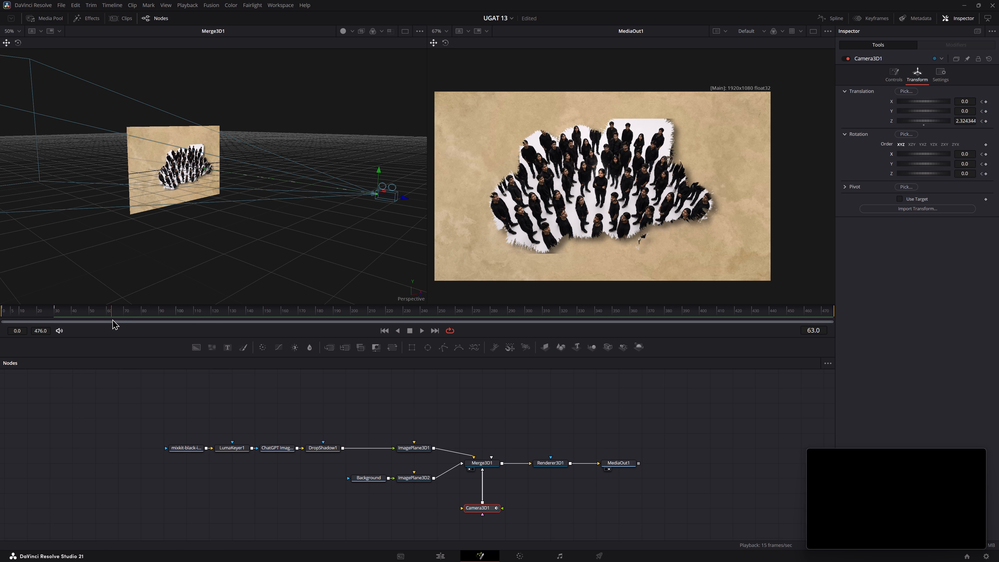
pyautogui.moveTo(112, 319); pyautogui.dragTo(107, 319)
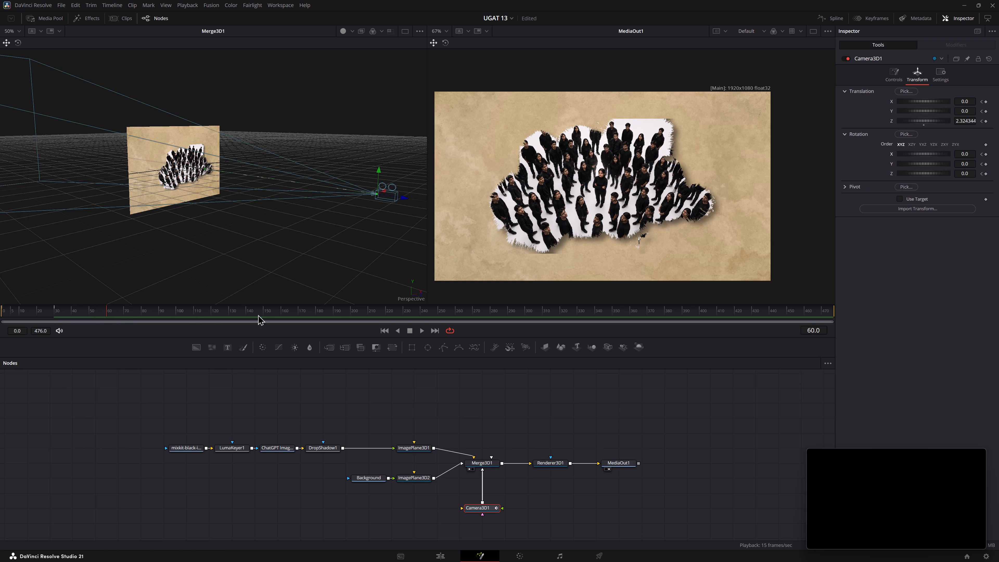
pyautogui.moveTo(968, 120); pyautogui.dragTo(932, 124)
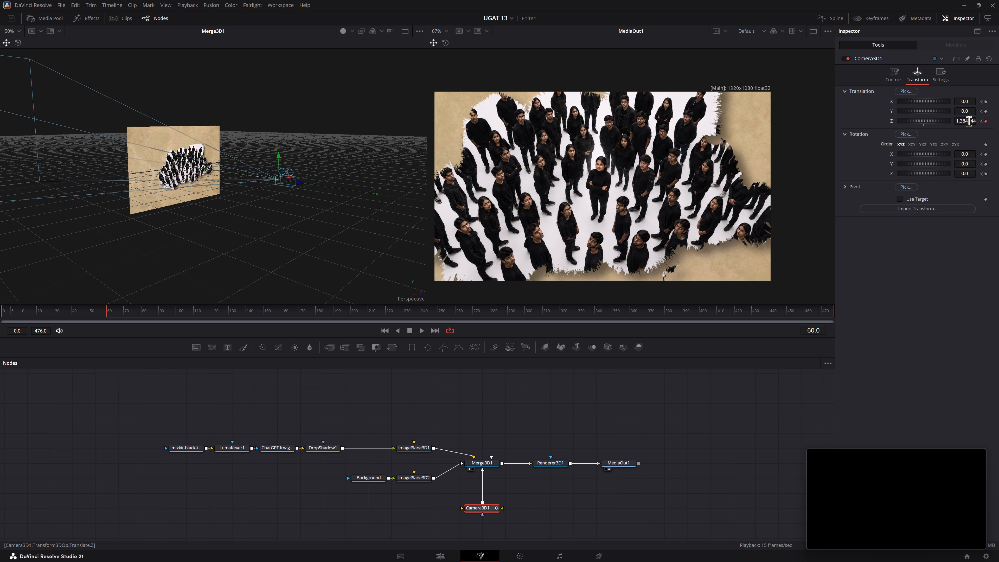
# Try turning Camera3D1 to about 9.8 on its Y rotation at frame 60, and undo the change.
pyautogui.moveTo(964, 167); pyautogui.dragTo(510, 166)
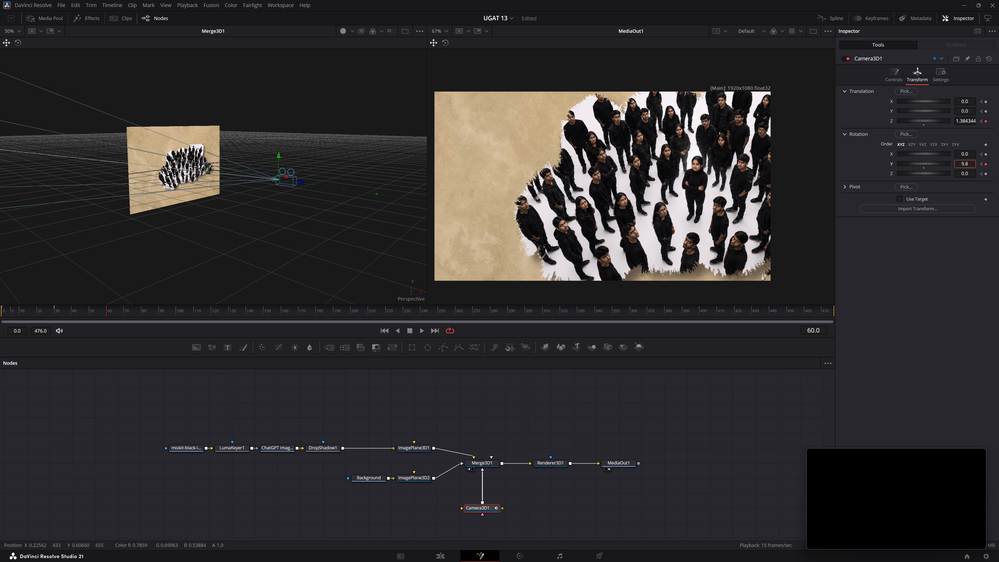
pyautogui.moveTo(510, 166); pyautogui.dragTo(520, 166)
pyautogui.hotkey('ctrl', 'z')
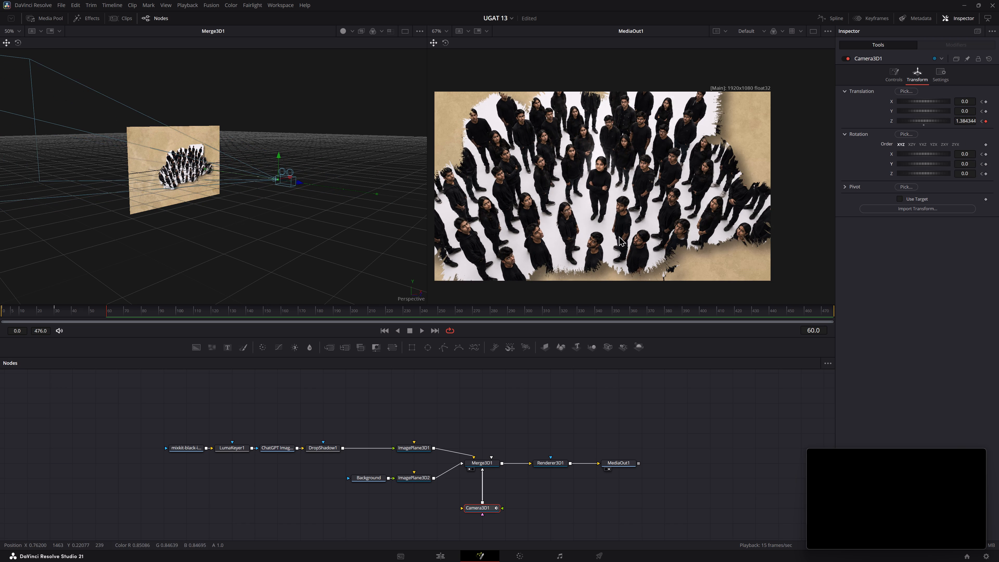
# Play back the camera push-in from the frame 30 keyframe and again from the start, checking the move up to about frame 60.
pyautogui.keyDown('alt'); pyautogui.scroll(-1, 323, 217); pyautogui.keyUp('alt')
pyautogui.keyDown('ctrl'); pyautogui.scroll(-1, 321, 216); pyautogui.keyUp('ctrl')
pyautogui.keyDown('ctrl'); pyautogui.scroll(2, 321, 216); pyautogui.keyUp('ctrl')
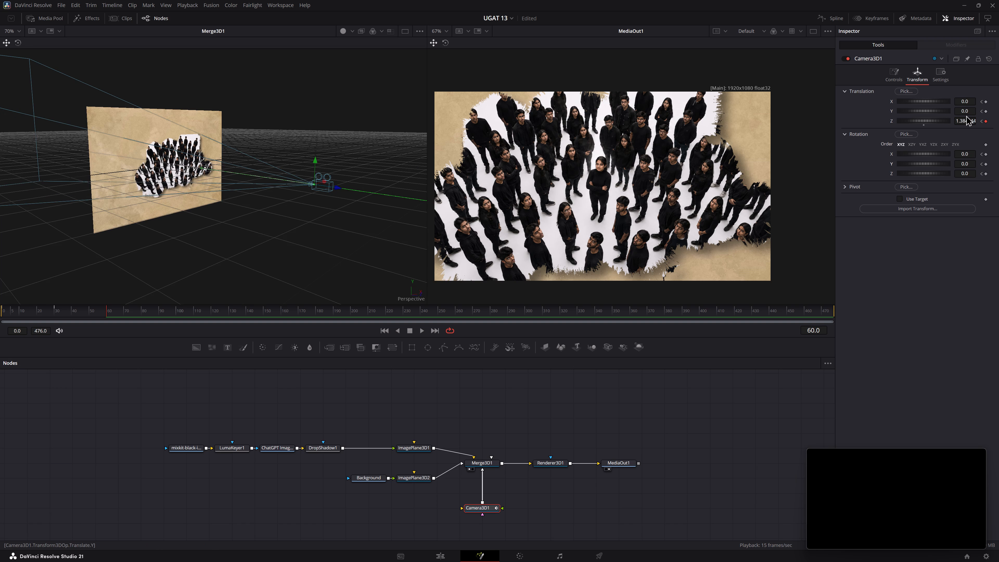
pyautogui.click(982, 122)
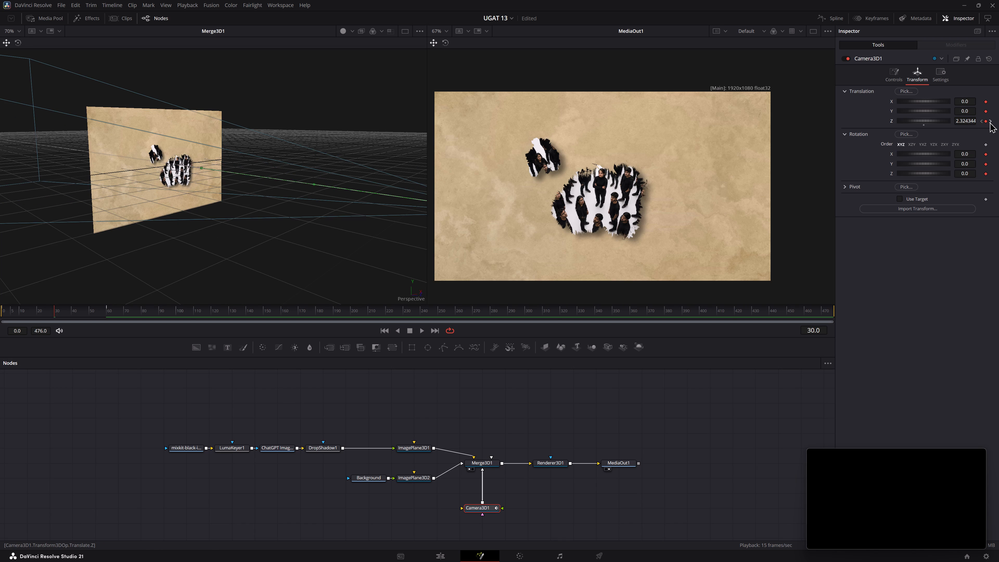
pyautogui.press('space')
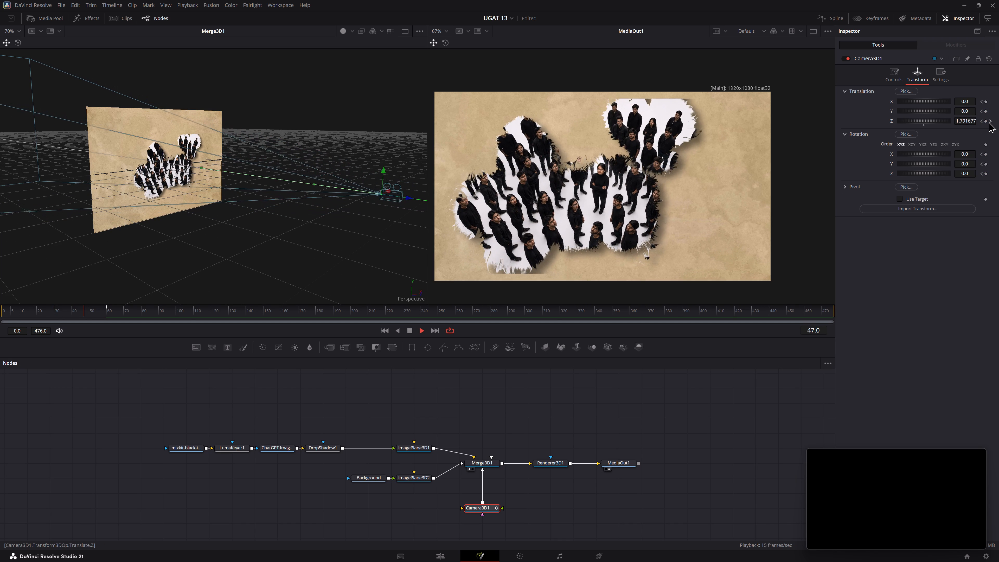
pyautogui.press('space')
pyautogui.moveTo(127, 311); pyautogui.dragTo(104, 310)
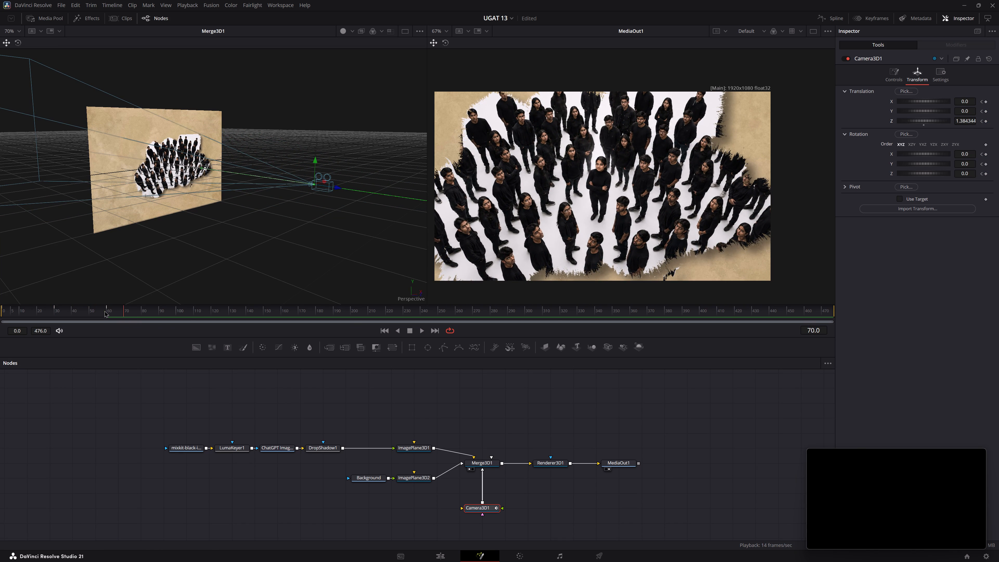
pyautogui.moveTo(104, 310); pyautogui.dragTo(0, 308)
pyautogui.press('space')
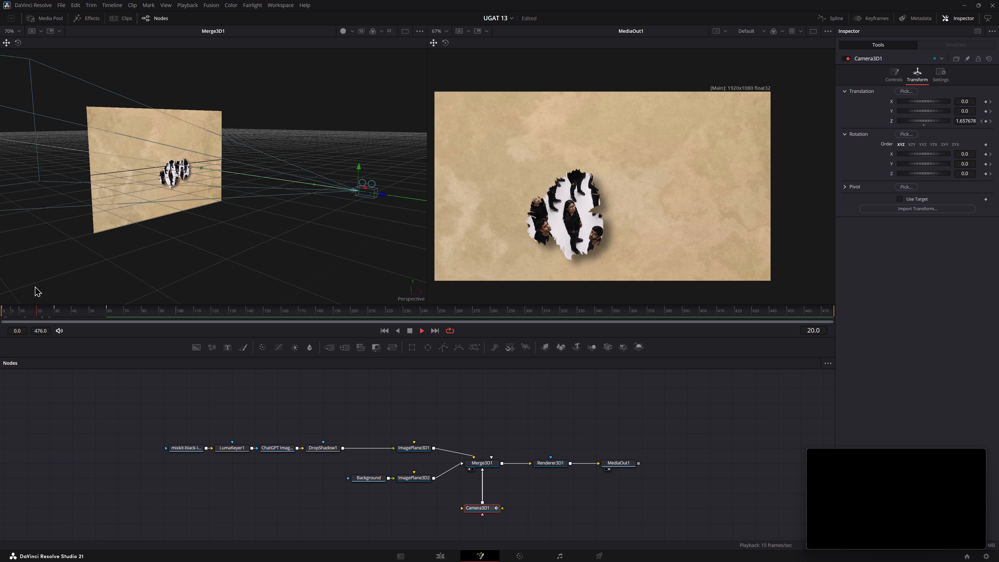
pyautogui.press('space')
pyautogui.press('space')
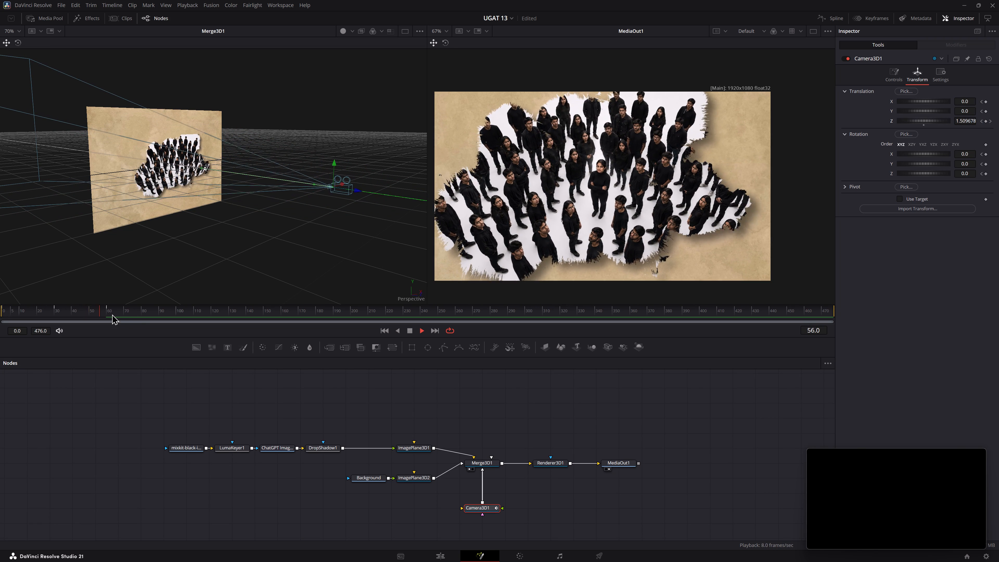
pyautogui.press('space')
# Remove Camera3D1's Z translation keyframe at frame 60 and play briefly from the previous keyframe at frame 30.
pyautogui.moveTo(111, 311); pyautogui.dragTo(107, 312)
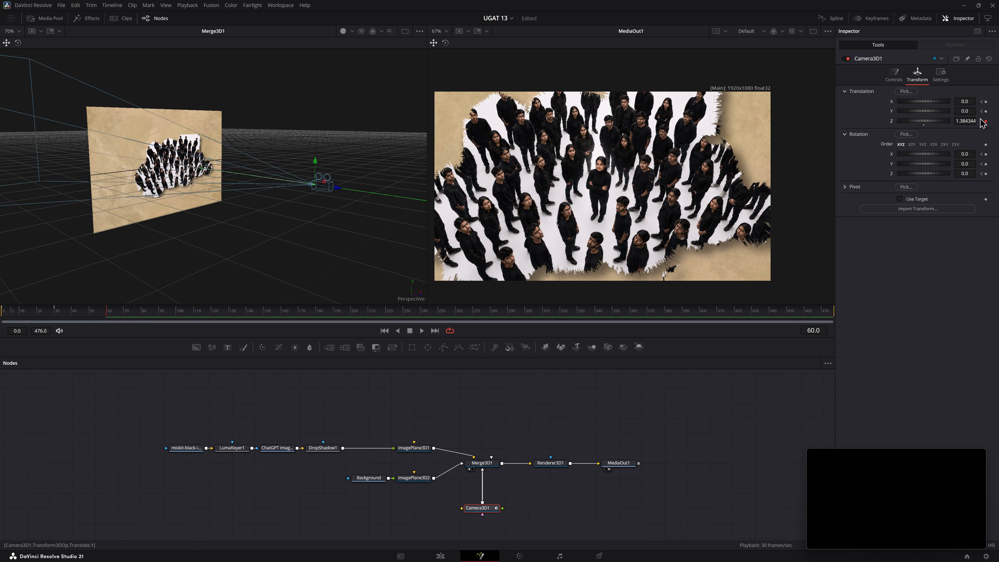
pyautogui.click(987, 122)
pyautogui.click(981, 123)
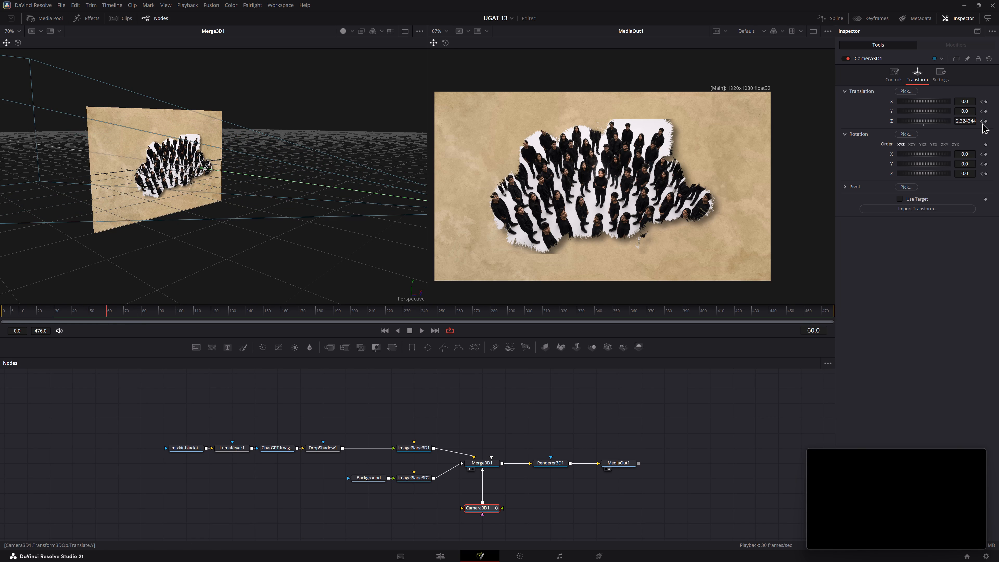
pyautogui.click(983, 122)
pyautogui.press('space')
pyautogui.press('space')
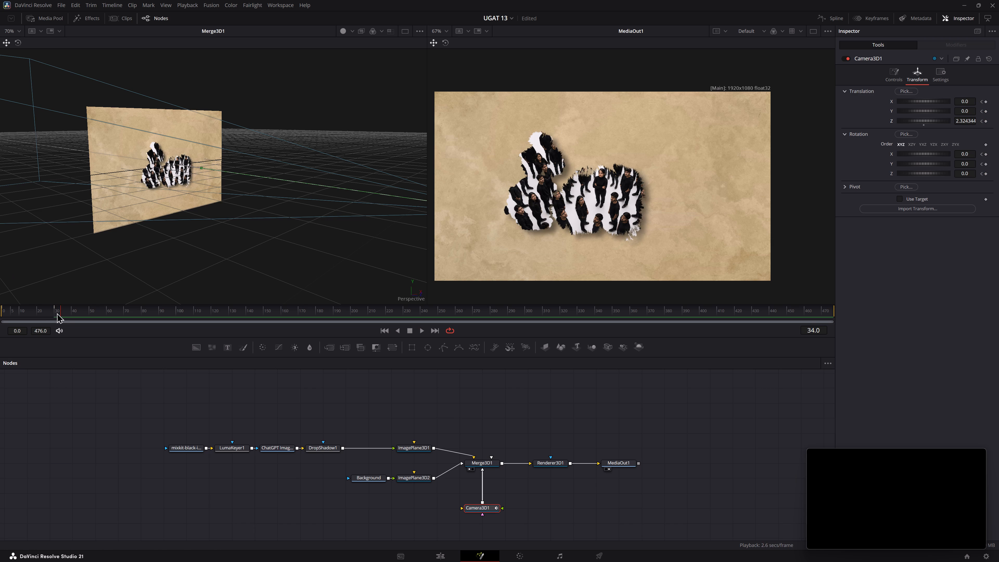
# At frame 60, move Camera3D1 toward the image plane to a Z translation of about 1.03.
pyautogui.moveTo(64, 312); pyautogui.dragTo(54, 312)
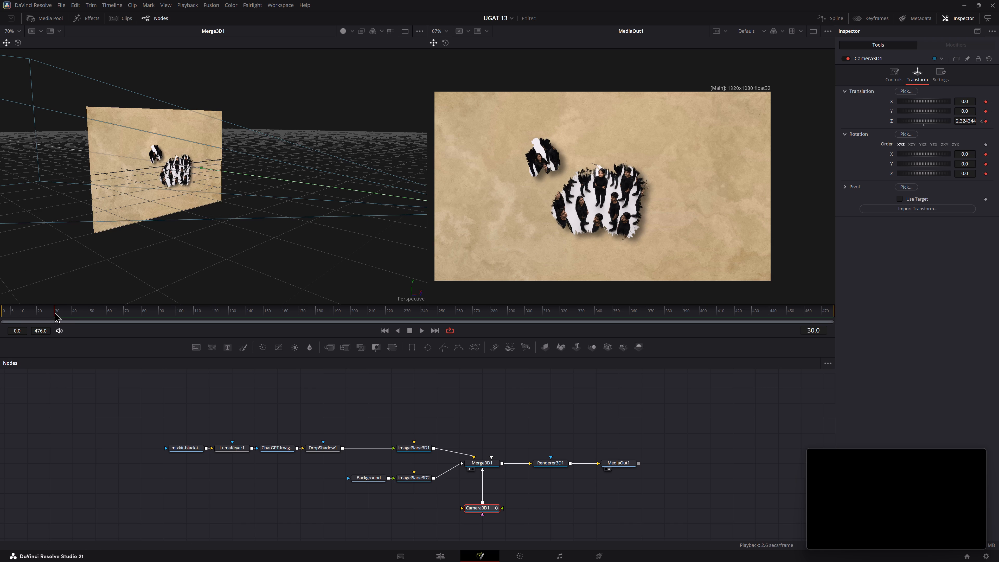
pyautogui.moveTo(54, 312); pyautogui.dragTo(108, 312)
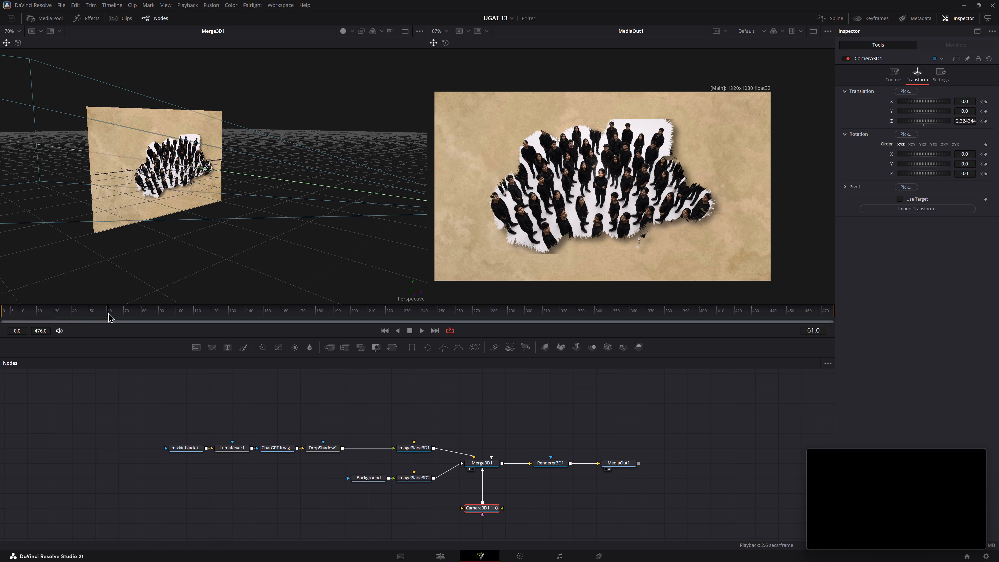
pyautogui.moveTo(108, 312); pyautogui.dragTo(106, 312)
pyautogui.keyDown('ctrl'); pyautogui.scroll(-1, 302, 228); pyautogui.keyUp('ctrl')
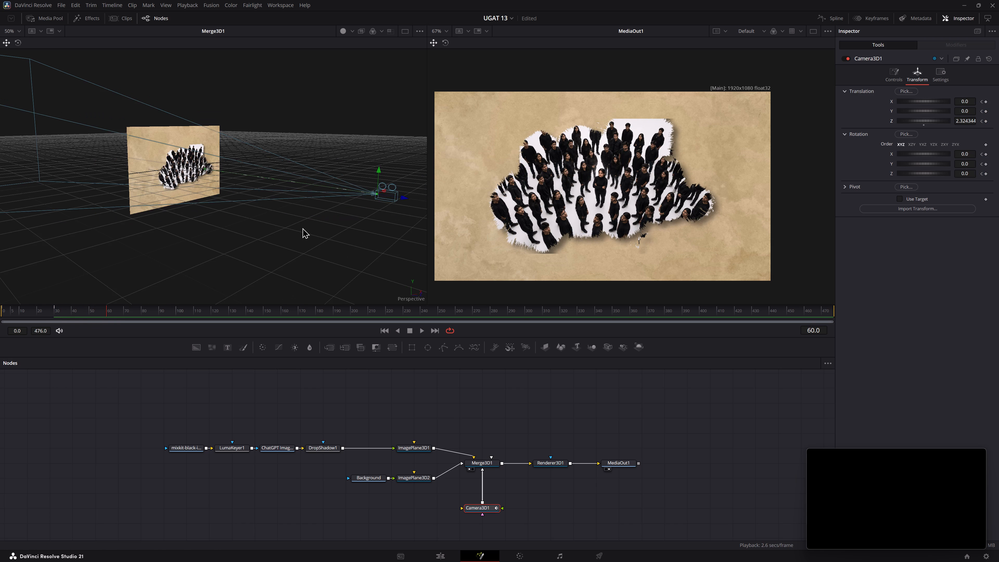
pyautogui.keyDown('ctrl'); pyautogui.scroll(-1, 311, 240); pyautogui.keyUp('ctrl')
pyautogui.keyDown('shift'); pyautogui.scroll(2, 259, 228); pyautogui.keyUp('shift')
pyautogui.keyDown('shift'); pyautogui.scroll(-3, 261, 228); pyautogui.keyUp('shift')
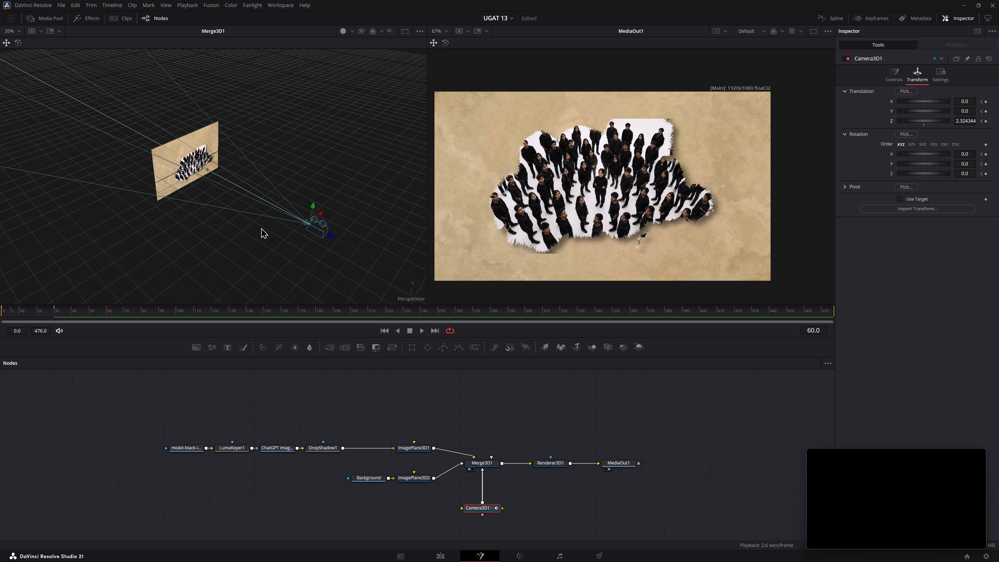
pyautogui.keyDown('ctrl'); pyautogui.scroll(1, 331, 233); pyautogui.keyUp('ctrl')
pyautogui.moveTo(363, 164); pyautogui.dragTo(313, 144, button='middle')
pyautogui.keyDown('alt'); pyautogui.moveTo(338, 154); pyautogui.dragTo(284, 165, button='middle'); pyautogui.keyUp('alt')
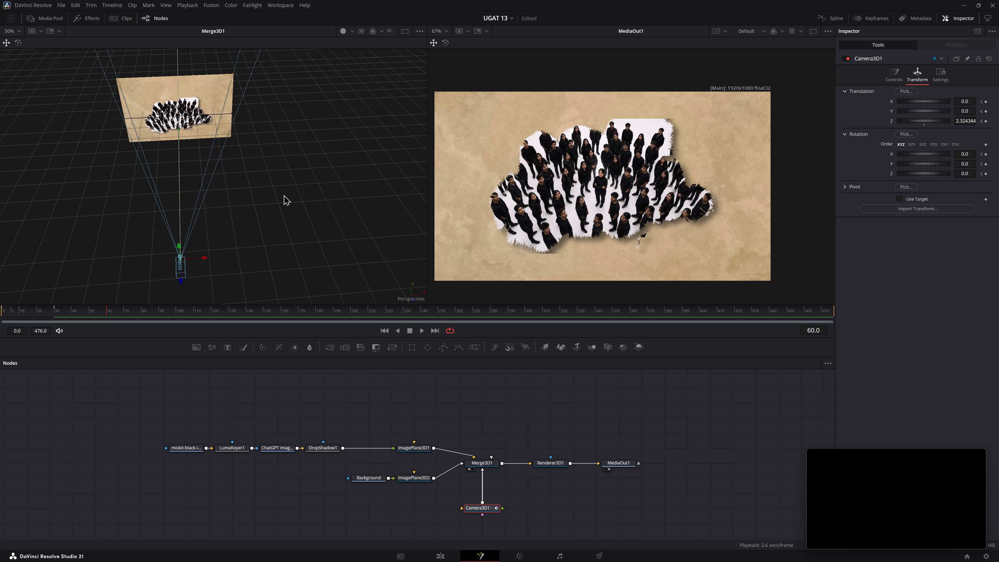
pyautogui.keyDown('ctrl'); pyautogui.scroll(1, 284, 195); pyautogui.keyUp('ctrl')
pyautogui.keyDown('ctrl'); pyautogui.scroll(-2, 241, 215); pyautogui.keyUp('ctrl')
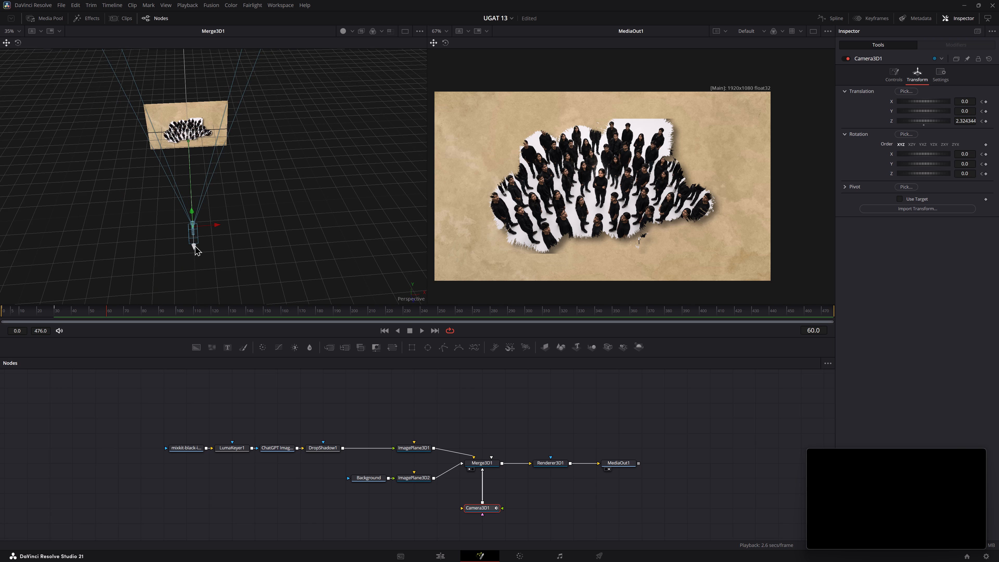
pyautogui.moveTo(195, 245); pyautogui.dragTo(199, 177)
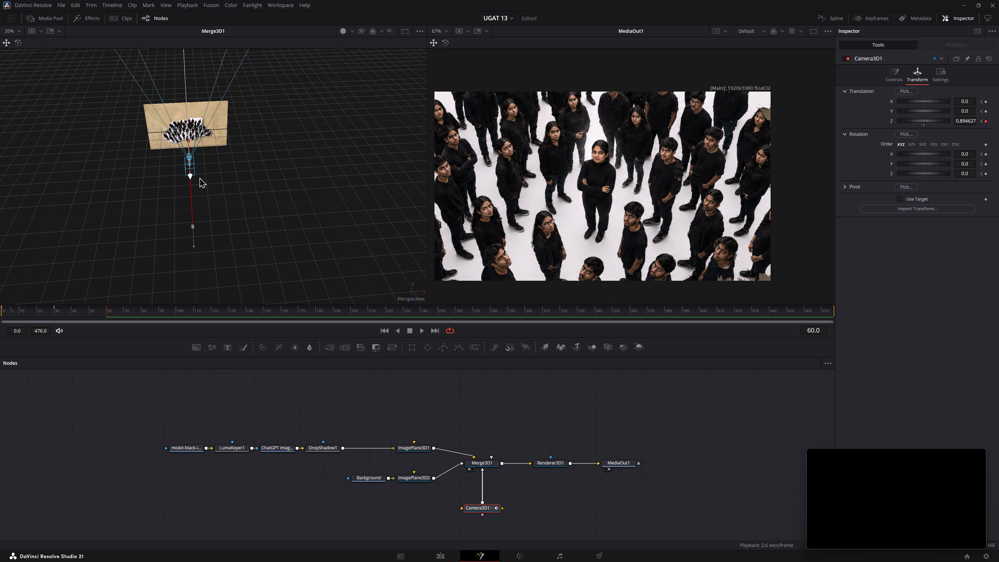
pyautogui.moveTo(199, 177); pyautogui.dragTo(200, 184)
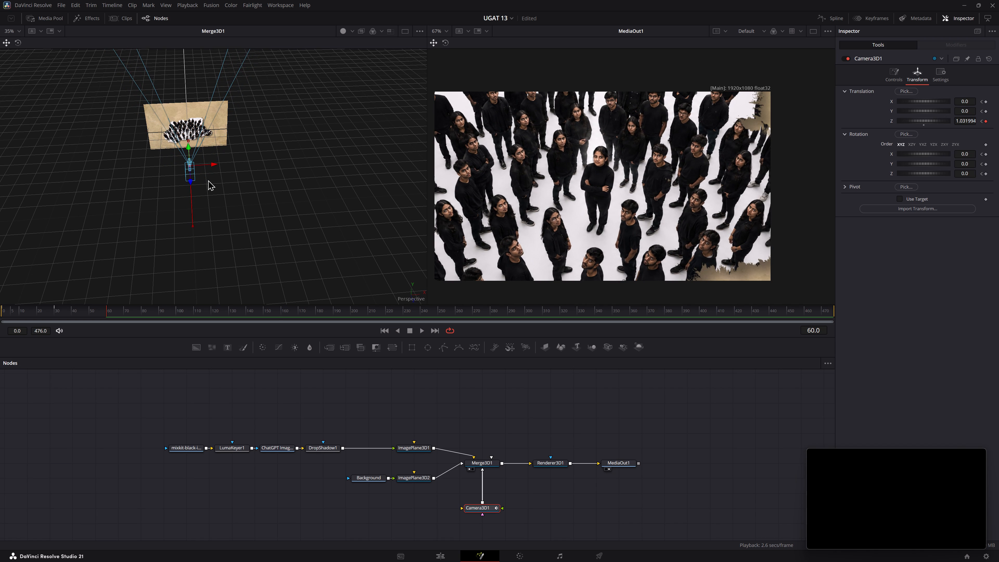
# At frame 60, set Camera3D1's X translation to about -0.43 and its Y rotation to about -15.8 to angle it toward the crowd.
pyautogui.moveTo(213, 164); pyautogui.dragTo(191, 165)
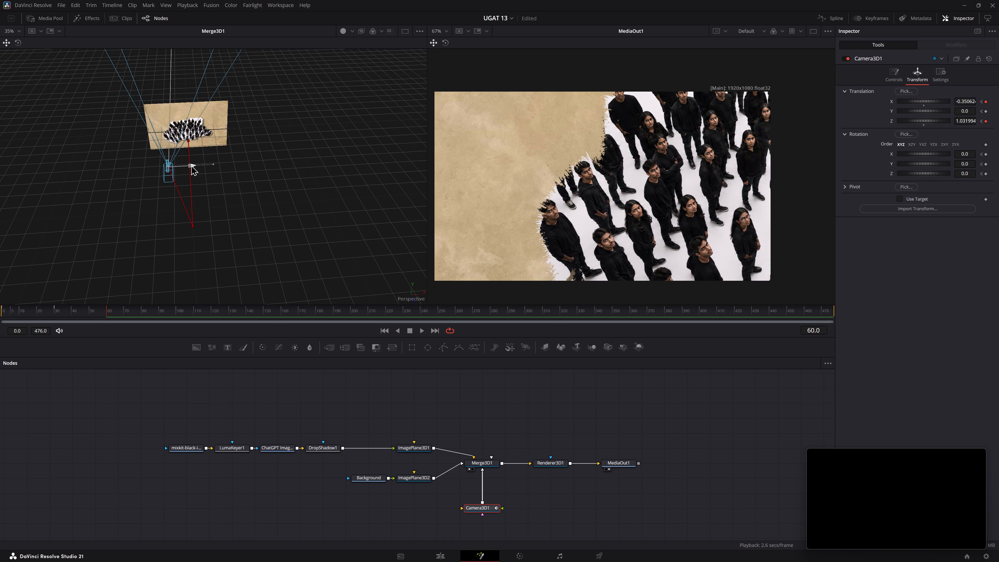
pyautogui.moveTo(191, 165); pyautogui.dragTo(187, 165)
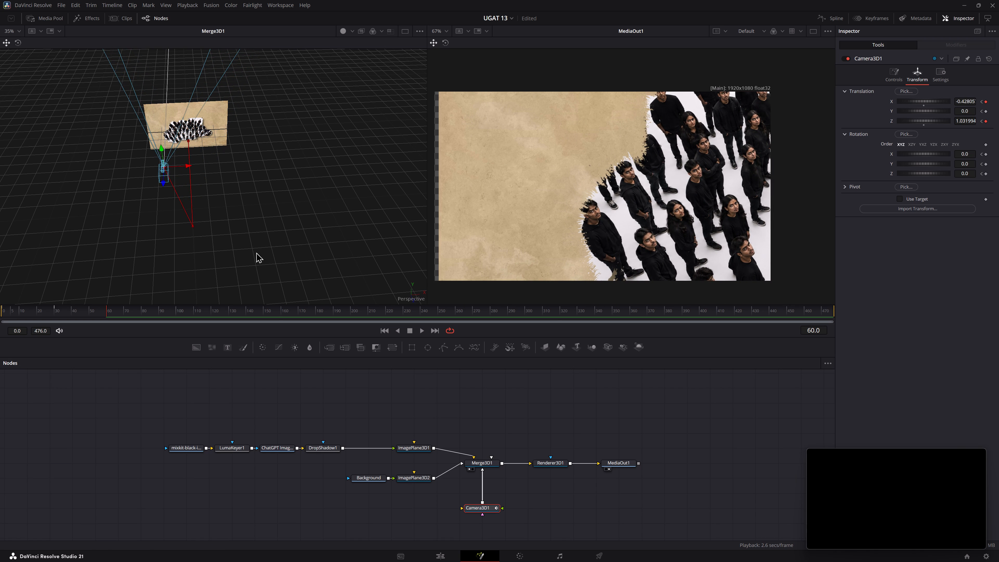
pyautogui.keyDown('ctrl'); pyautogui.scroll(1, 255, 237); pyautogui.keyUp('ctrl')
pyautogui.keyDown('ctrl'); pyautogui.moveTo(245, 196); pyautogui.dragTo(249, 209, button='middle'); pyautogui.keyUp('ctrl')
pyautogui.keyDown('ctrl'); pyautogui.scroll(2, 269, 187); pyautogui.keyUp('ctrl')
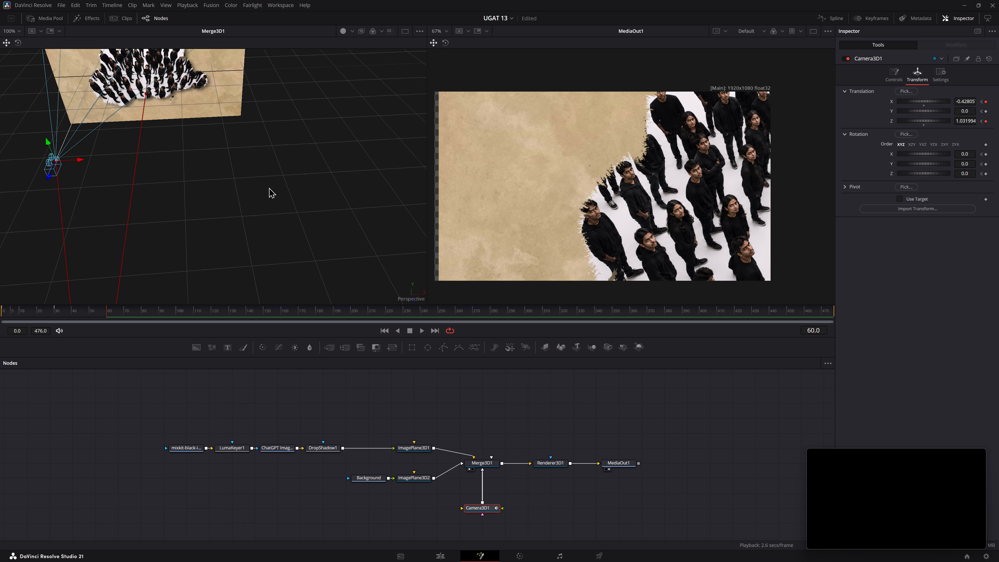
pyautogui.moveTo(238, 178); pyautogui.dragTo(287, 211, button='middle')
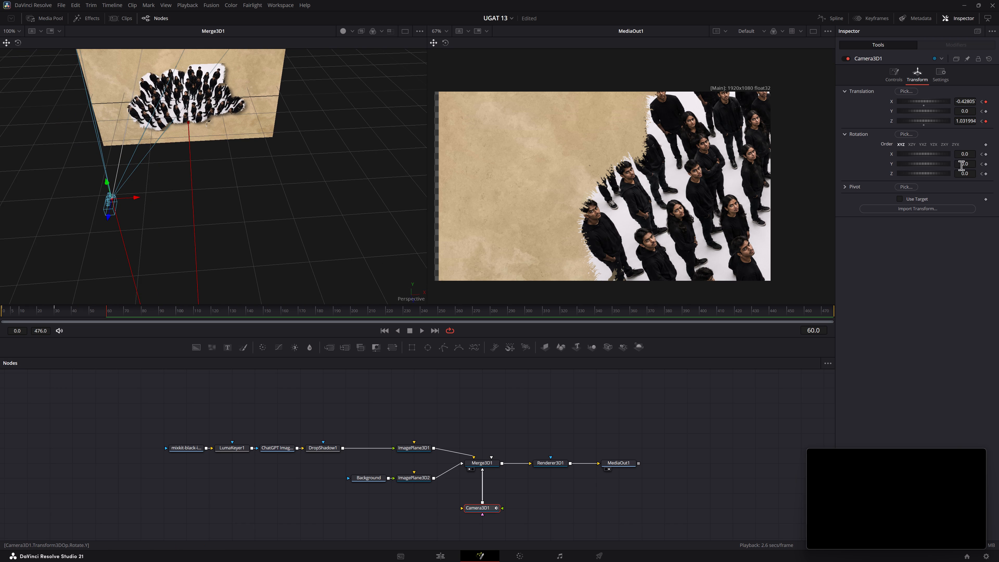
pyautogui.moveTo(961, 165); pyautogui.dragTo(963, 165)
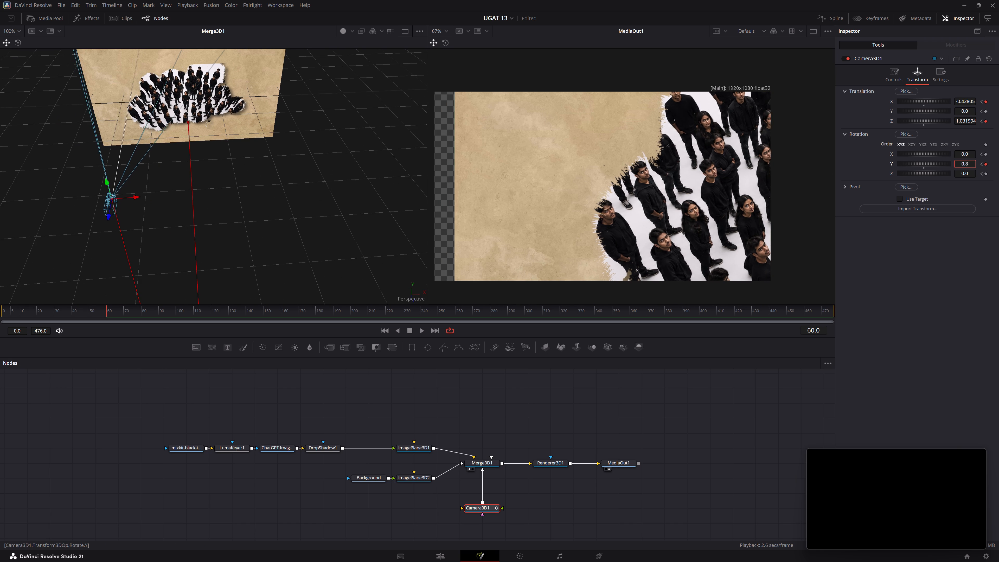
pyautogui.moveTo(963, 165); pyautogui.dragTo(894, 164)
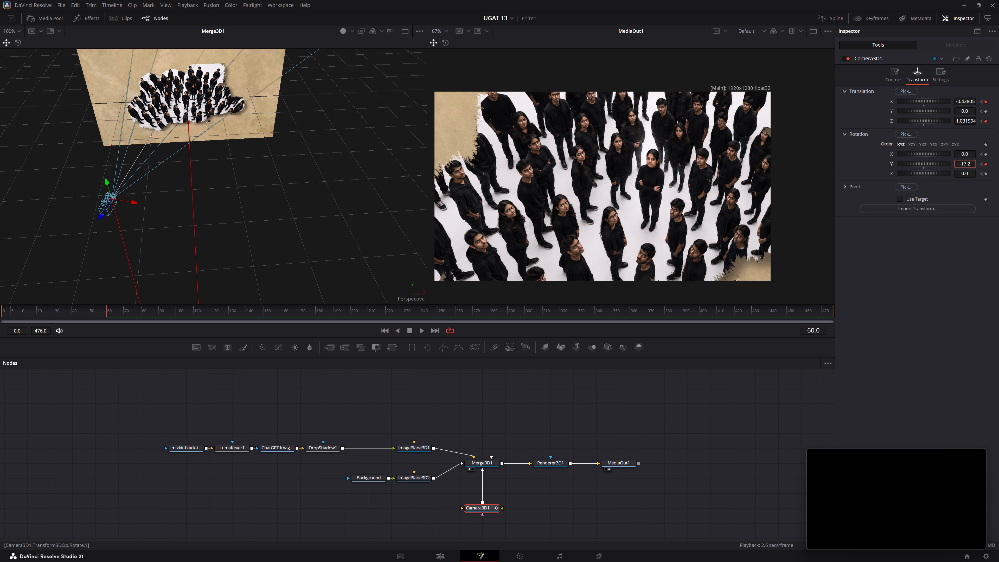
pyautogui.moveTo(894, 164); pyautogui.dragTo(900, 164)
# Raise Camera3D1 to a Y translation of about 0.42 at frame 60.
pyautogui.keyDown('ctrl'); pyautogui.scroll(2, 200, 209); pyautogui.keyUp('ctrl')
pyautogui.keyDown('ctrl'); pyautogui.scroll(-2, 199, 207); pyautogui.keyUp('ctrl')
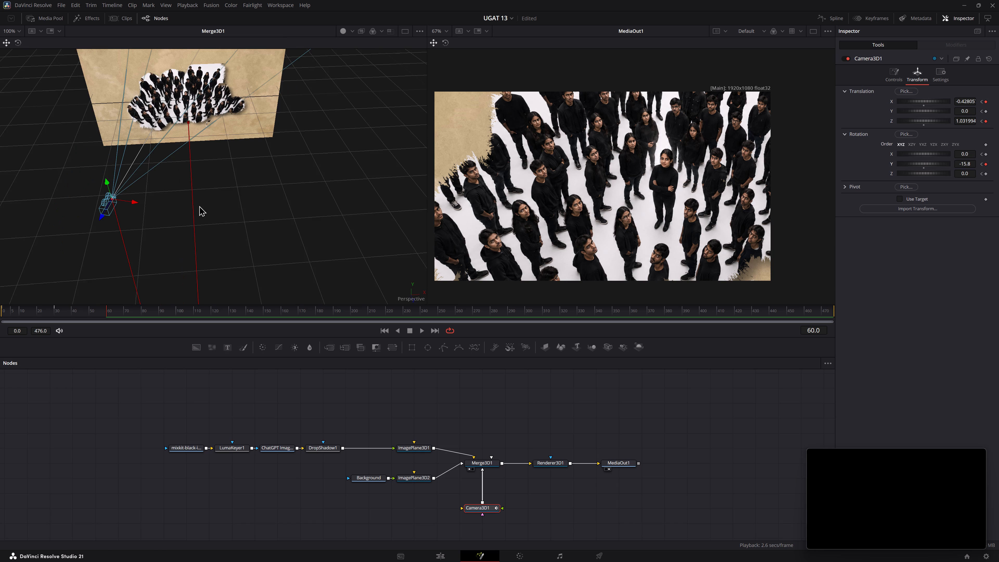
pyautogui.keyDown('shift'); pyautogui.scroll(2, 198, 205); pyautogui.keyUp('shift')
pyautogui.keyDown('shift'); pyautogui.scroll(-1, 198, 205); pyautogui.keyUp('shift')
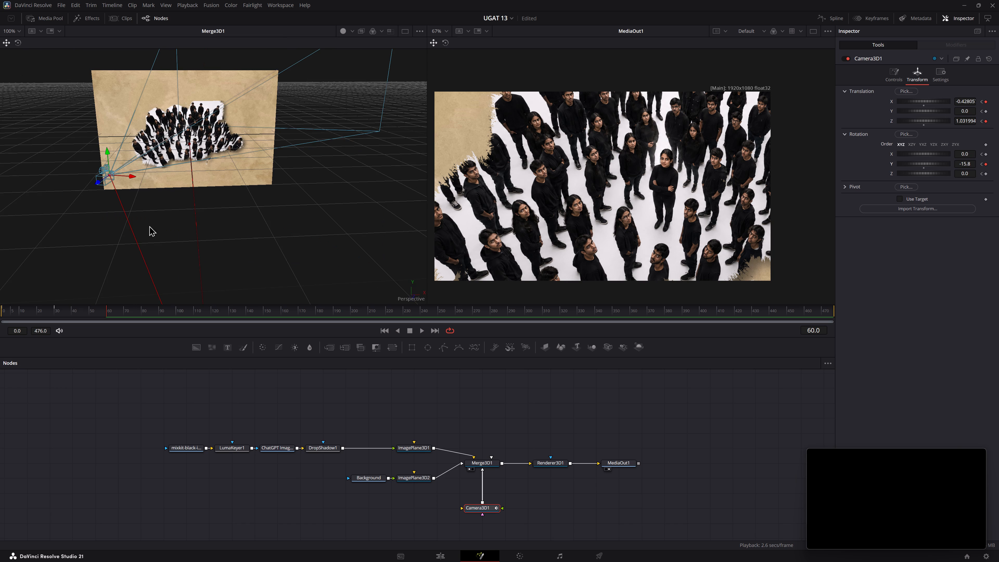
pyautogui.moveTo(163, 220); pyautogui.dragTo(199, 225, button='middle')
pyautogui.moveTo(152, 157); pyautogui.dragTo(150, 145)
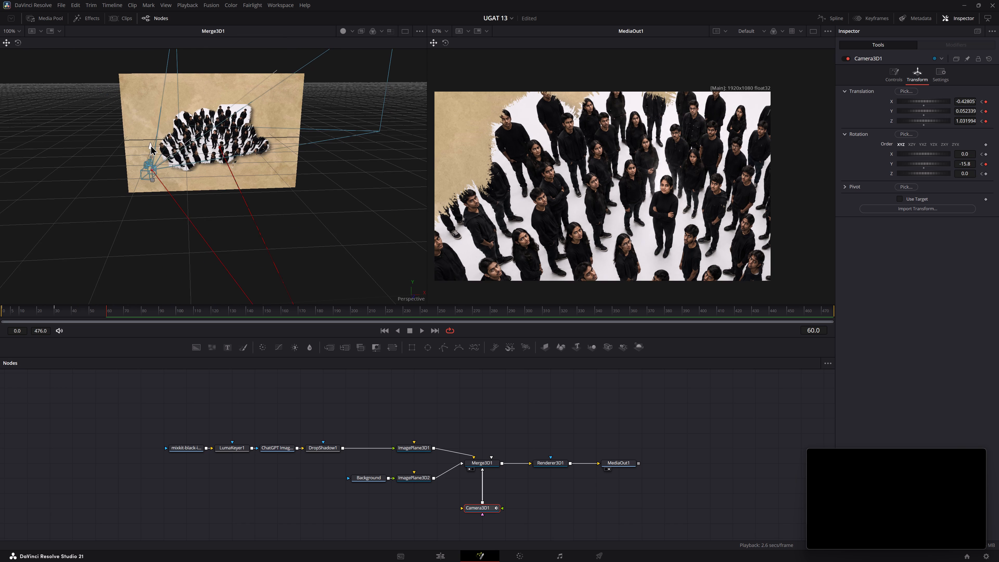
pyautogui.moveTo(150, 145); pyautogui.dragTo(149, 87)
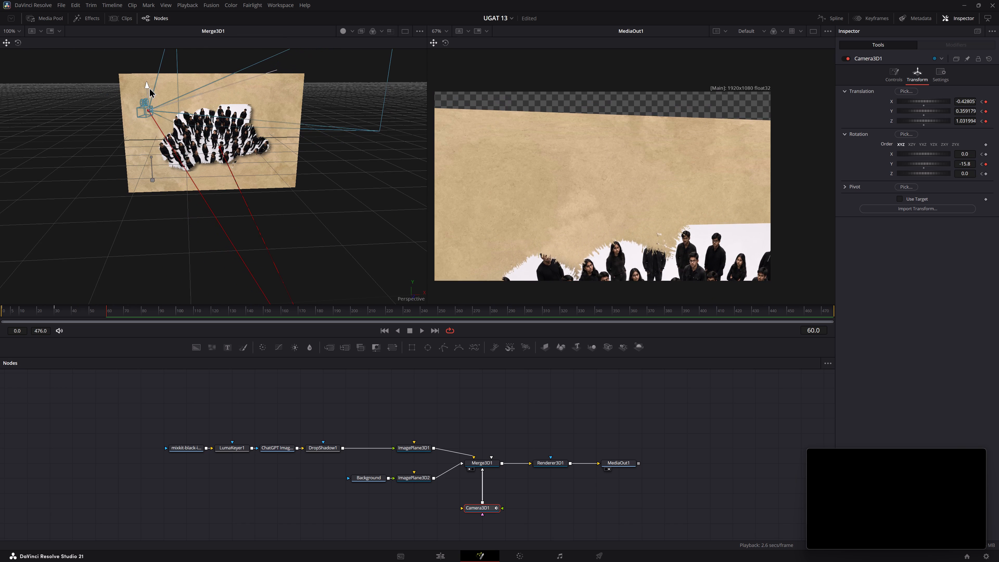
pyautogui.moveTo(149, 87); pyautogui.dragTo(145, 75)
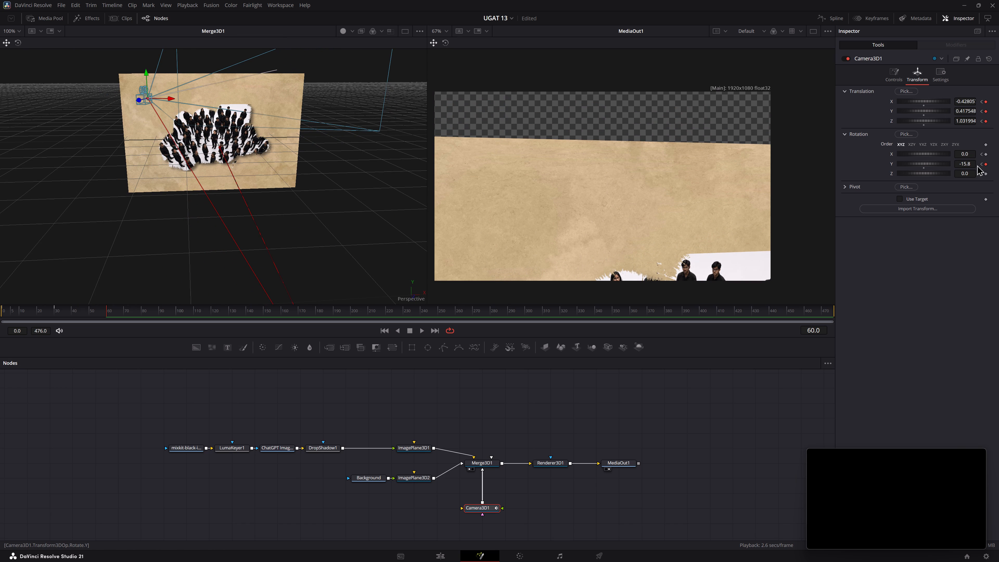
# At frame 60, tilt Camera3D1 down toward the crowd with an X rotation of -20.2 and a Y rotation of -19.1.
pyautogui.moveTo(966, 163); pyautogui.dragTo(955, 163)
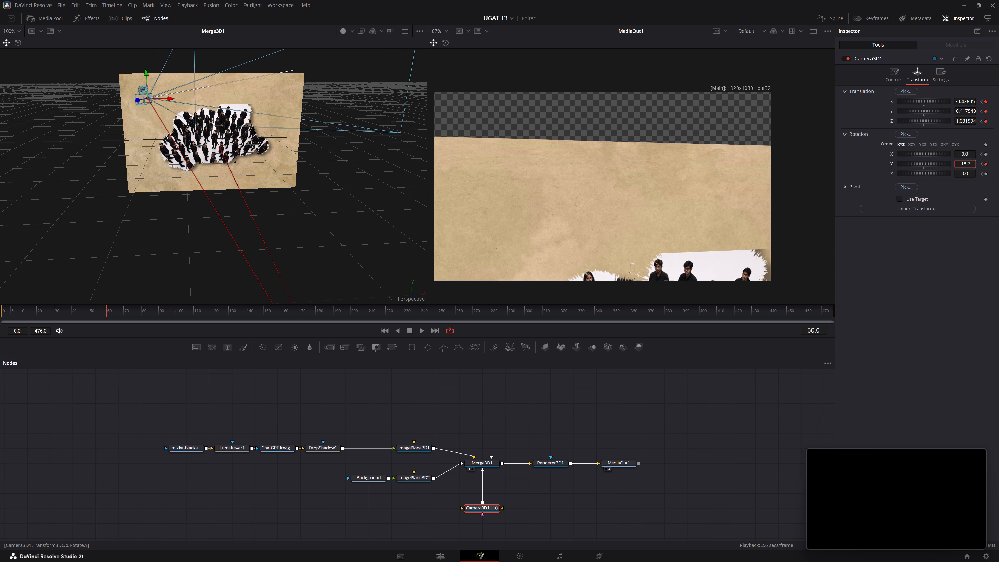
pyautogui.moveTo(955, 163); pyautogui.dragTo(974, 164)
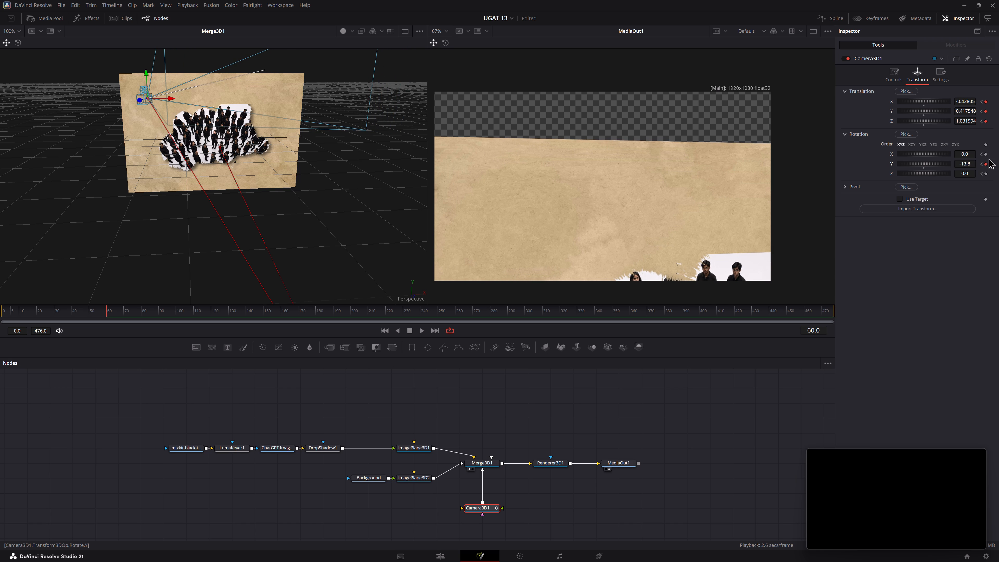
pyautogui.moveTo(964, 153); pyautogui.dragTo(904, 156)
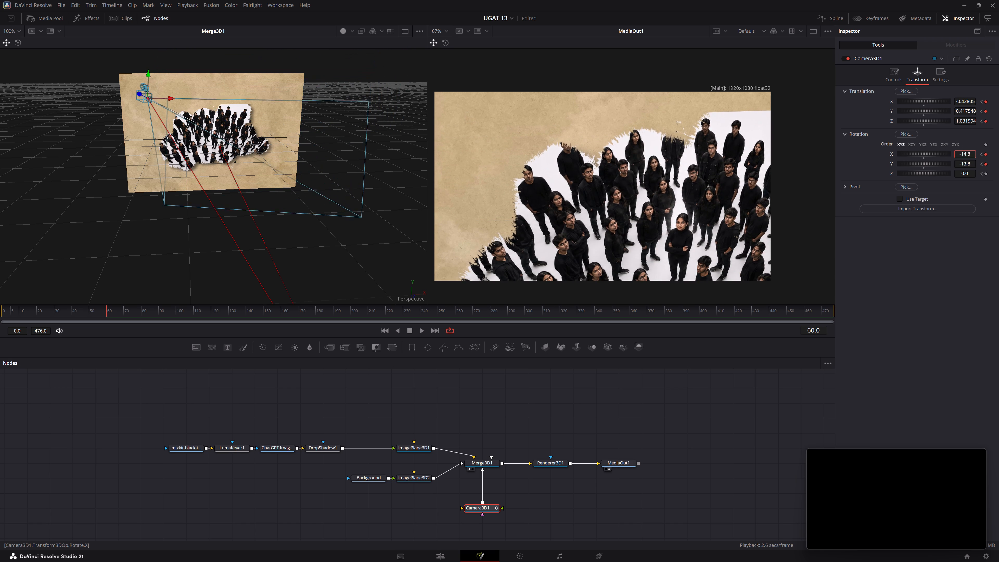
pyautogui.moveTo(904, 156); pyautogui.dragTo(885, 157)
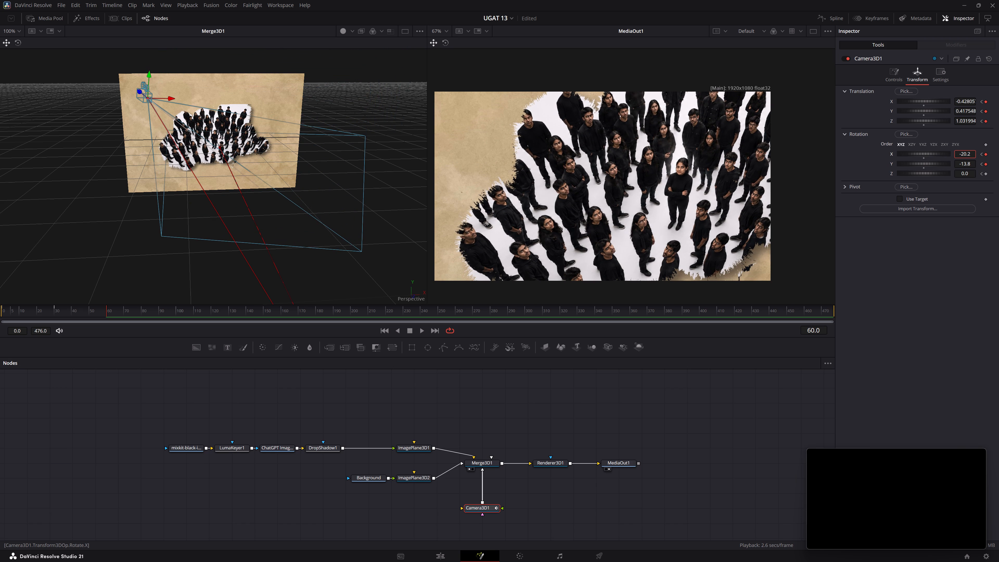
pyautogui.moveTo(885, 157); pyautogui.dragTo(885, 158)
pyautogui.moveTo(967, 166); pyautogui.dragTo(942, 168)
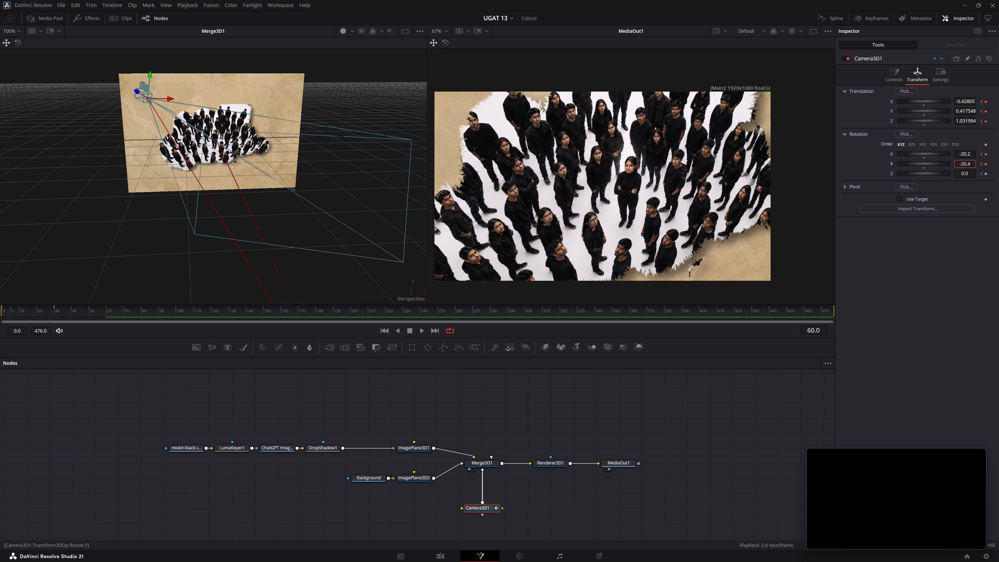
pyautogui.moveTo(942, 168); pyautogui.dragTo(947, 169)
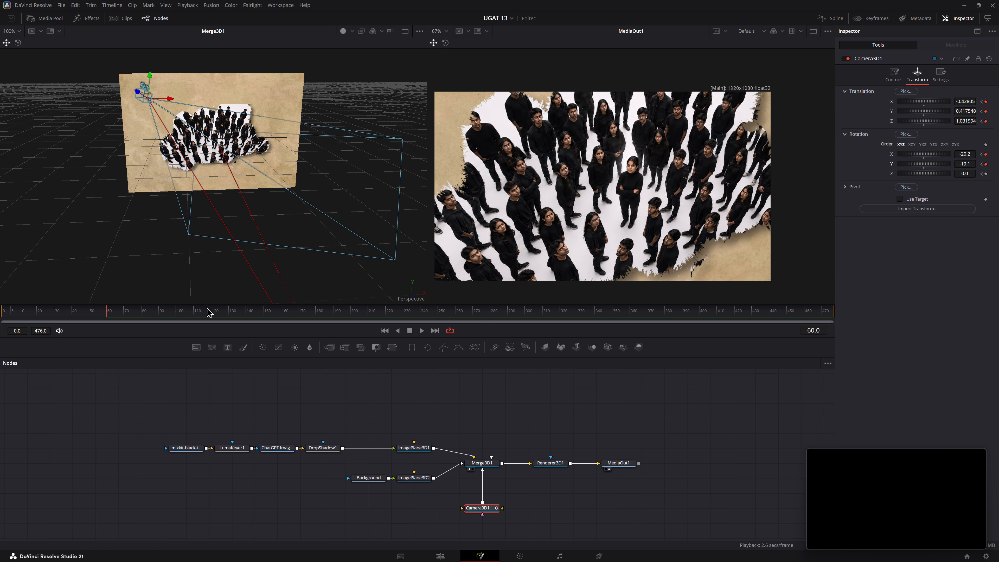
# Play back the camera move from about frame 23 past the keyframe at frame 60.
pyautogui.moveTo(105, 312); pyautogui.dragTo(43, 312)
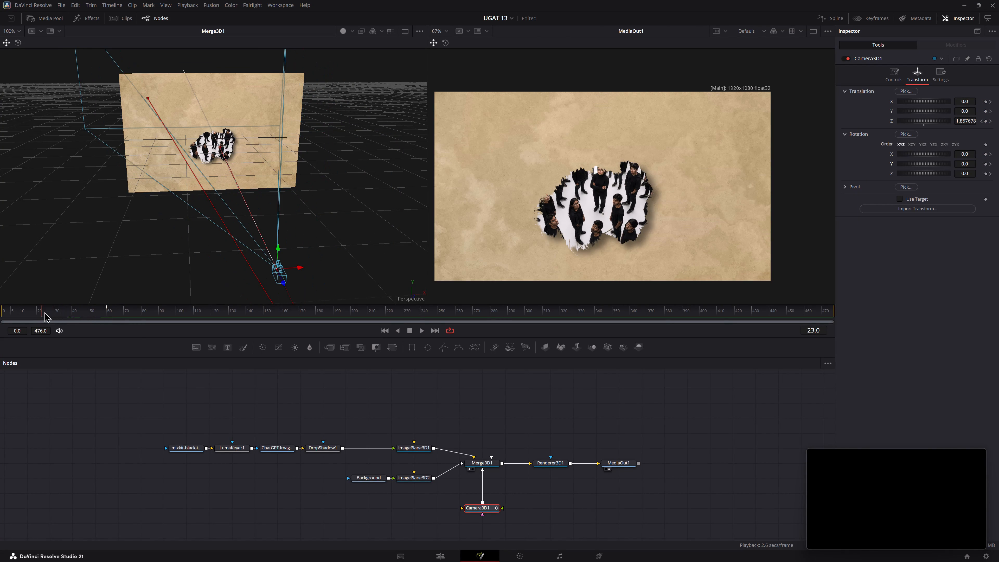
pyautogui.press('space')
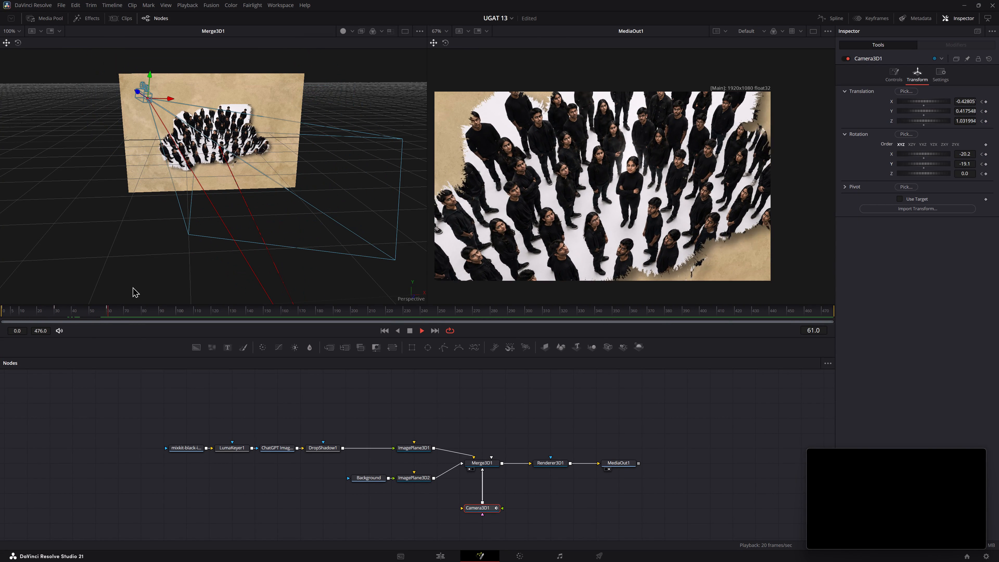
pyautogui.press('space')
# At frame 110, move Camera3D1 across and down to translations of about X 0.27, Y -0.07 and Z 1.46.
pyautogui.moveTo(121, 311); pyautogui.dragTo(107, 312)
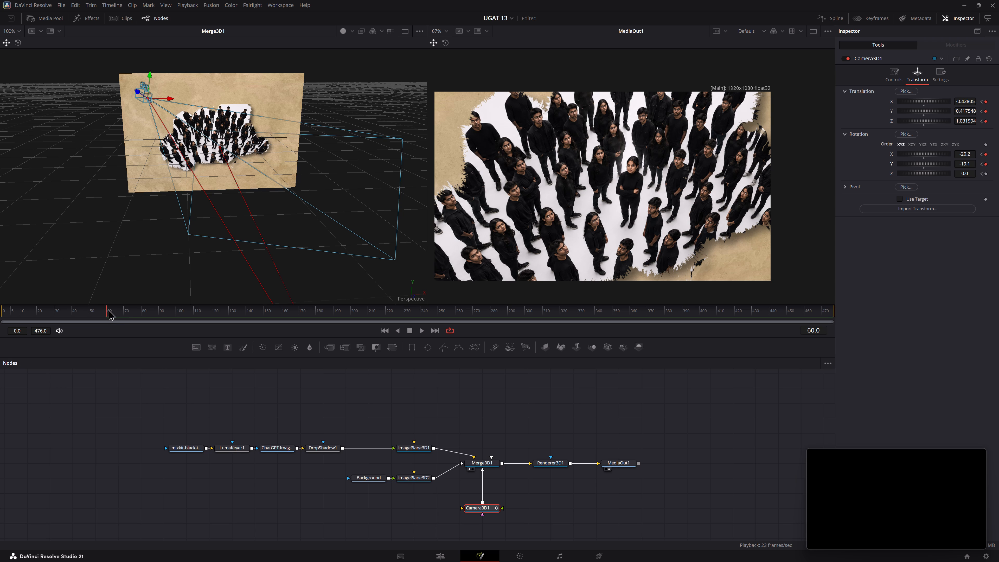
pyautogui.moveTo(106, 310); pyautogui.dragTo(193, 315)
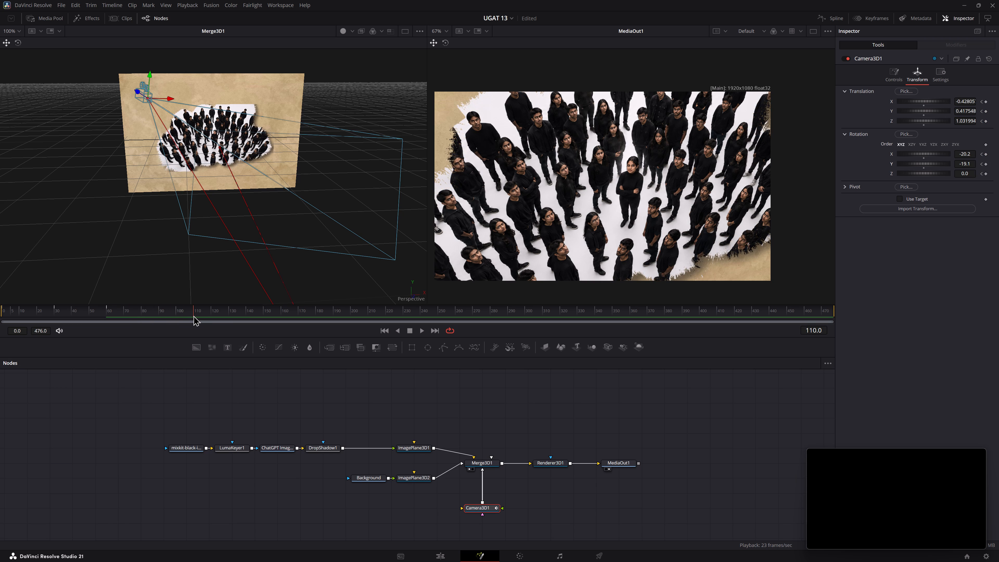
pyautogui.moveTo(193, 315); pyautogui.dragTo(195, 315)
pyautogui.keyDown('ctrl'); pyautogui.scroll(-1, 254, 197); pyautogui.keyUp('ctrl')
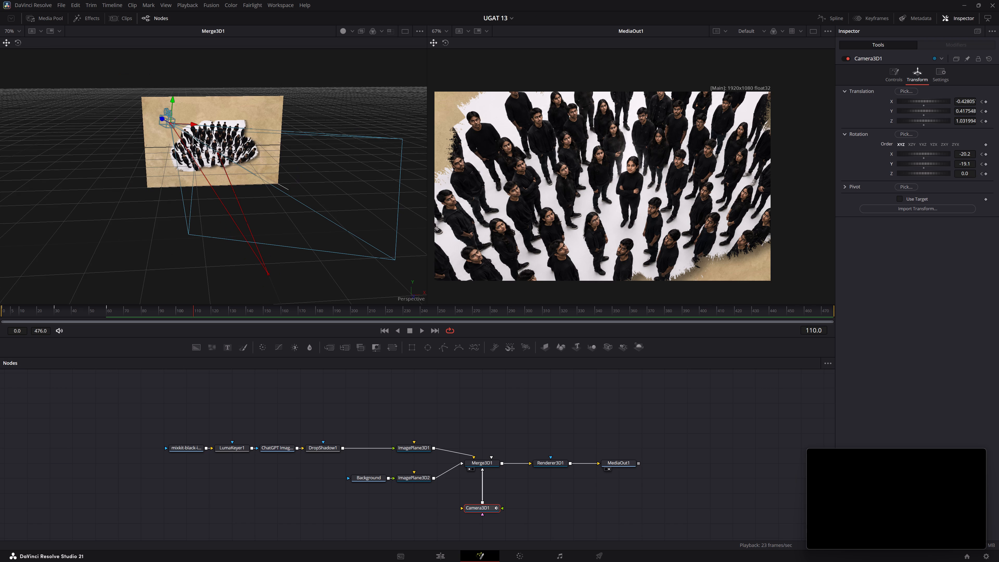
pyautogui.moveTo(193, 125); pyautogui.dragTo(246, 132)
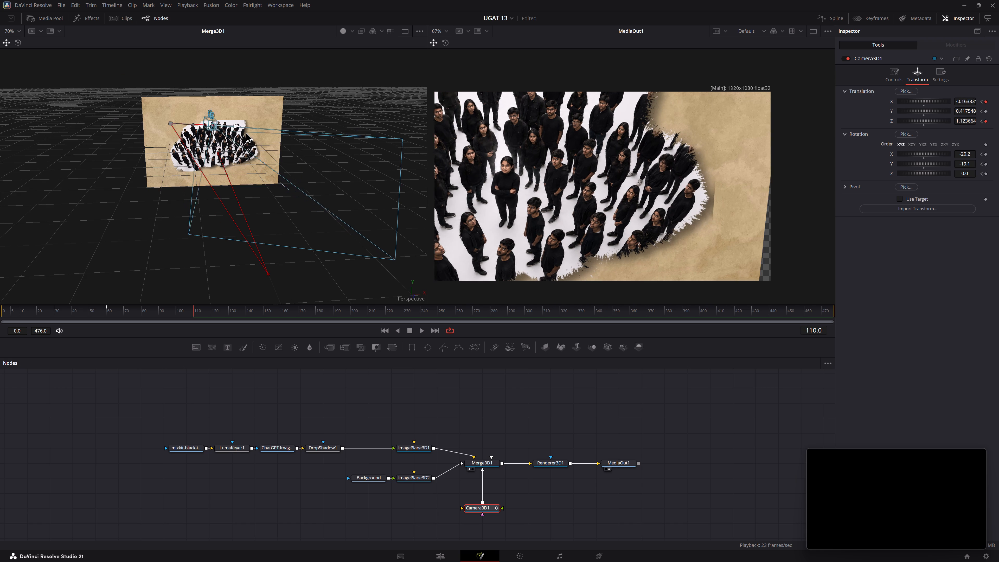
pyautogui.moveTo(246, 132); pyautogui.dragTo(299, 138)
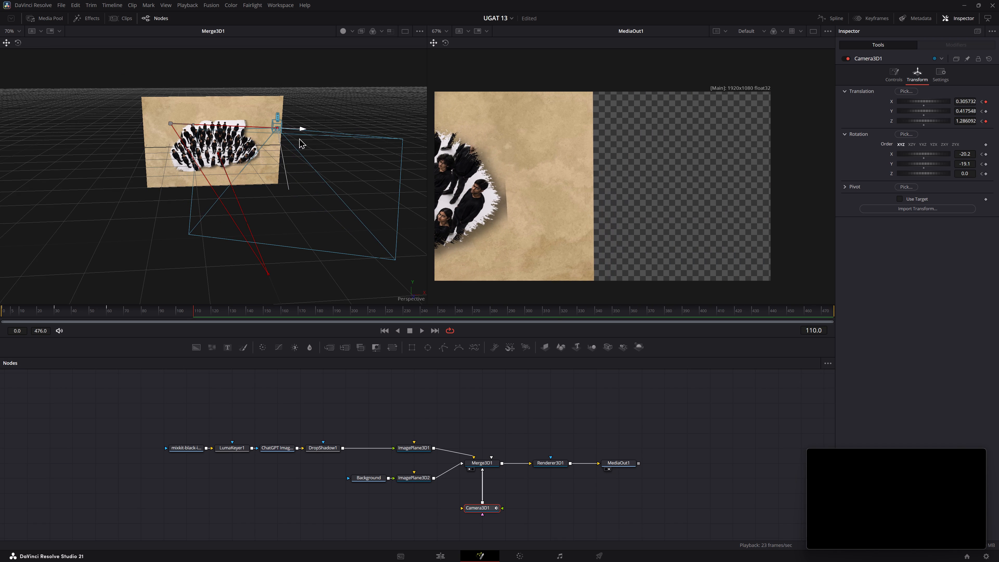
pyautogui.moveTo(299, 138); pyautogui.dragTo(302, 138)
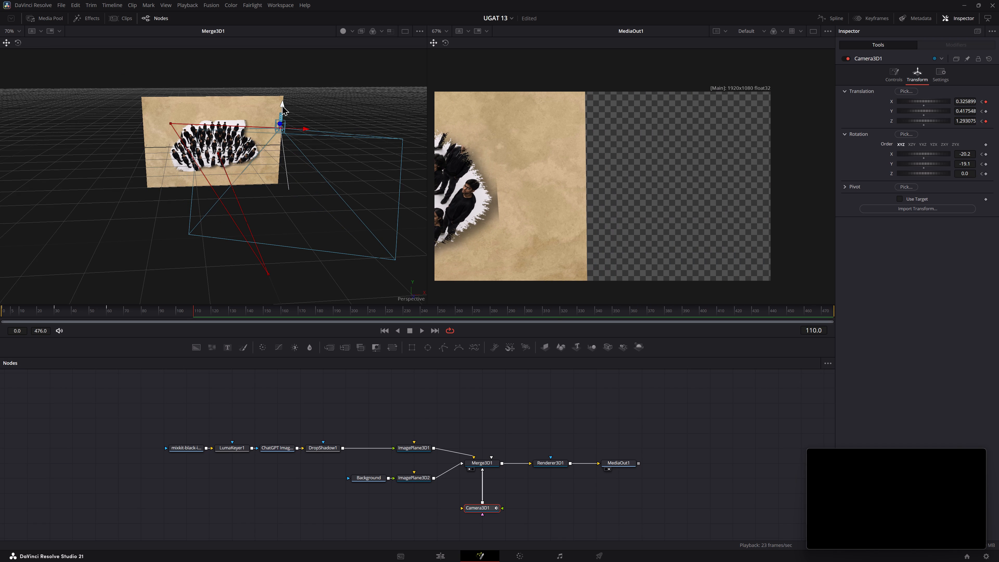
pyautogui.moveTo(282, 105); pyautogui.dragTo(274, 174)
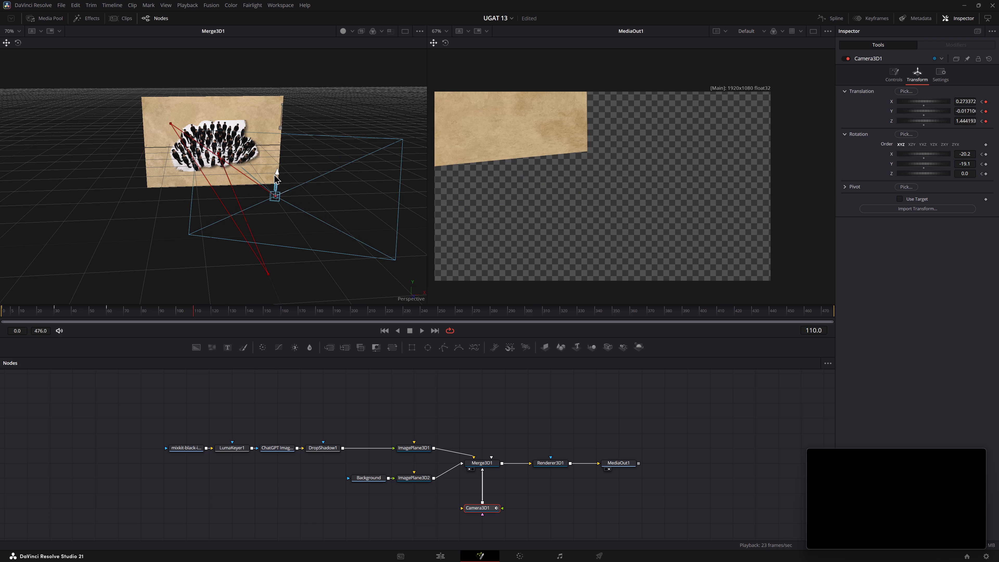
pyautogui.moveTo(274, 174); pyautogui.dragTo(278, 181)
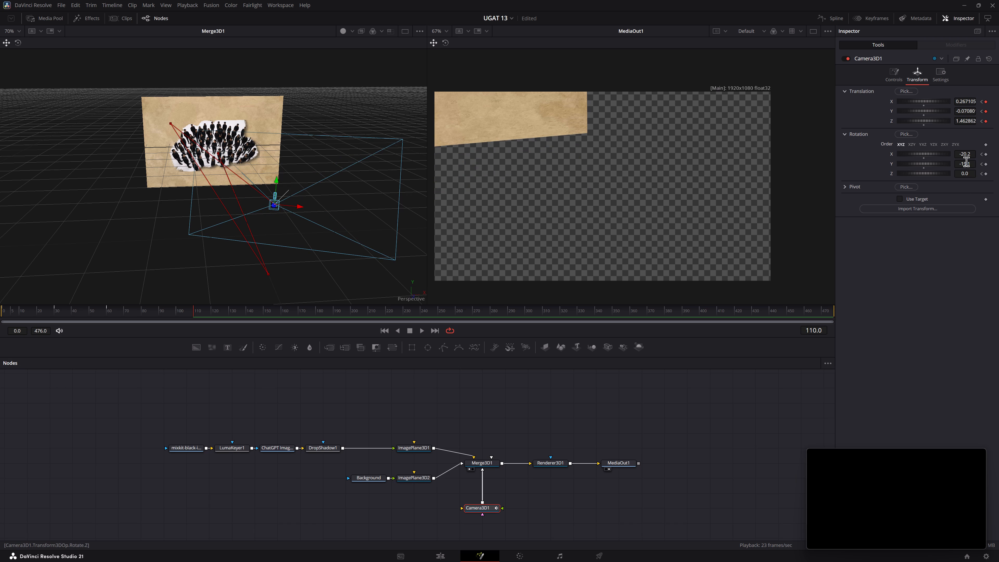
# At frame 110, set Camera3D1's X rotation to 3.4 and its Y rotation to 9.0 to frame the crowd.
pyautogui.moveTo(966, 162); pyautogui.dragTo(504, 161)
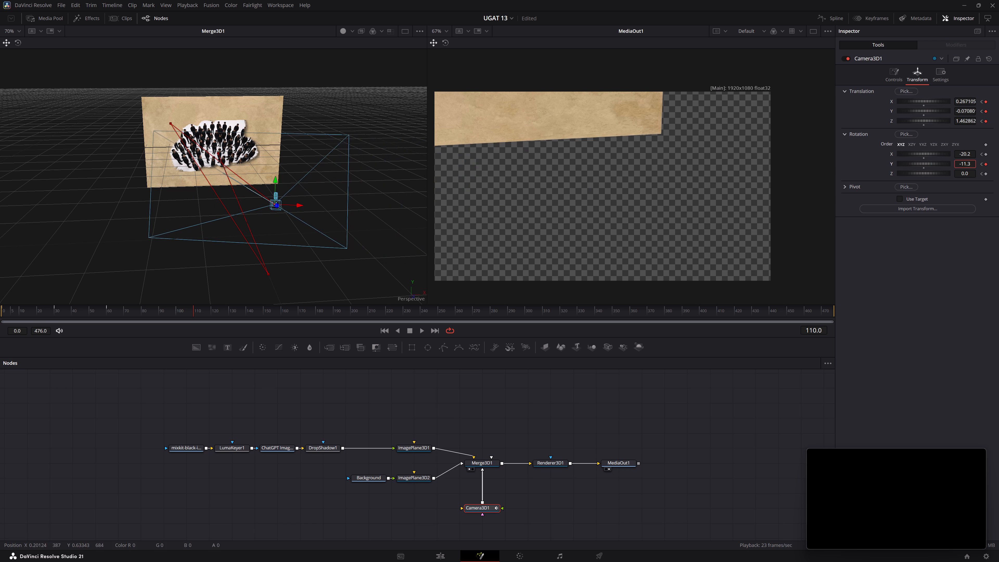
pyautogui.moveTo(504, 161); pyautogui.dragTo(549, 161)
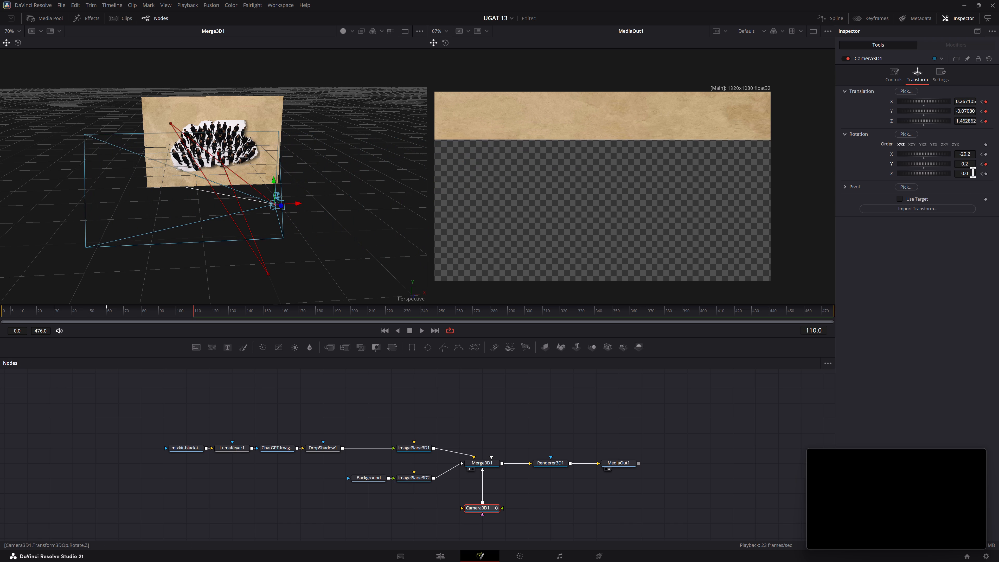
pyautogui.moveTo(971, 174); pyautogui.dragTo(963, 174)
pyautogui.hotkey('ctrl', 'z')
pyautogui.click(964, 149)
pyautogui.moveTo(968, 155); pyautogui.dragTo(946, 156)
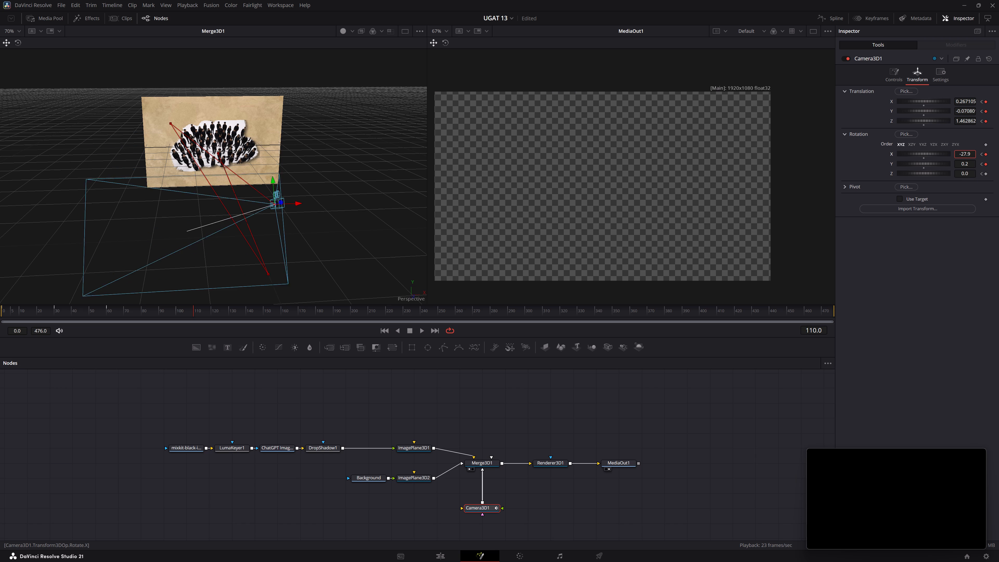
pyautogui.moveTo(946, 156); pyautogui.dragTo(574, 151)
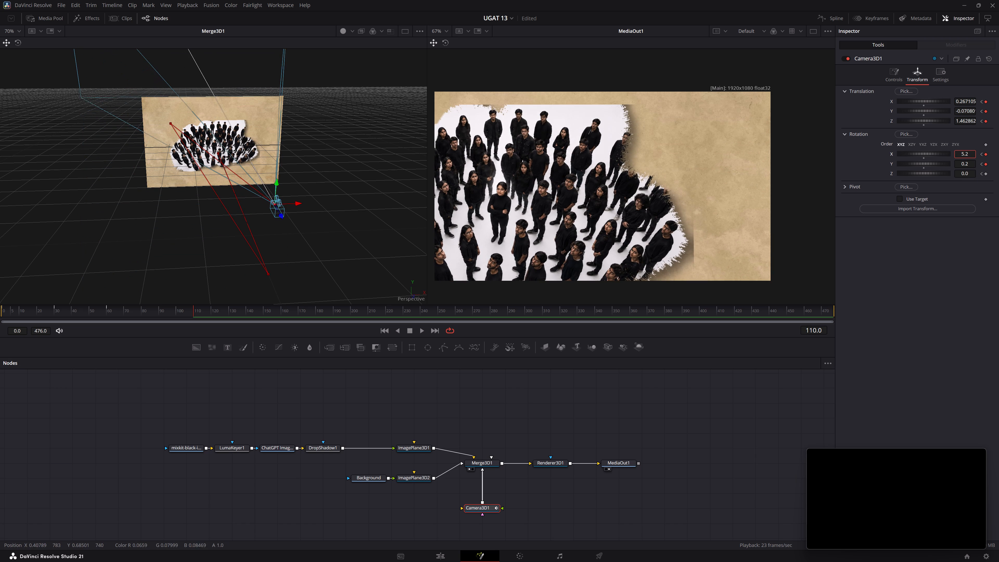
pyautogui.moveTo(574, 151); pyautogui.dragTo(567, 151)
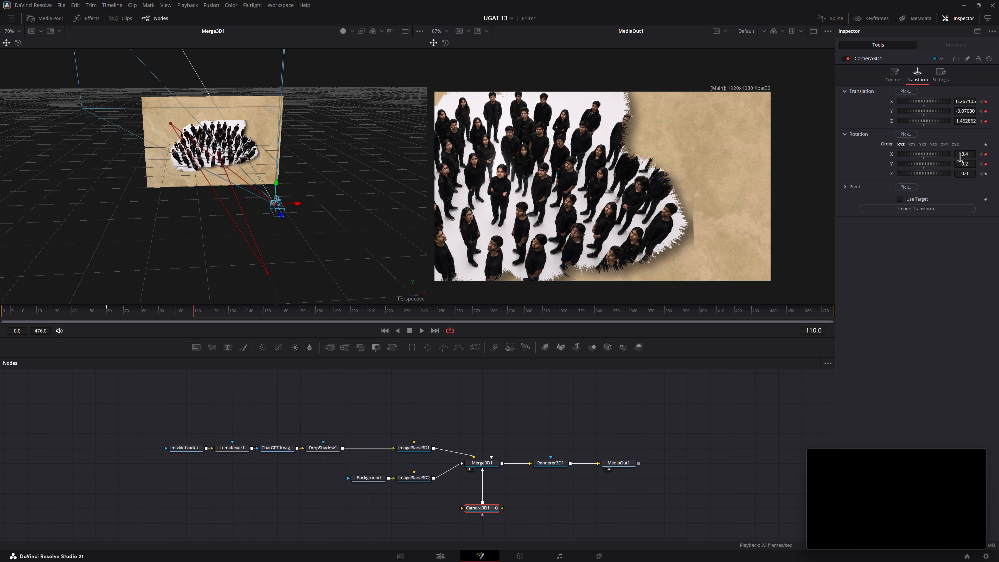
pyautogui.moveTo(960, 164); pyautogui.dragTo(986, 160)
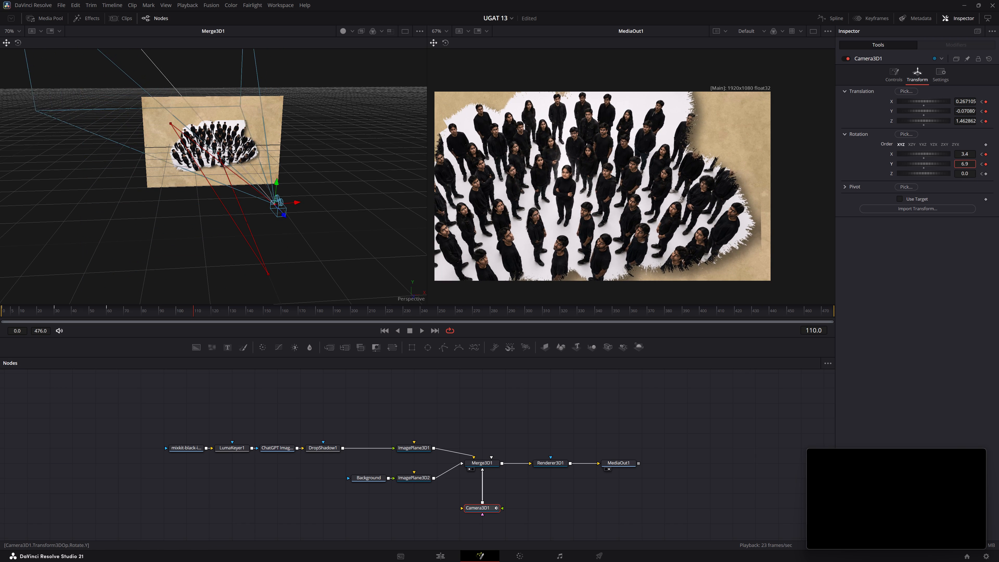
pyautogui.moveTo(986, 160); pyautogui.dragTo(502, 160)
# Play the animation repeatedly from its beginning to review the full camera move through the keyframe at frame 110.
pyautogui.moveTo(213, 313); pyautogui.dragTo(146, 316)
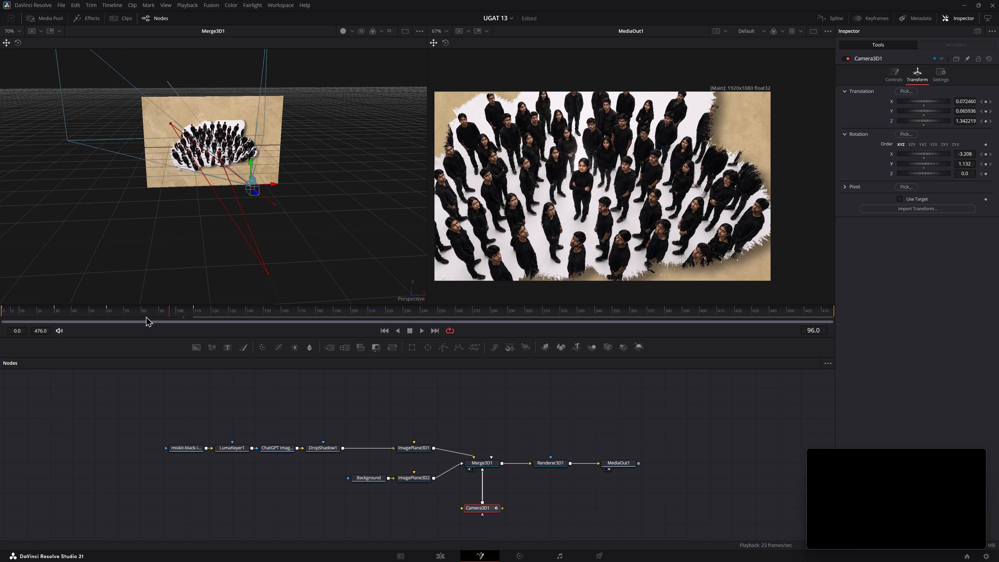
pyautogui.moveTo(146, 316); pyautogui.dragTo(41, 318)
pyautogui.press('space')
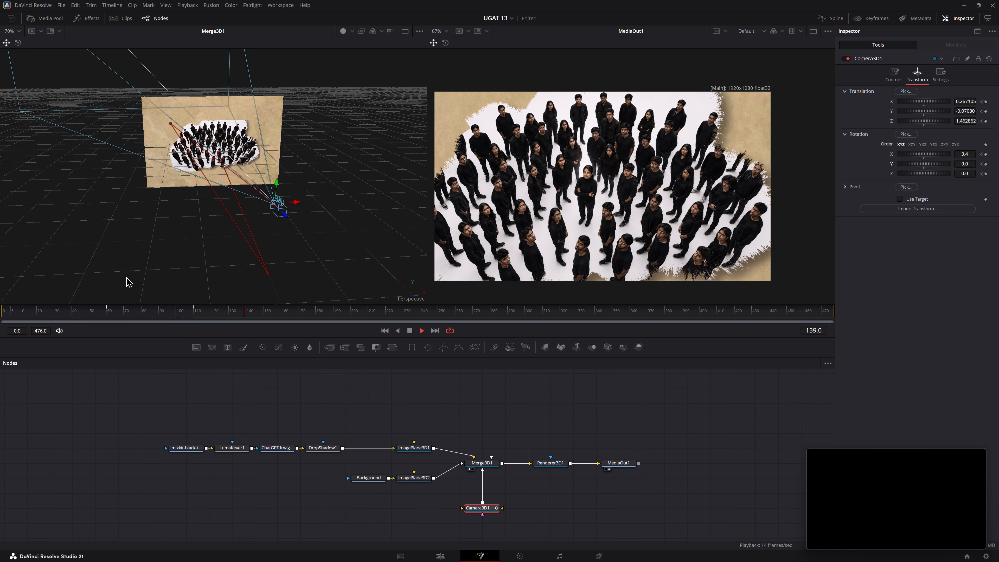
pyautogui.moveTo(131, 312); pyautogui.dragTo(0, 316)
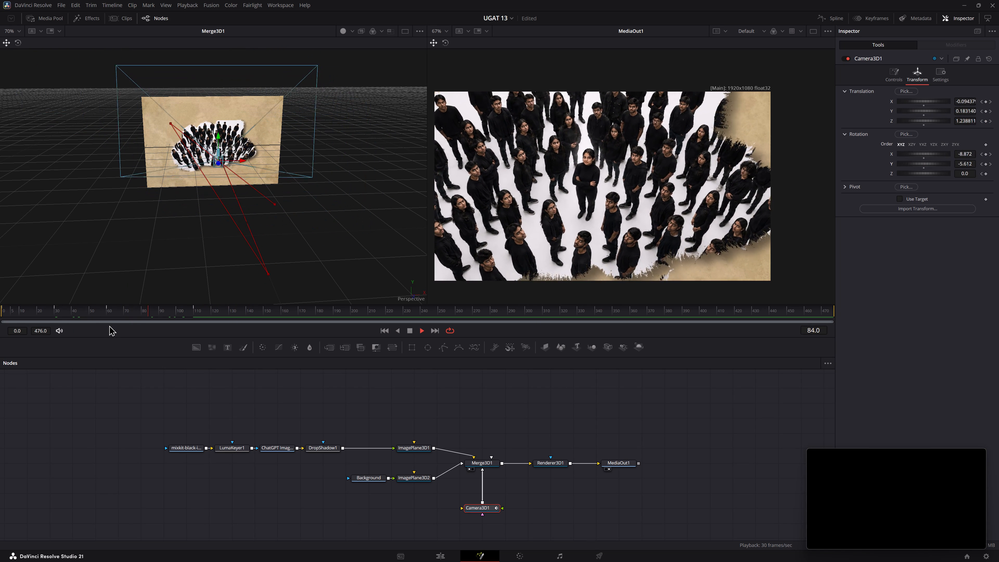
pyautogui.press('space')
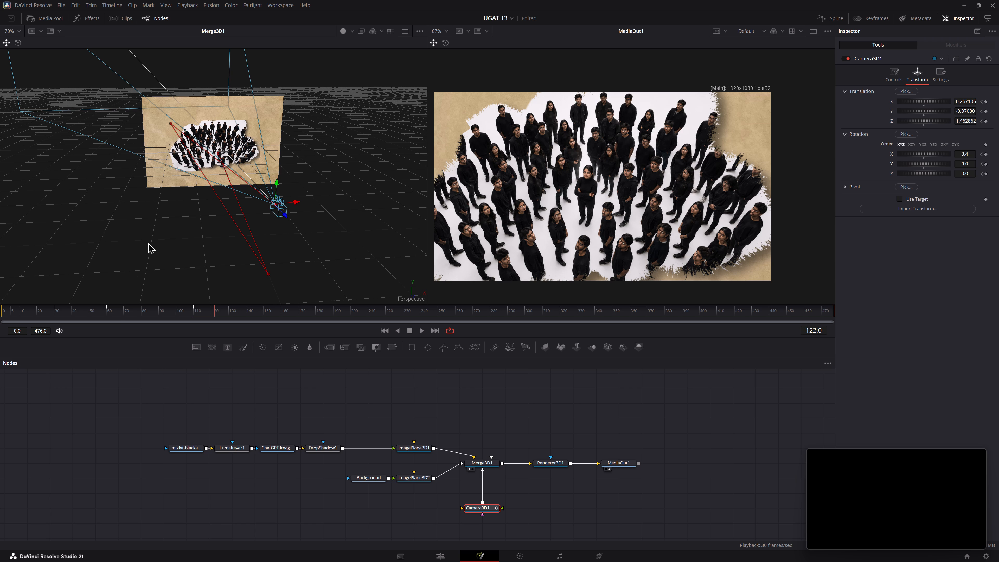
pyautogui.moveTo(101, 319); pyautogui.dragTo(0, 327)
pyautogui.moveTo(19, 313); pyautogui.dragTo(0, 318)
pyautogui.press('space')
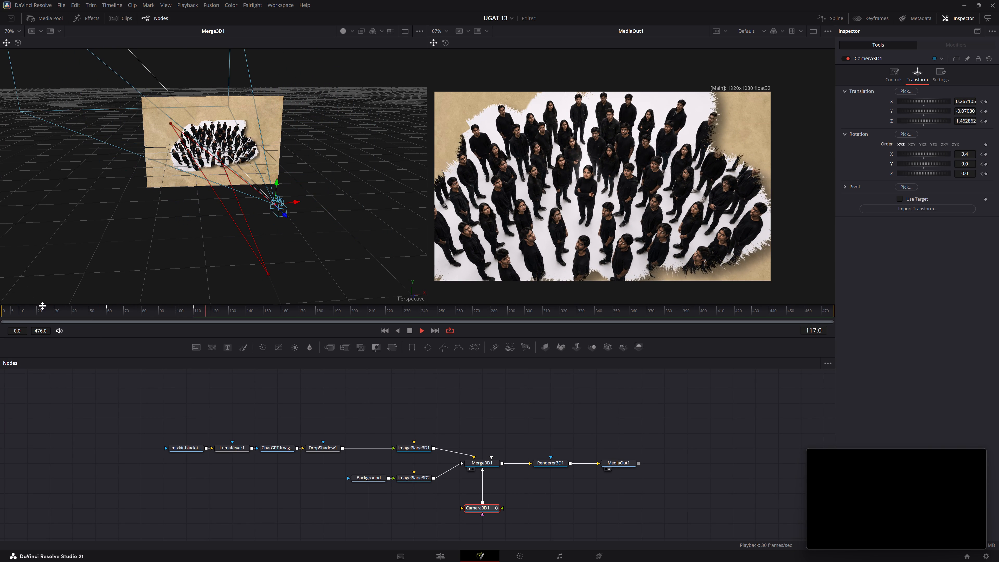
pyautogui.press('space')
pyautogui.moveTo(168, 313); pyautogui.dragTo(0, 312)
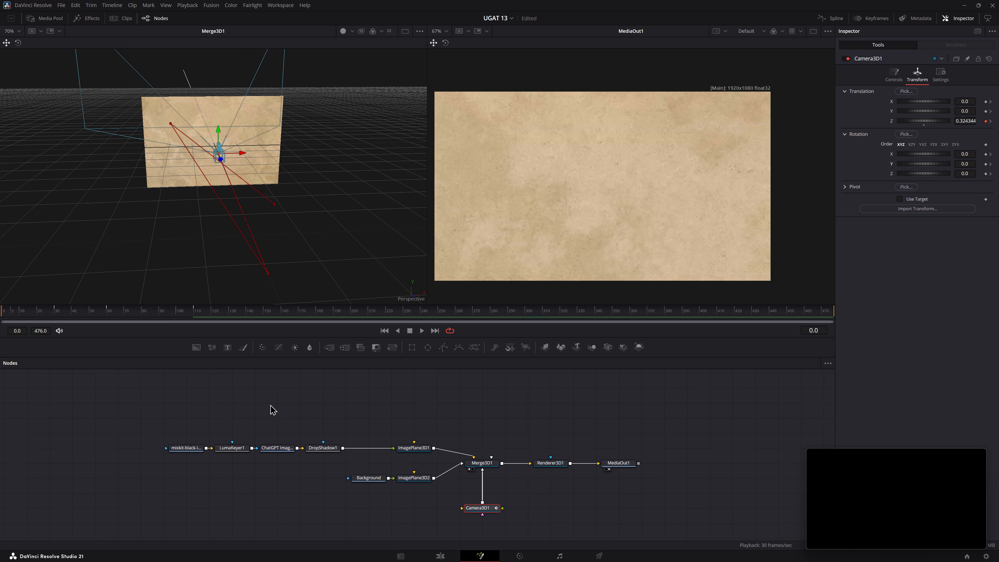
pyautogui.press('space')
pyautogui.press('space')
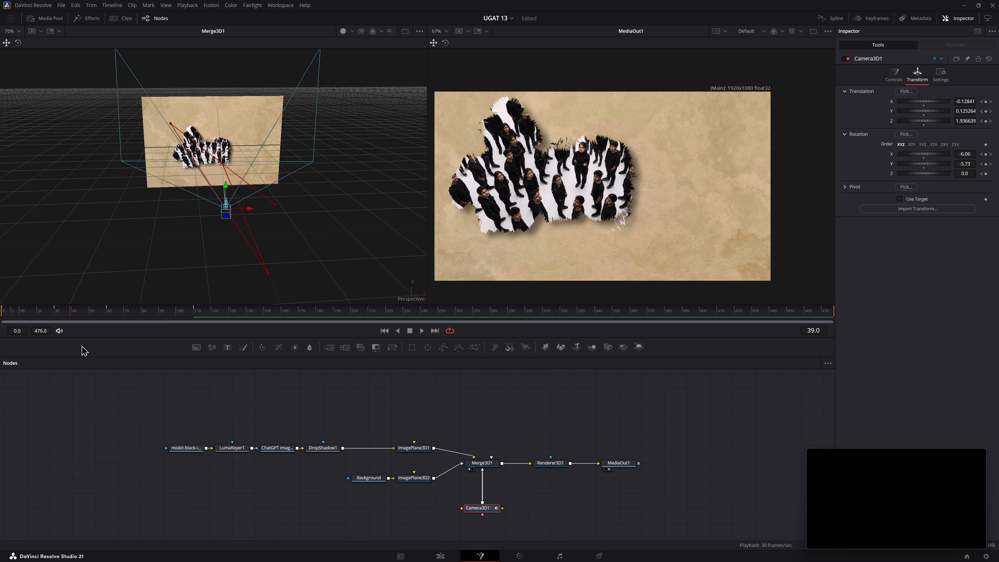
# Move the paper background plane, ImagePlane3D2, back from the crowd layer to a Z translation of about -0.49.
pyautogui.click(162, 162)
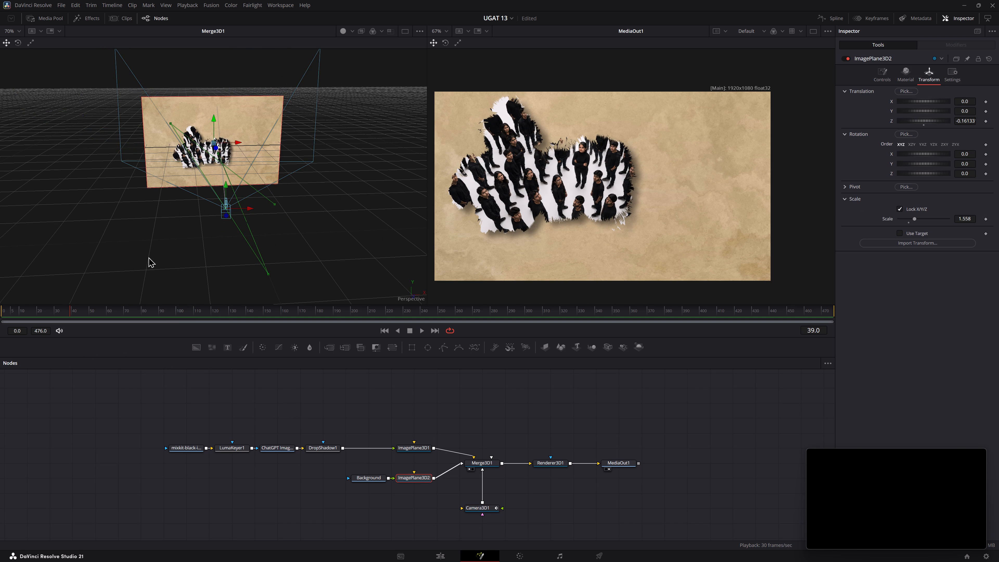
pyautogui.keyDown('alt'); pyautogui.moveTo(148, 257); pyautogui.dragTo(276, 255, button='middle'); pyautogui.keyUp('alt')
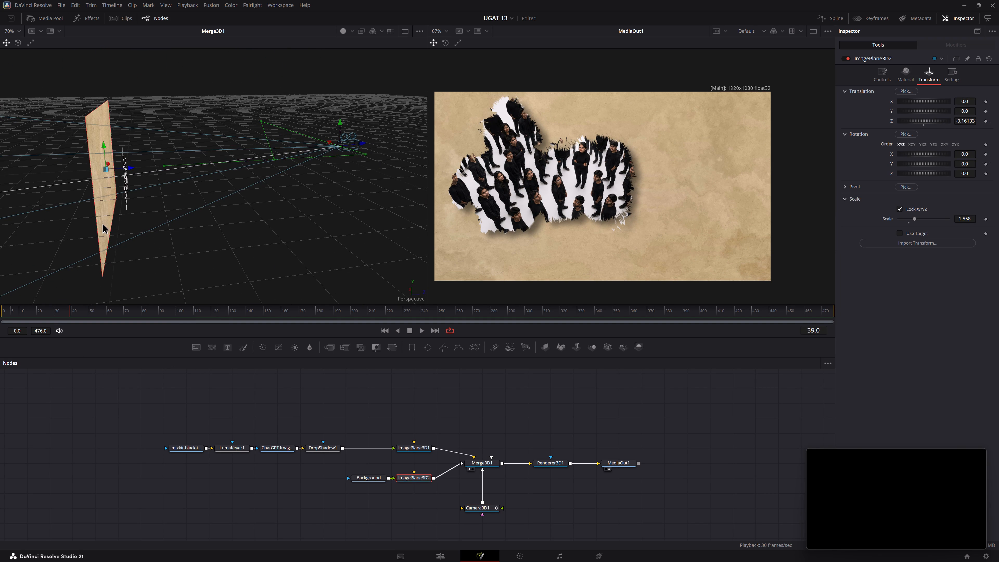
pyautogui.click(102, 223)
pyautogui.keyDown('ctrl'); pyautogui.scroll(-2, 239, 275); pyautogui.keyUp('ctrl')
pyautogui.keyDown('ctrl'); pyautogui.scroll(4, 233, 263); pyautogui.keyUp('ctrl')
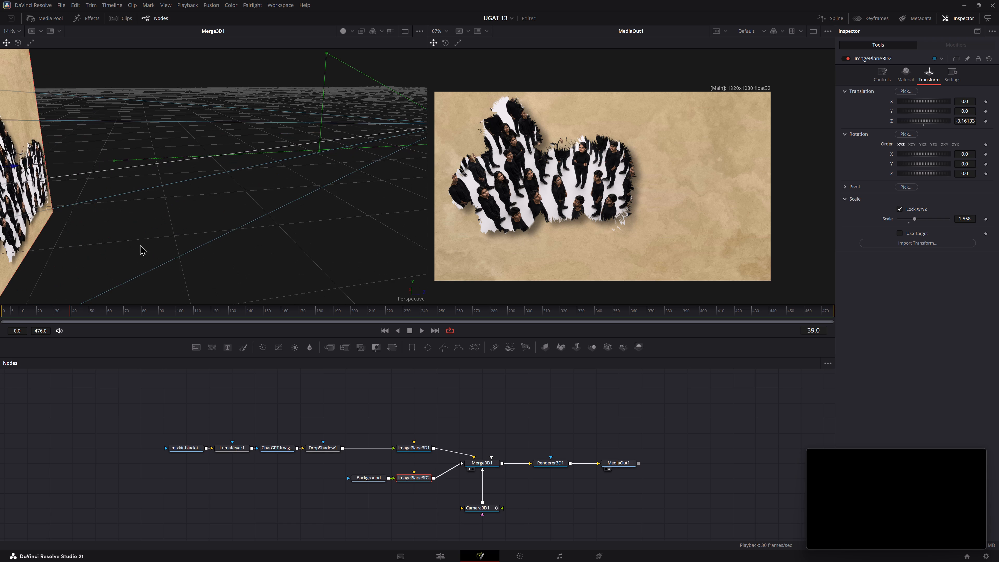
pyautogui.keyDown('ctrl'); pyautogui.scroll(-1, 140, 245); pyautogui.keyUp('ctrl')
pyautogui.moveTo(85, 167); pyautogui.dragTo(82, 167)
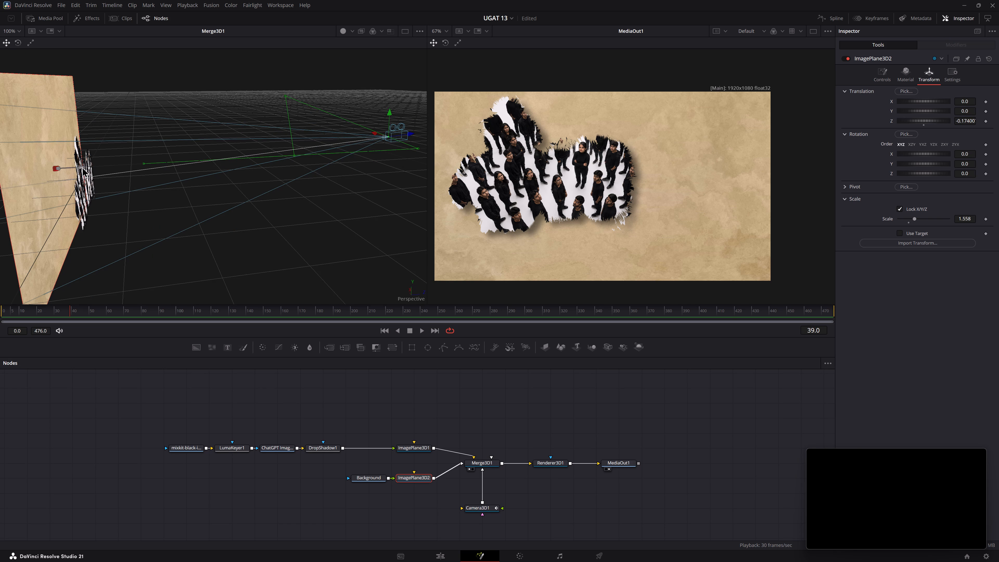
pyautogui.moveTo(82, 167); pyautogui.dragTo(44, 179)
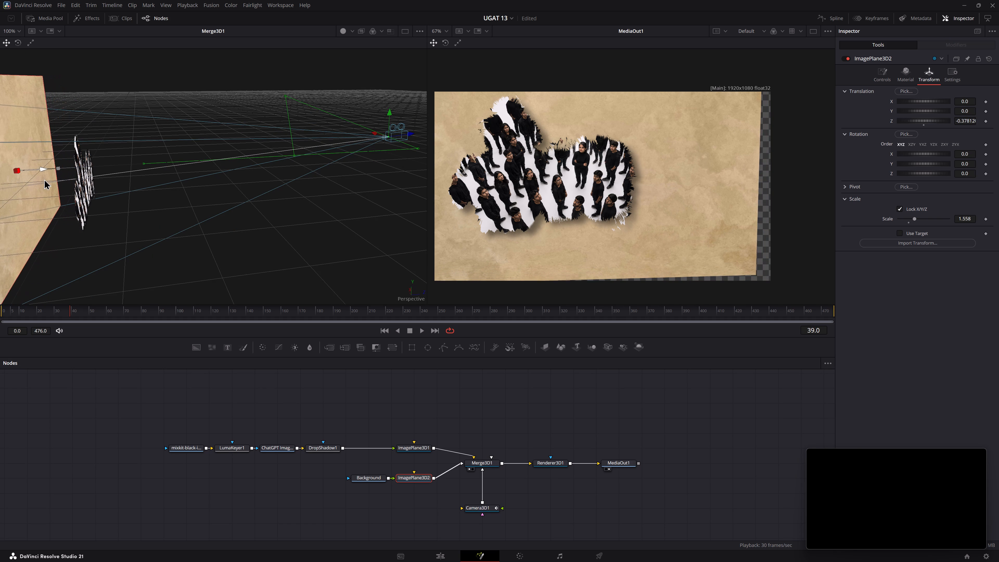
pyautogui.moveTo(44, 179); pyautogui.dragTo(21, 185)
pyautogui.keyDown('ctrl'); pyautogui.scroll(1, 84, 219); pyautogui.keyUp('ctrl')
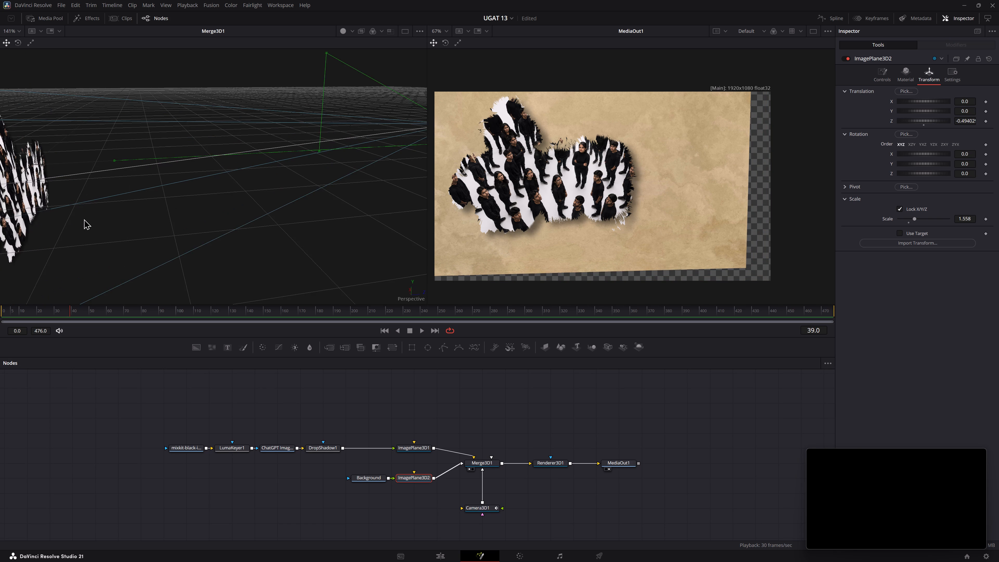
pyautogui.keyDown('ctrl'); pyautogui.scroll(-2, 83, 219); pyautogui.keyUp('ctrl')
pyautogui.moveTo(80, 225); pyautogui.dragTo(96, 223, button='middle')
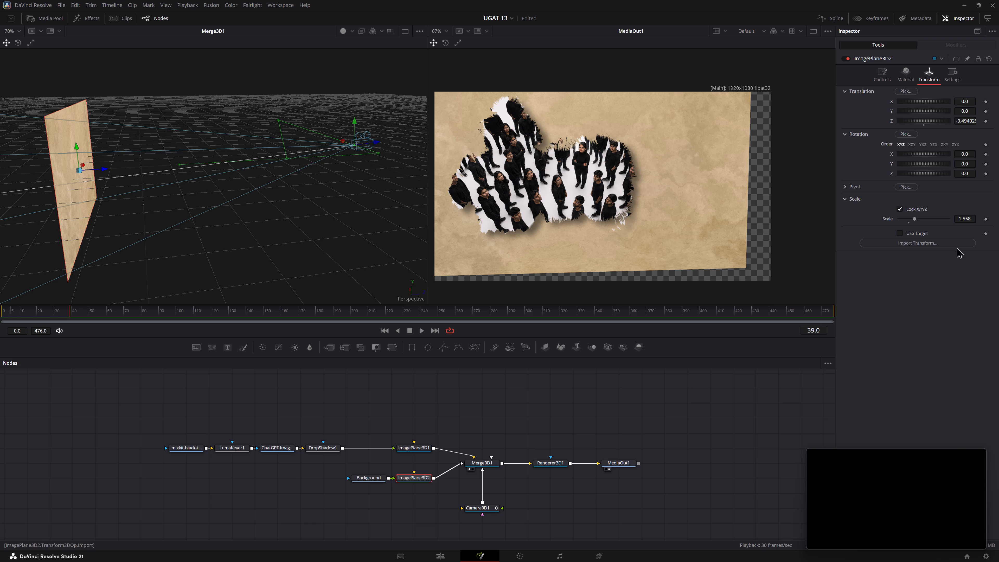
# Scale ImagePlane3D2 up to 2.042 so the paper fills the camera frame.
pyautogui.moveTo(961, 218); pyautogui.dragTo(599, 215)
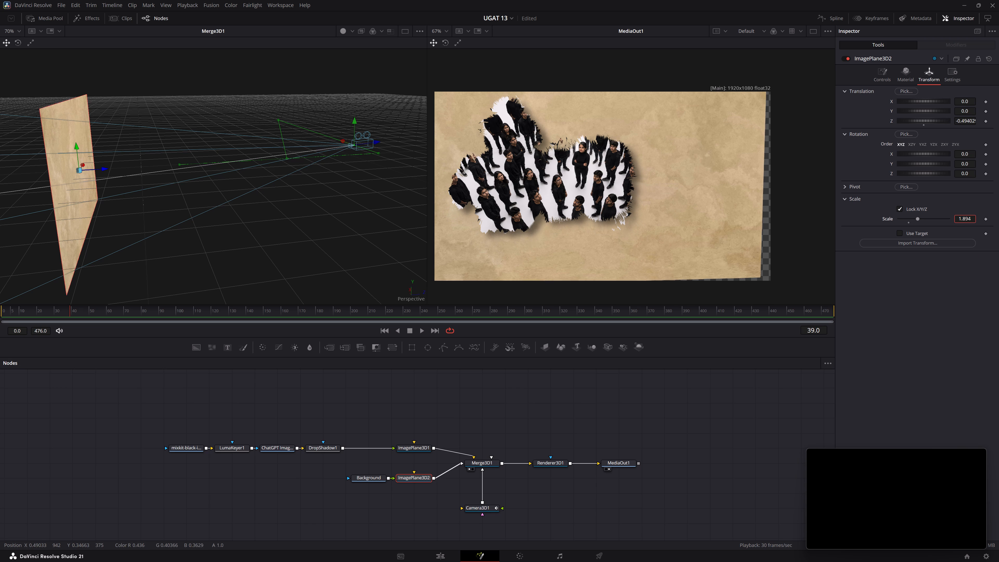
pyautogui.moveTo(599, 215); pyautogui.dragTo(657, 220)
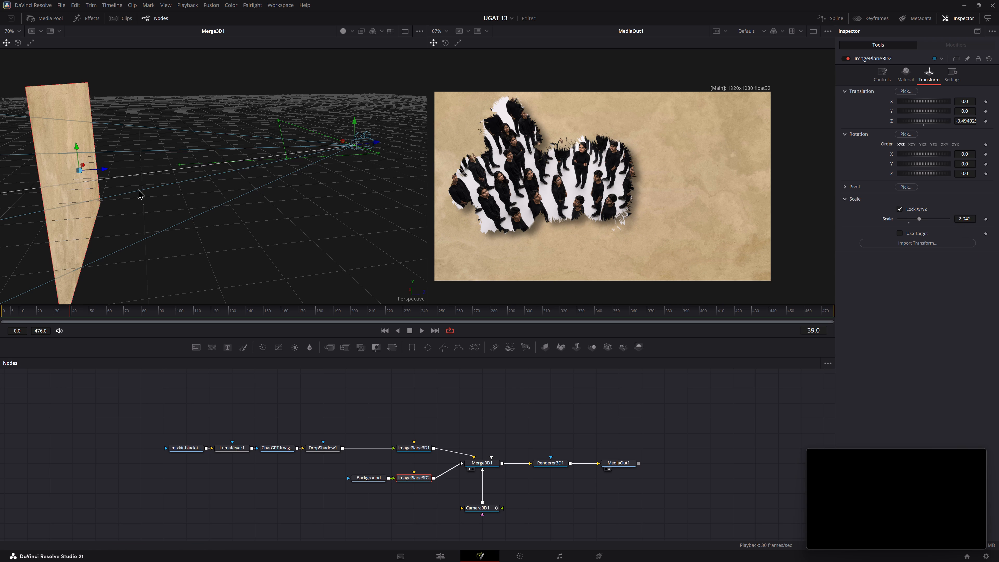
# Move the crowd layer, ImagePlane3D1, slightly back along its Z axis toward the paper background.
pyautogui.click(143, 191)
pyautogui.keyDown('alt'); pyautogui.moveTo(164, 195); pyautogui.dragTo(128, 194, button='middle'); pyautogui.keyUp('alt')
pyautogui.click(137, 174)
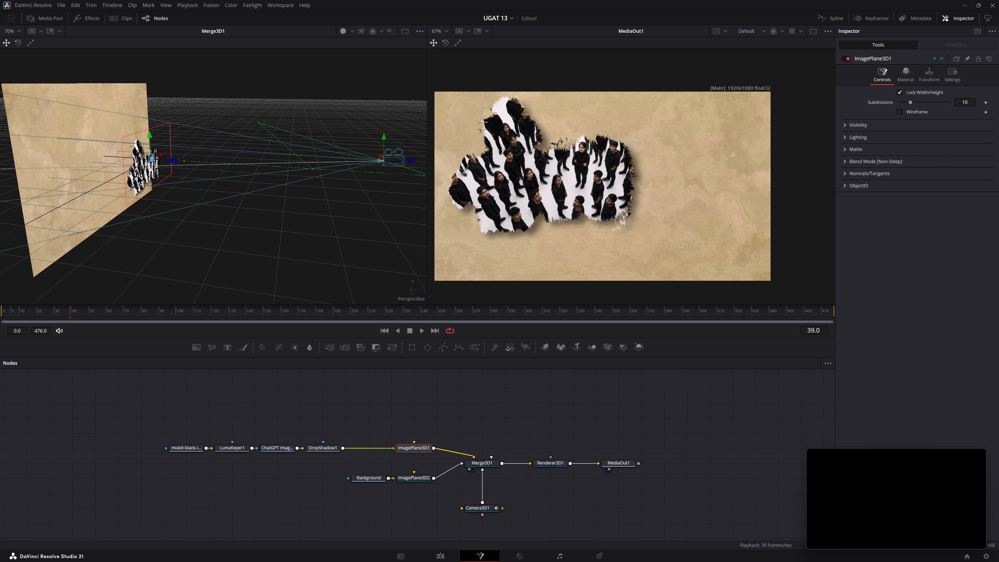
pyautogui.keyDown('ctrl'); pyautogui.scroll(2, 196, 178); pyautogui.keyUp('ctrl')
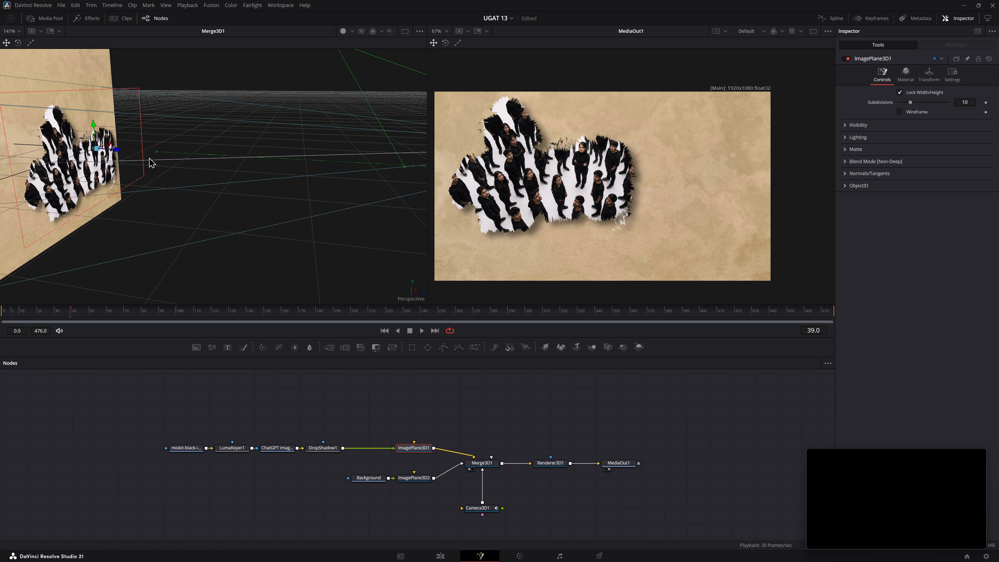
pyautogui.moveTo(118, 149); pyautogui.dragTo(87, 151)
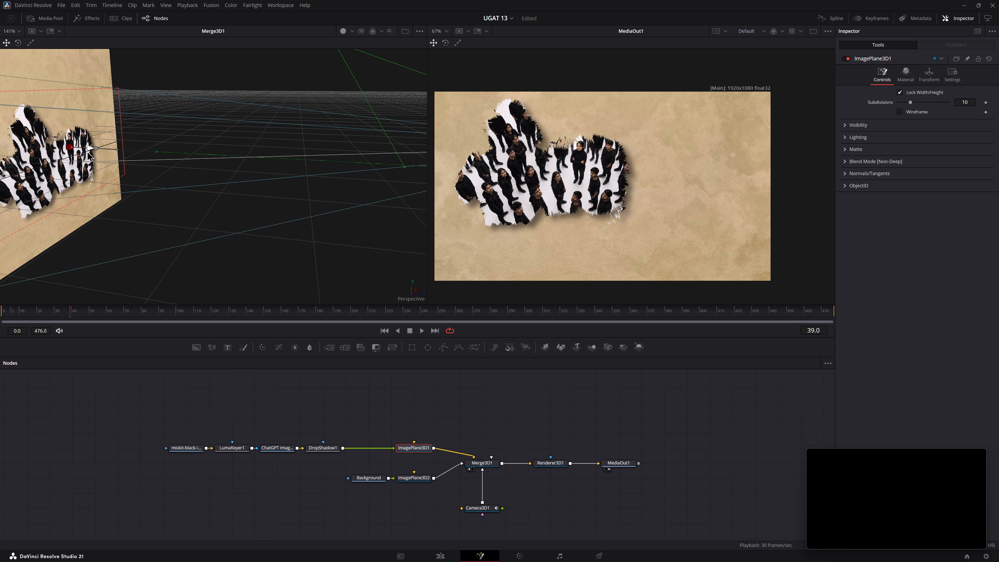
pyautogui.moveTo(87, 151); pyautogui.dragTo(92, 156)
pyautogui.click(22, 175)
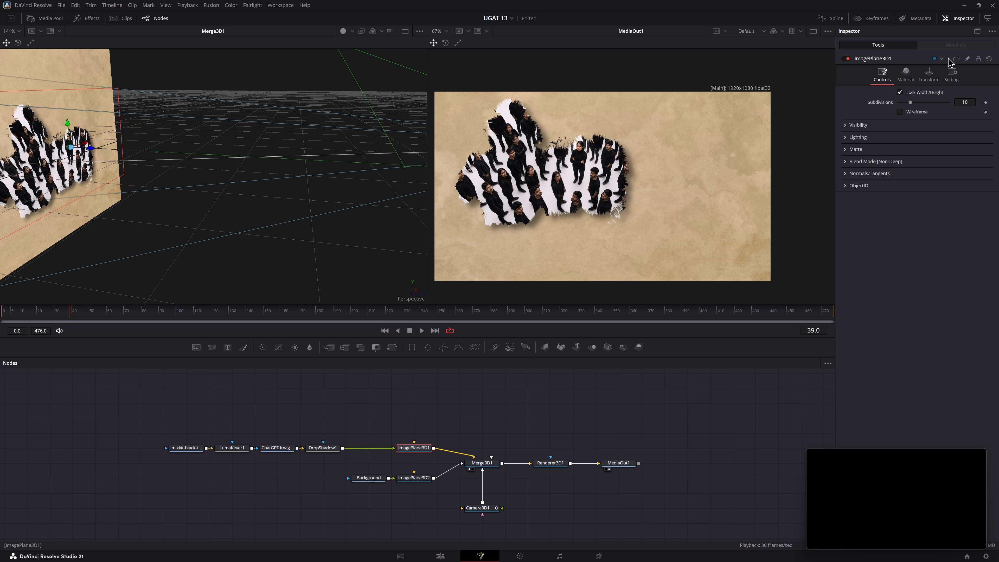
# Adjust DropShadow1 to strength 0.46, drop distance 0.0872, drop angle 6.7 and blur 0.377.
pyautogui.click(316, 448)
pyautogui.moveTo(960, 91); pyautogui.dragTo(684, 69)
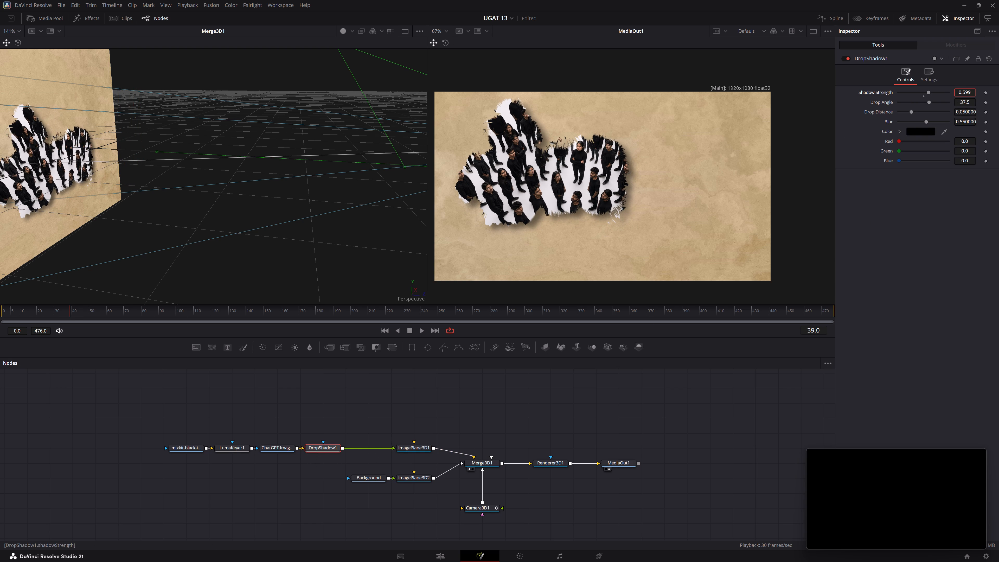
pyautogui.moveTo(684, 69); pyautogui.dragTo(594, 59)
pyautogui.moveTo(965, 115); pyautogui.dragTo(512, 95)
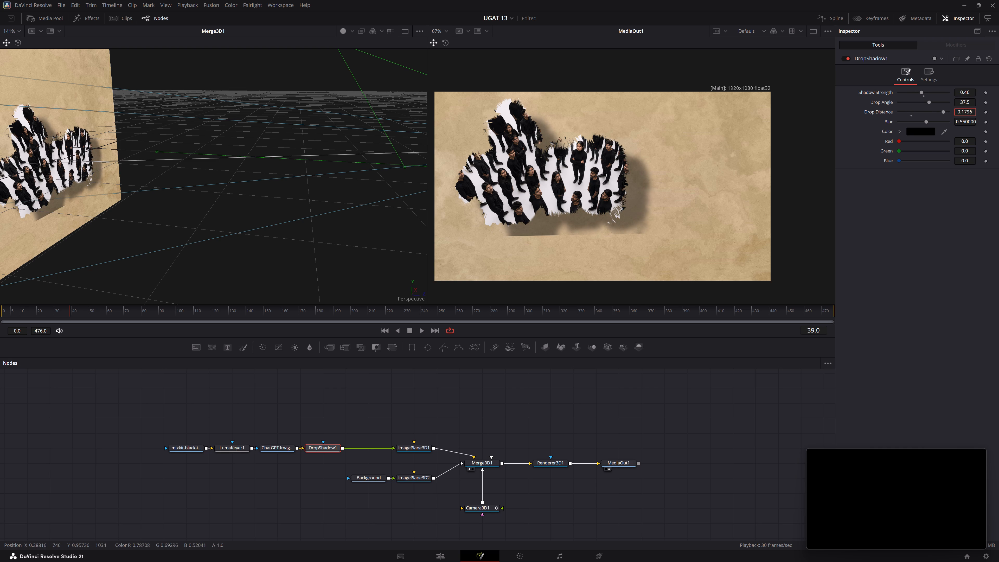
pyautogui.moveTo(512, 95); pyautogui.dragTo(159, 101)
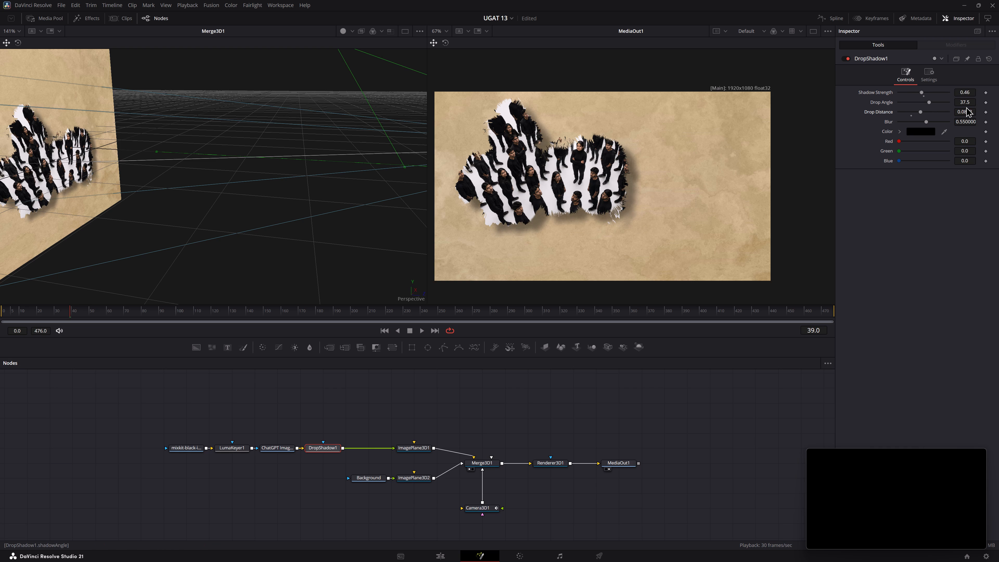
pyautogui.moveTo(964, 101); pyautogui.dragTo(348, 73)
pyautogui.moveTo(966, 120); pyautogui.dragTo(579, 120)
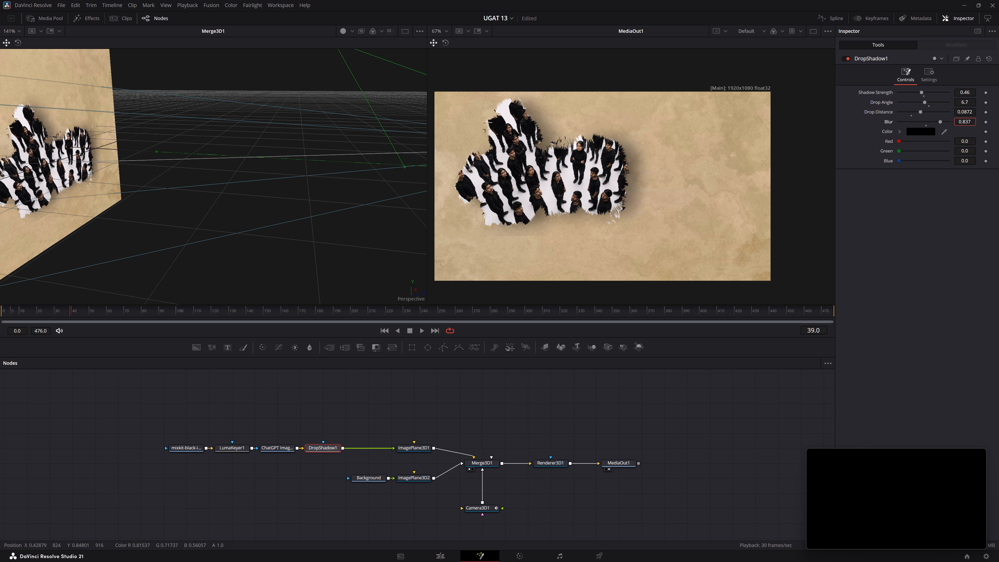
pyautogui.moveTo(579, 120); pyautogui.dragTo(409, 117)
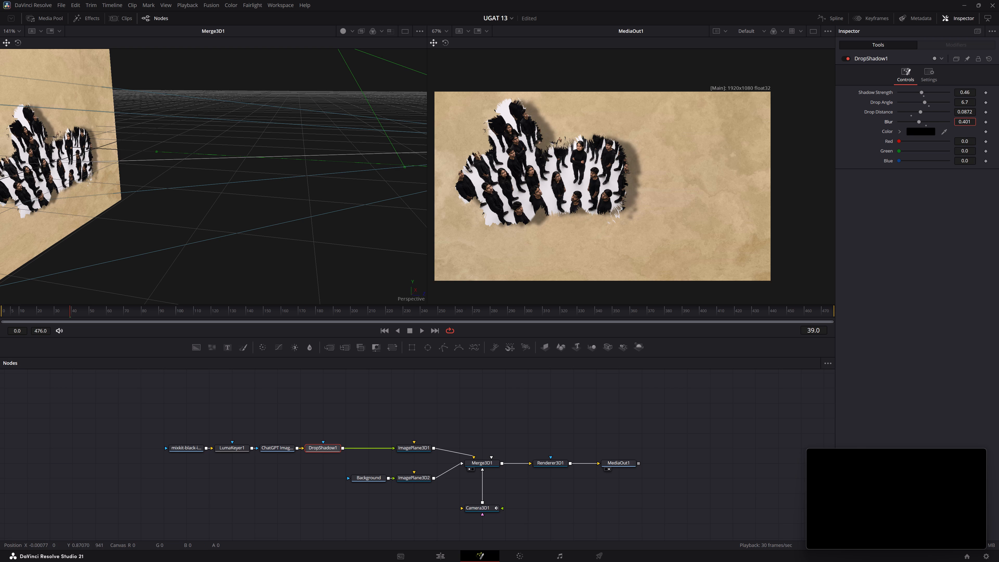
pyautogui.moveTo(409, 117); pyautogui.dragTo(399, 118)
# Play back the animation from its beginning to review the layered depth and drop shadow.
pyautogui.moveTo(239, 314); pyautogui.dragTo(0, 367)
pyautogui.press('space')
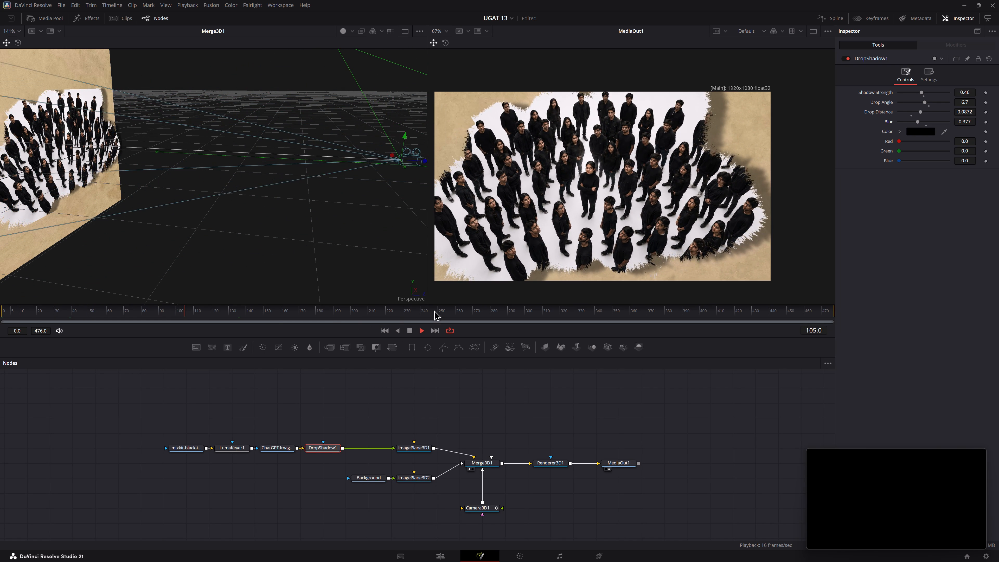
pyautogui.press('space')
pyautogui.moveTo(235, 309); pyautogui.dragTo(35, 325)
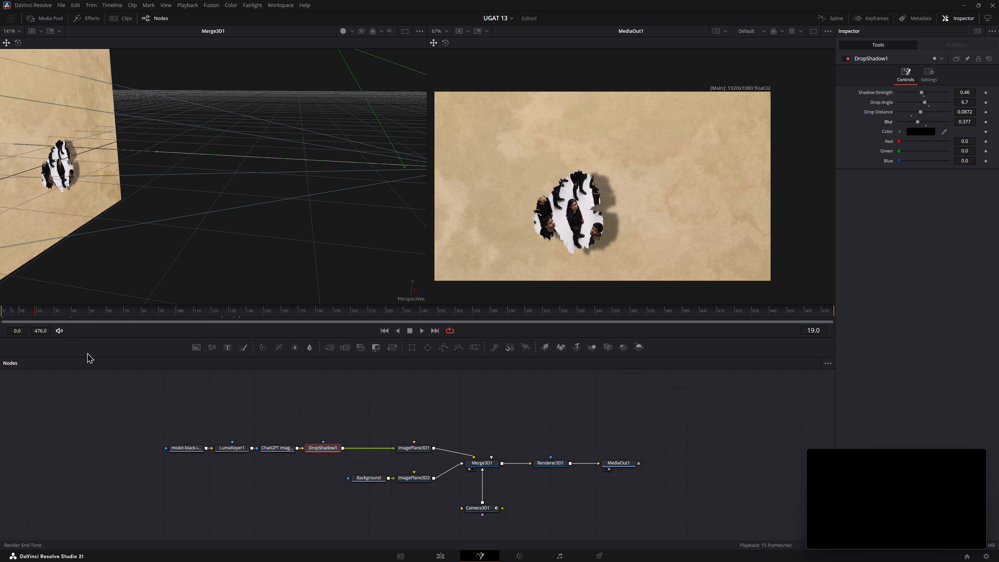
# Keyframe all of Camera3D1's X, Y and Z translations and rotations at frame 120 to hold the framing.
pyautogui.click(474, 468)
pyautogui.click(486, 508)
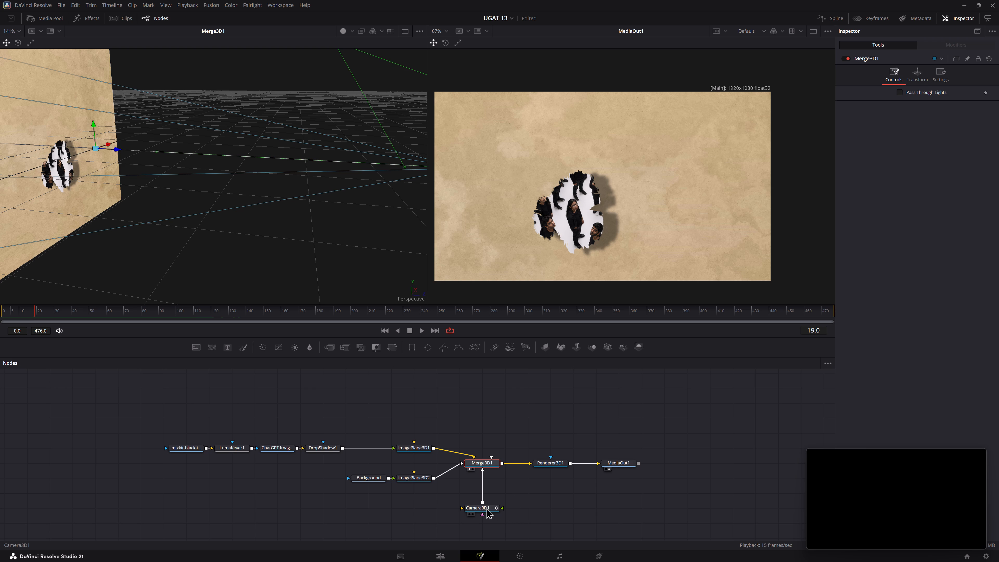
pyautogui.moveTo(198, 314); pyautogui.dragTo(128, 317)
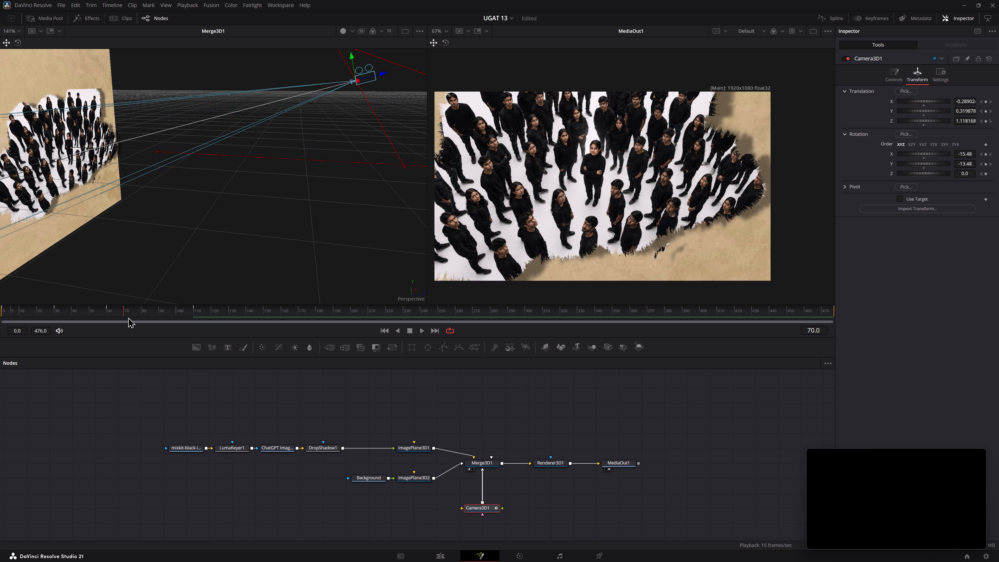
pyautogui.moveTo(128, 317); pyautogui.dragTo(199, 312)
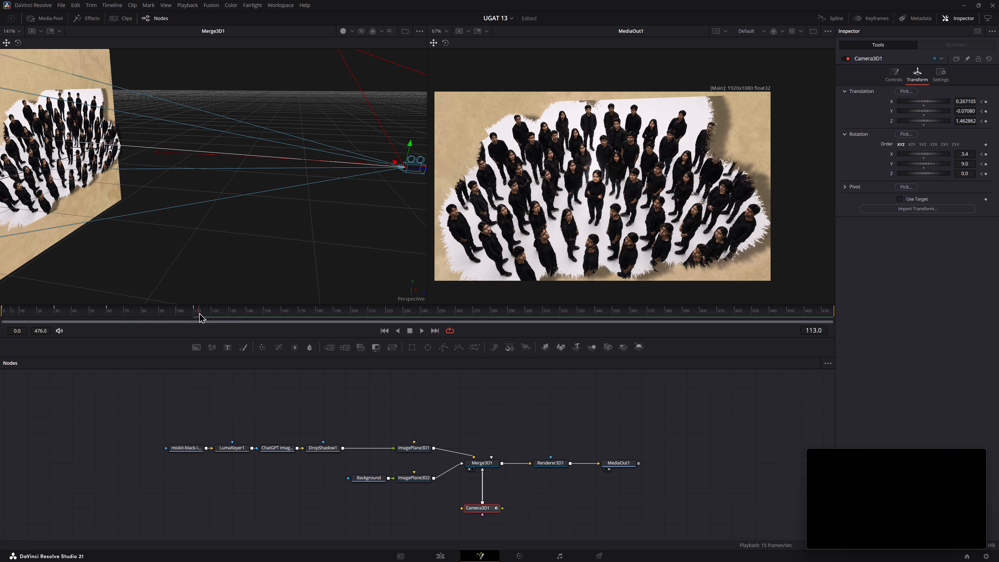
pyautogui.moveTo(199, 312); pyautogui.dragTo(200, 312)
pyautogui.moveTo(203, 310); pyautogui.dragTo(200, 311)
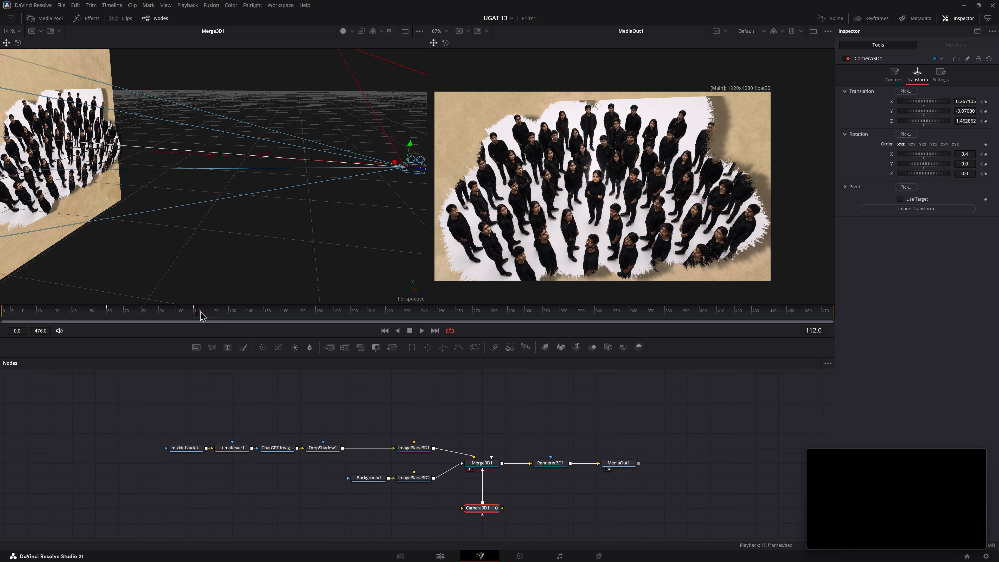
pyautogui.moveTo(200, 311); pyautogui.dragTo(212, 315)
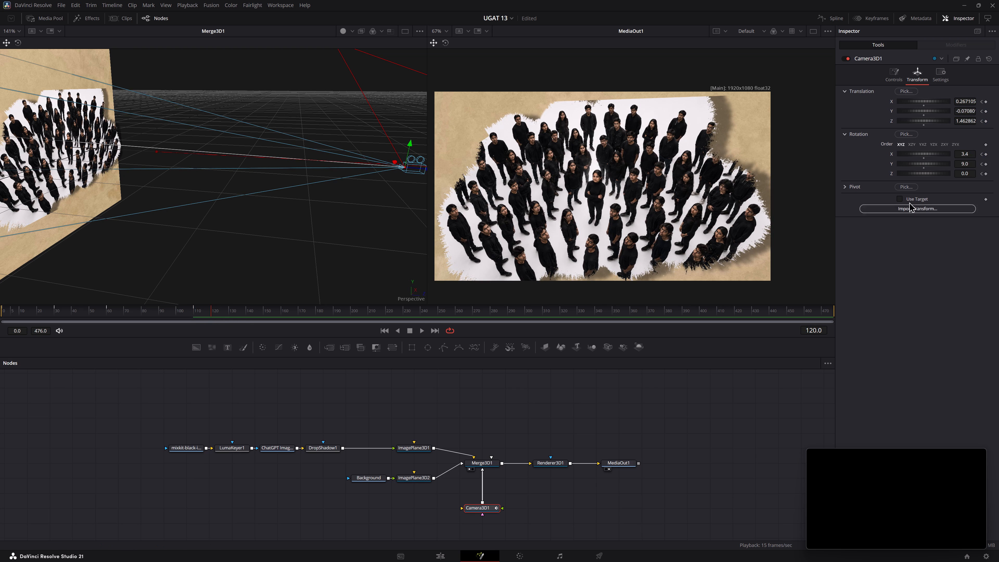
pyautogui.click(987, 122)
pyautogui.click(987, 112)
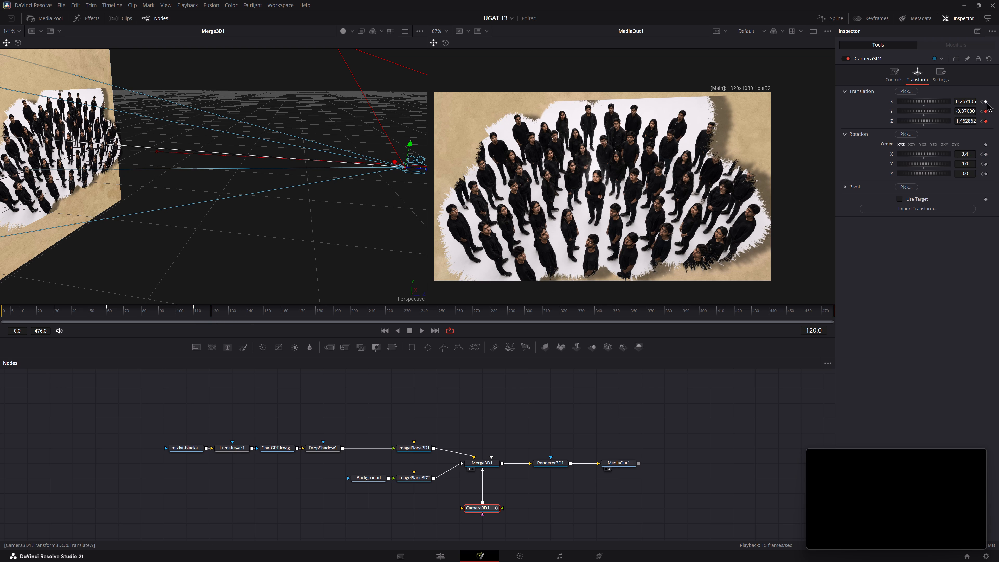
pyautogui.click(986, 101)
pyautogui.click(985, 173)
pyautogui.click(985, 164)
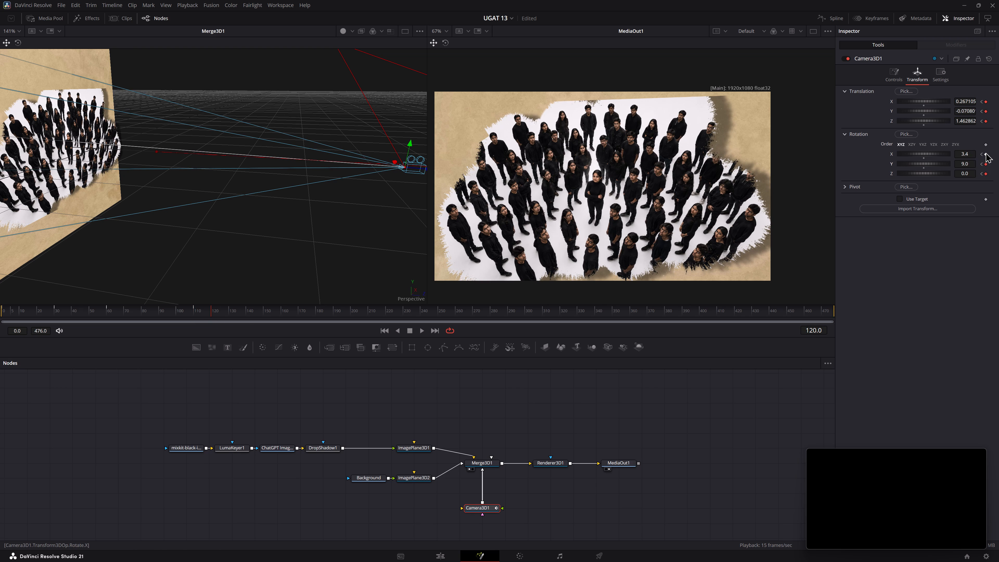
pyautogui.click(985, 152)
# At frame 150, move Camera3D1 across and down to about X -0.506, Y -0.201, Z 1.578.
pyautogui.press('space')
pyautogui.press('space')
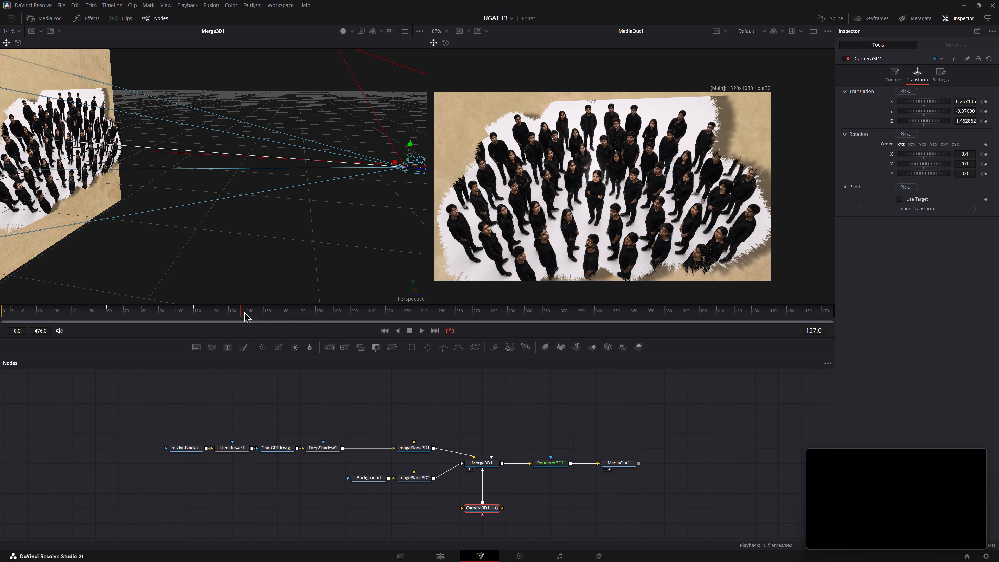
pyautogui.moveTo(242, 312); pyautogui.dragTo(247, 312)
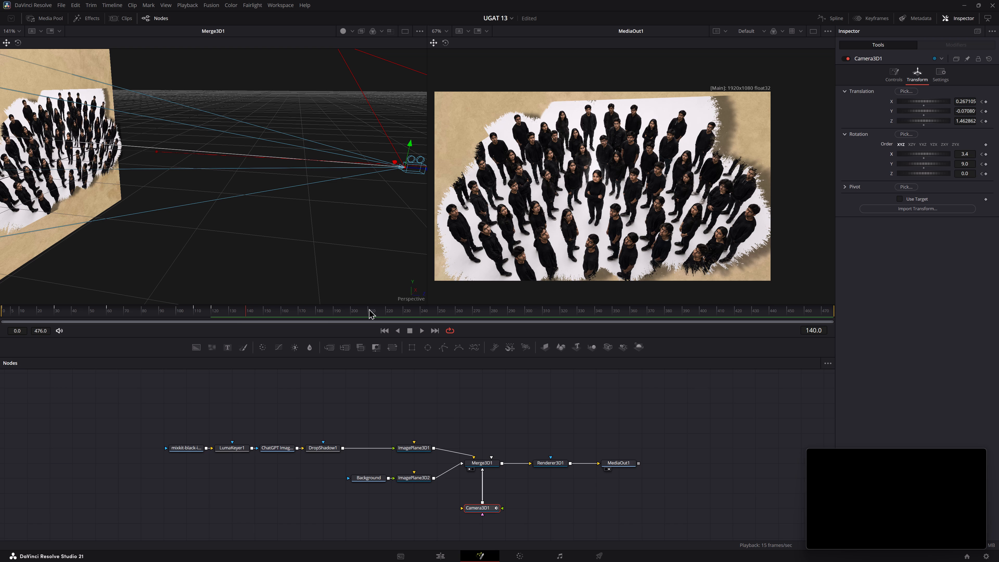
pyautogui.moveTo(240, 309); pyautogui.dragTo(264, 311)
pyautogui.keyDown('ctrl'); pyautogui.scroll(-2, 220, 190); pyautogui.keyUp('ctrl')
pyautogui.keyDown('alt'); pyautogui.moveTo(271, 201); pyautogui.dragTo(241, 190, button='middle'); pyautogui.keyUp('alt')
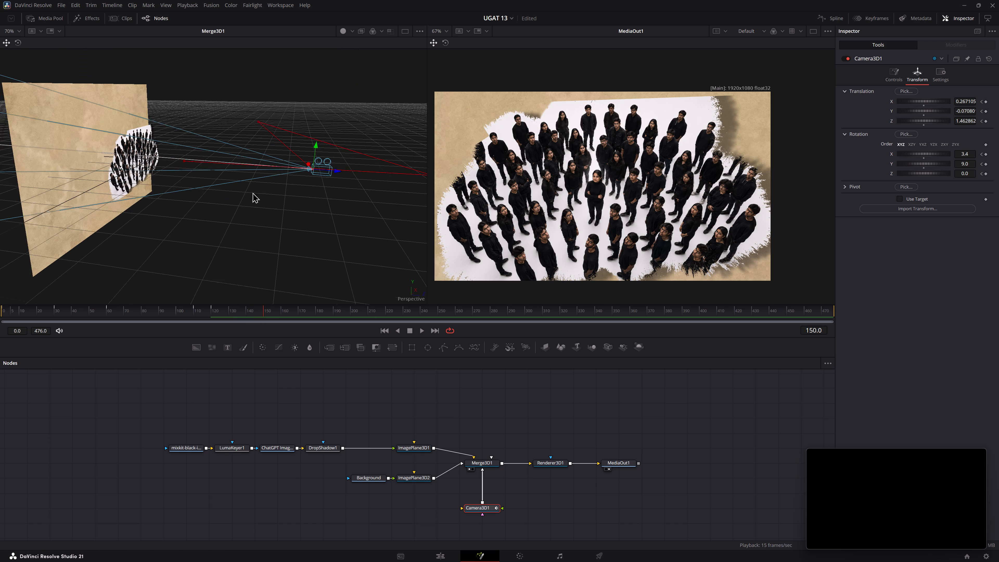
pyautogui.keyDown('alt'); pyautogui.moveTo(241, 190); pyautogui.dragTo(172, 189, button='middle'); pyautogui.keyUp('alt')
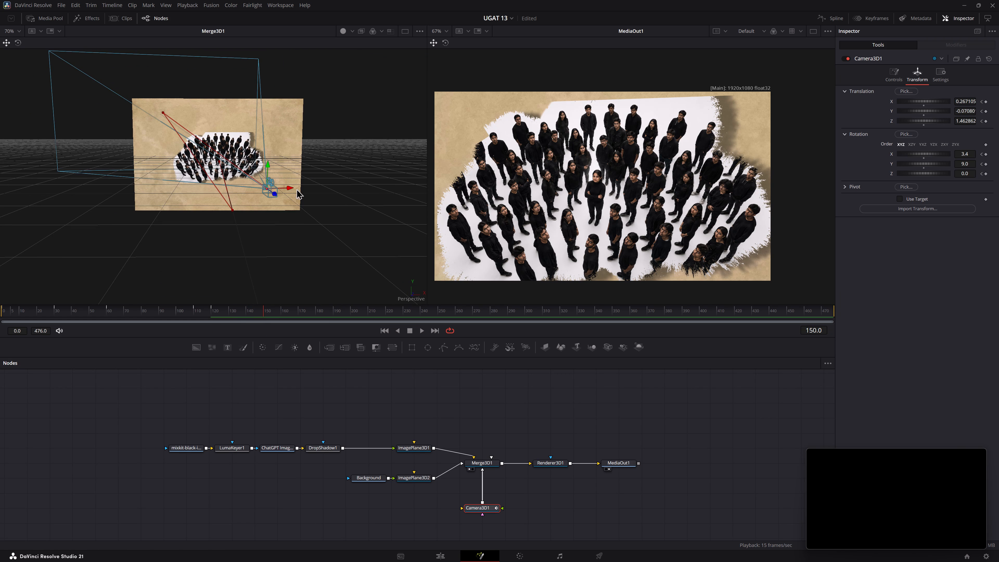
pyautogui.moveTo(291, 187); pyautogui.dragTo(248, 188)
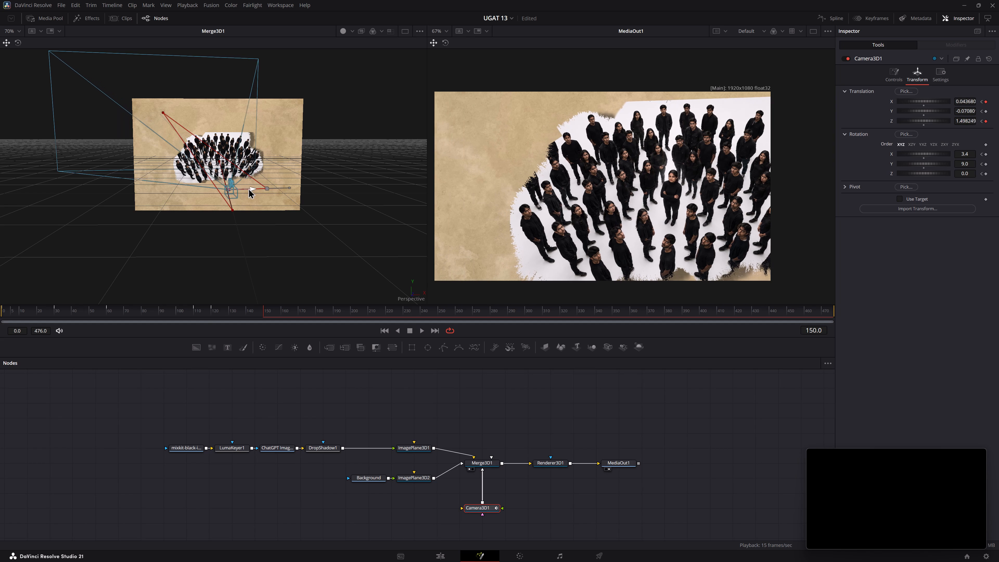
pyautogui.moveTo(248, 188); pyautogui.dragTo(161, 200)
pyautogui.moveTo(136, 168); pyautogui.dragTo(136, 188)
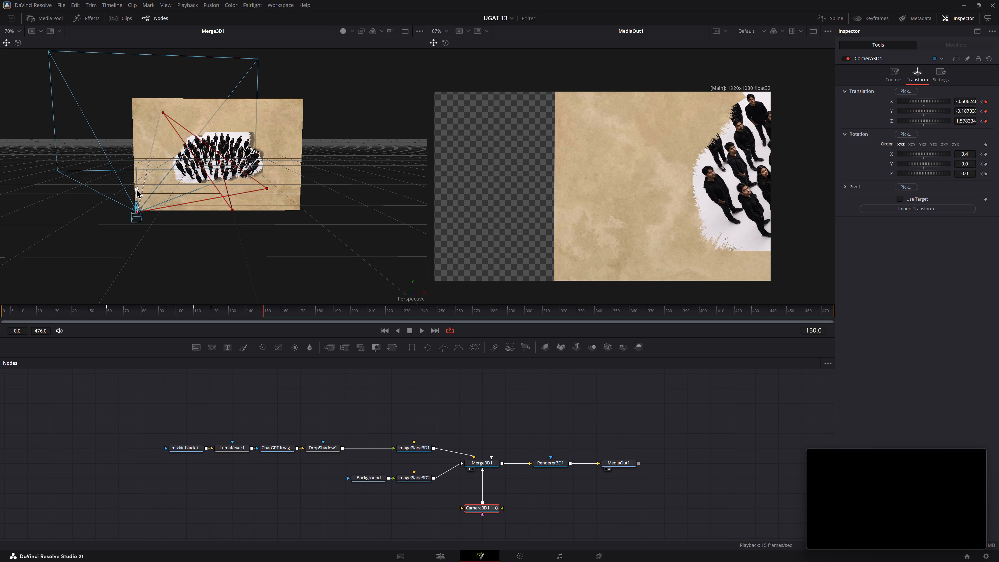
pyautogui.moveTo(136, 188); pyautogui.dragTo(136, 190)
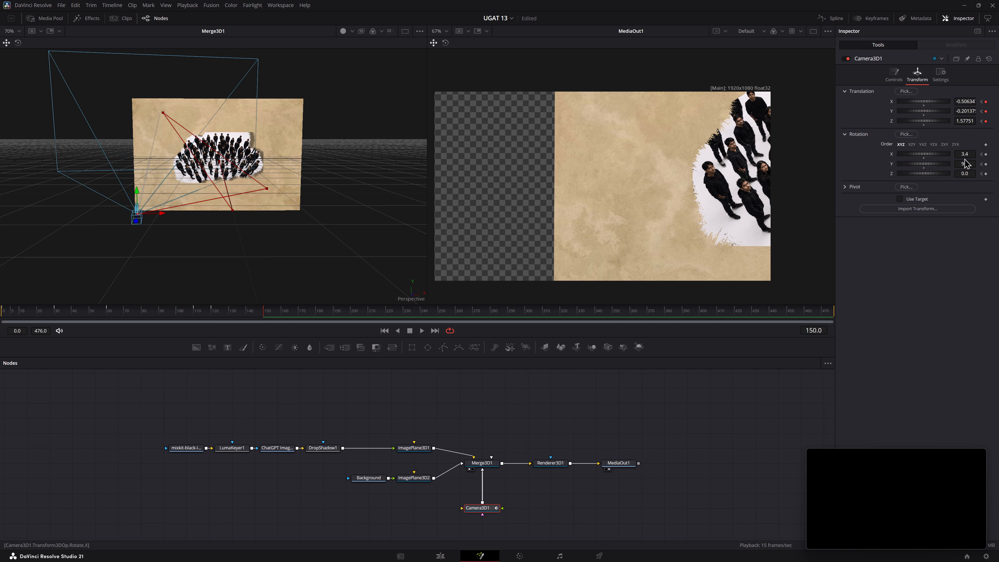
# Rotate Camera3D1 back toward the crowd at frame 150, with X rotation 4.9 and Y rotation -13.3.
pyautogui.moveTo(964, 155); pyautogui.dragTo(970, 155)
pyautogui.moveTo(964, 163); pyautogui.dragTo(890, 164)
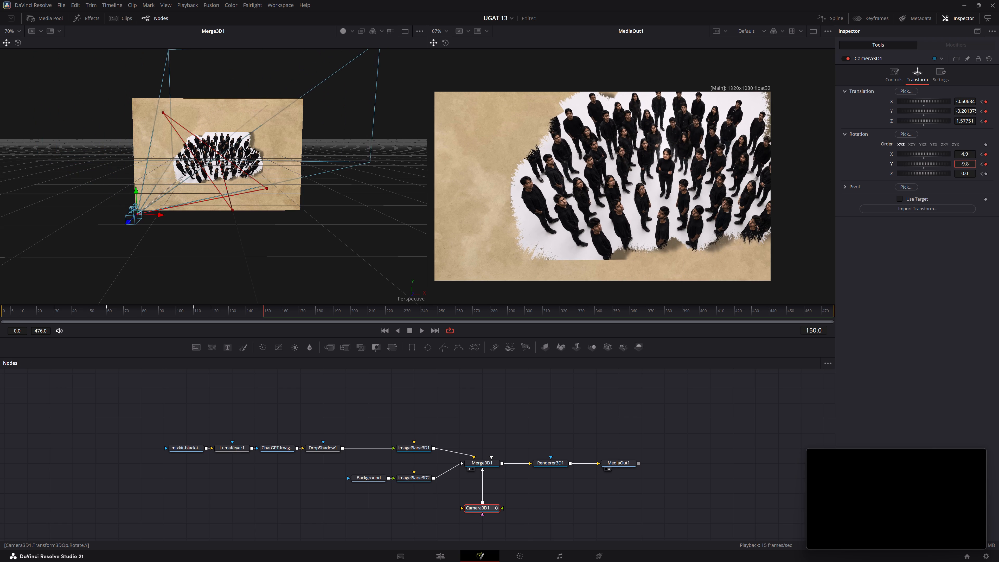
pyautogui.moveTo(890, 164); pyautogui.dragTo(877, 164)
pyautogui.moveTo(970, 176); pyautogui.dragTo(504, 173)
pyautogui.hotkey('ctrl', 'z')
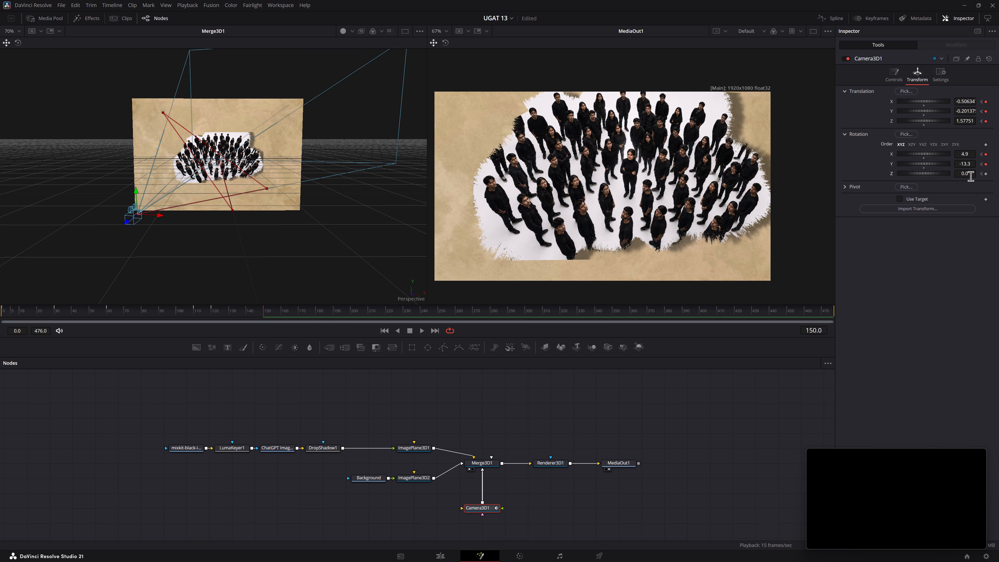
# Remove Camera3D1's Z rotation keyframes at frames 120 and 30, and return to frame 150.
pyautogui.click(981, 173)
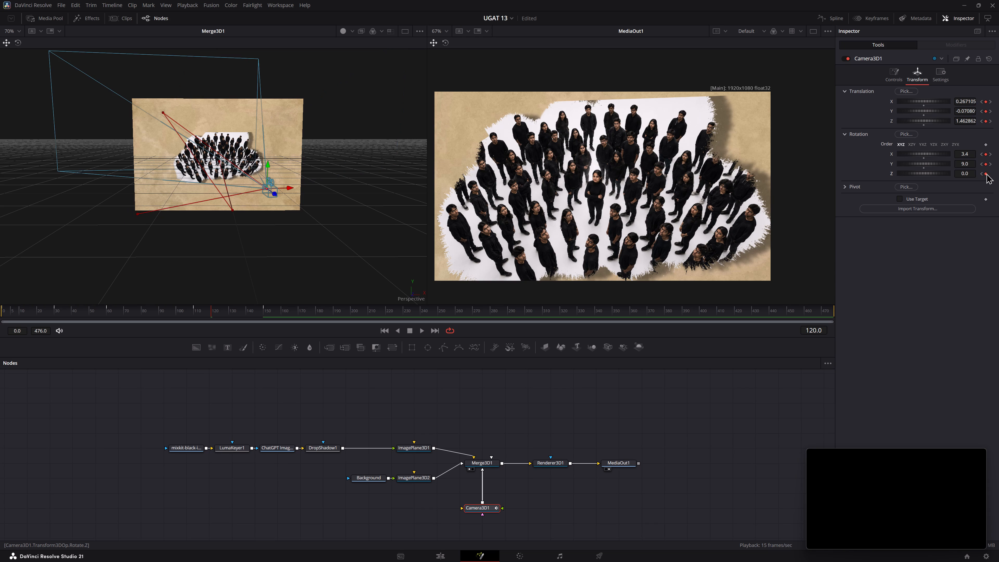
pyautogui.click(987, 174)
pyautogui.click(982, 174)
pyautogui.click(984, 175)
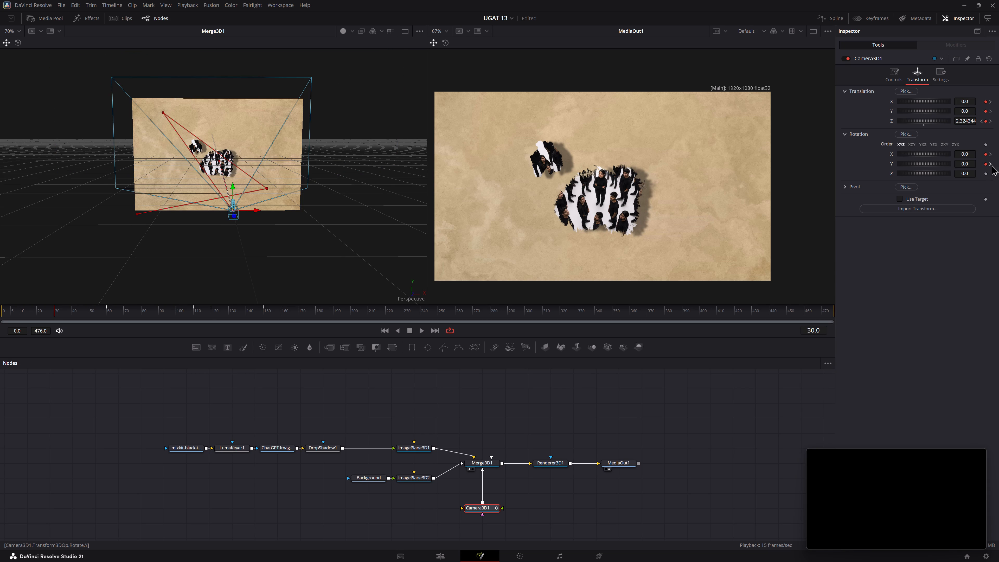
pyautogui.tripleClick(991, 165)
pyautogui.click(991, 165)
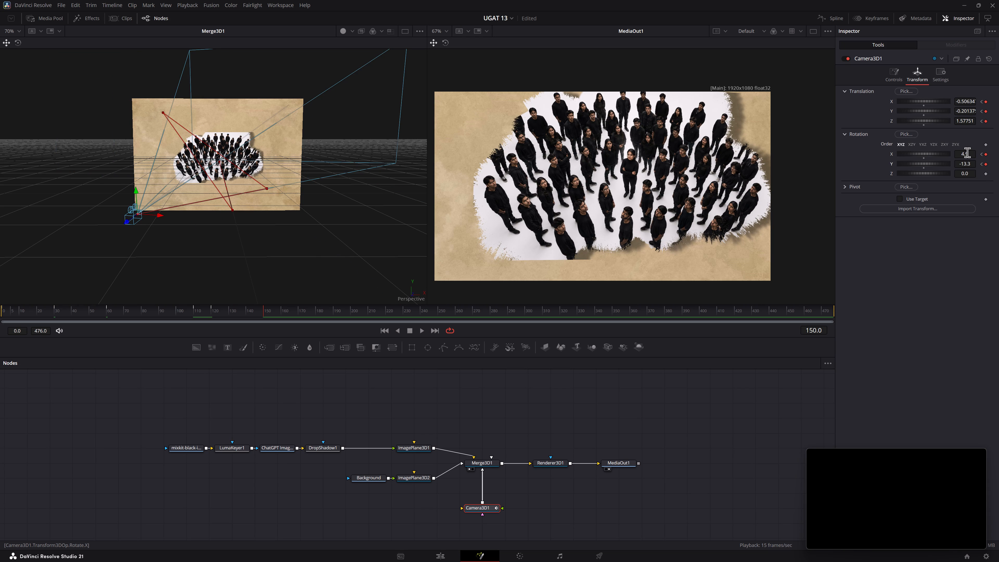
# Set Camera3D1's X rotation to 6.6 at frame 150.
pyautogui.moveTo(967, 152); pyautogui.dragTo(974, 152)
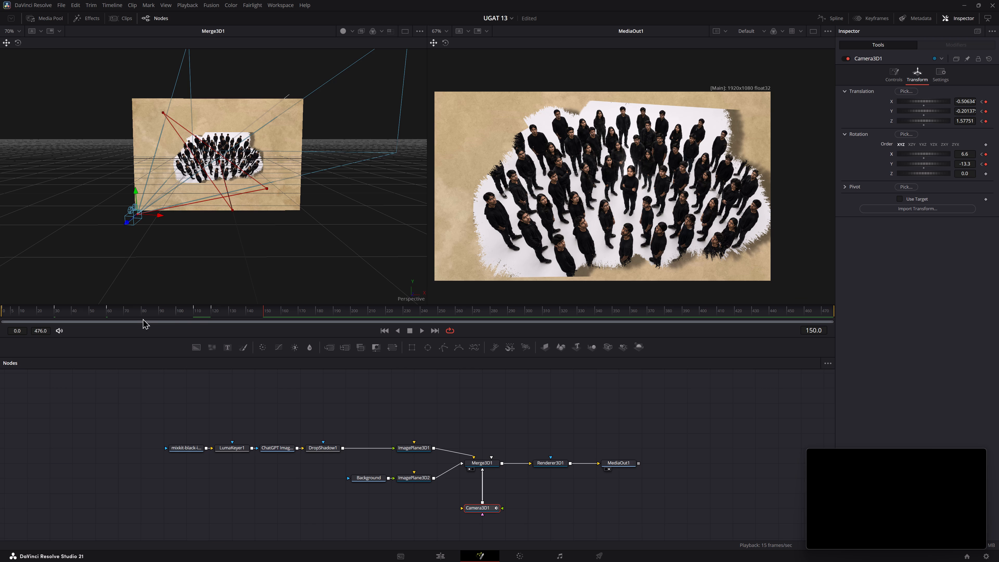
# Play back the camera move around frames 120 to 150 several times to review its motion.
pyautogui.moveTo(196, 313); pyautogui.dragTo(189, 313)
pyautogui.press('space')
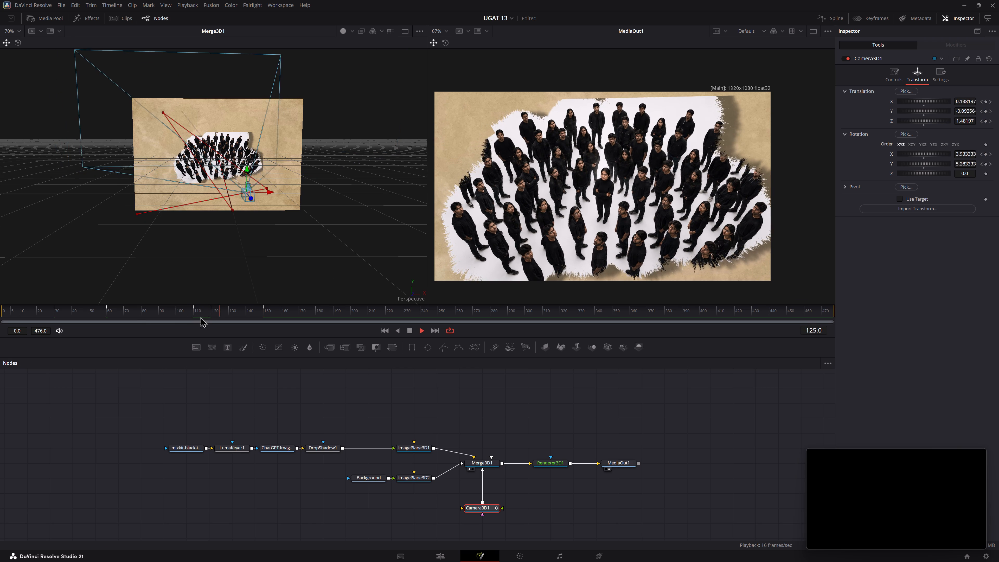
pyautogui.press('space')
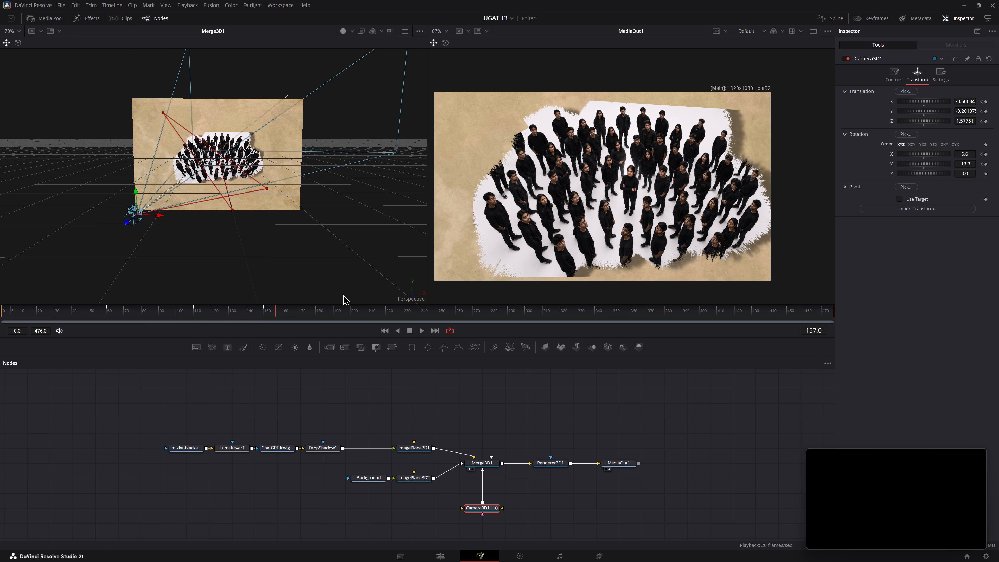
pyautogui.moveTo(278, 311); pyautogui.dragTo(206, 311)
pyautogui.press('space')
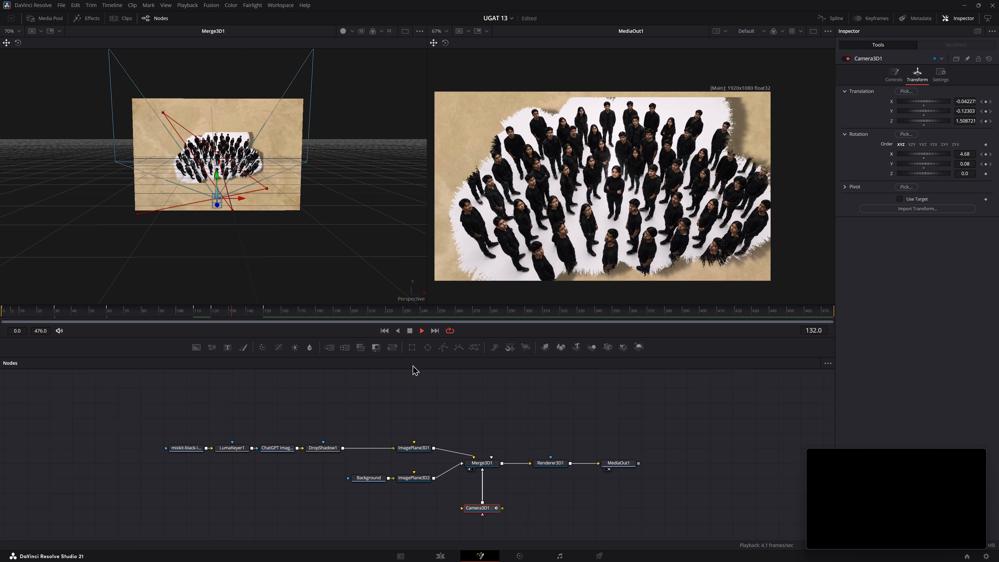
pyautogui.press('space')
pyautogui.moveTo(277, 314); pyautogui.dragTo(235, 313)
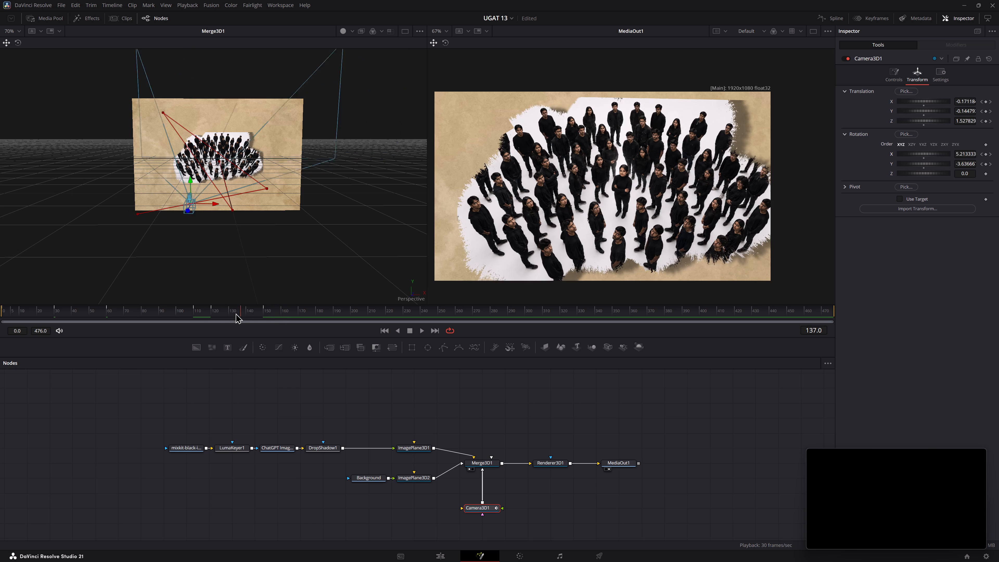
pyautogui.moveTo(235, 313); pyautogui.dragTo(212, 314)
pyautogui.press('space')
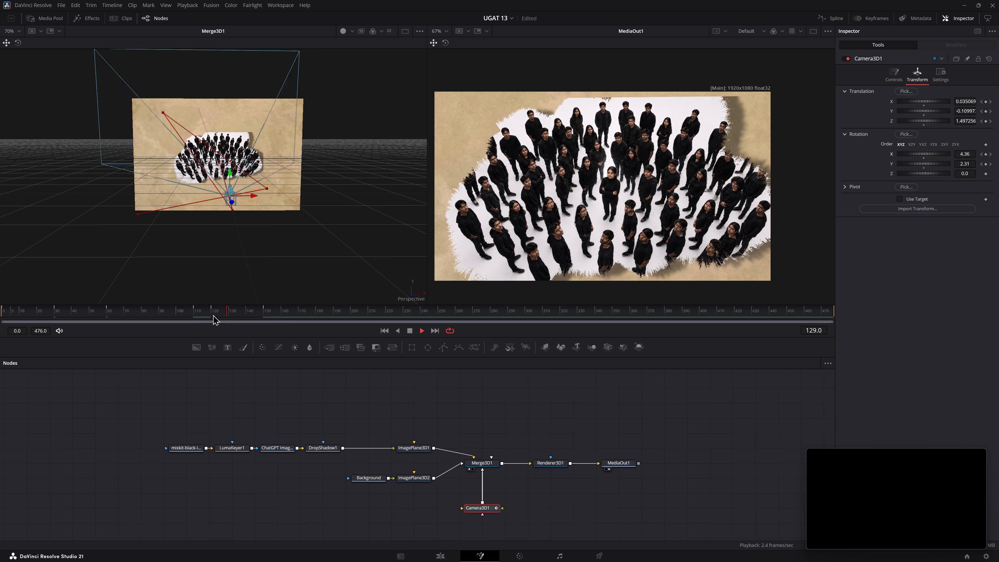
pyautogui.press('space')
pyautogui.press('space')
pyautogui.press('space')
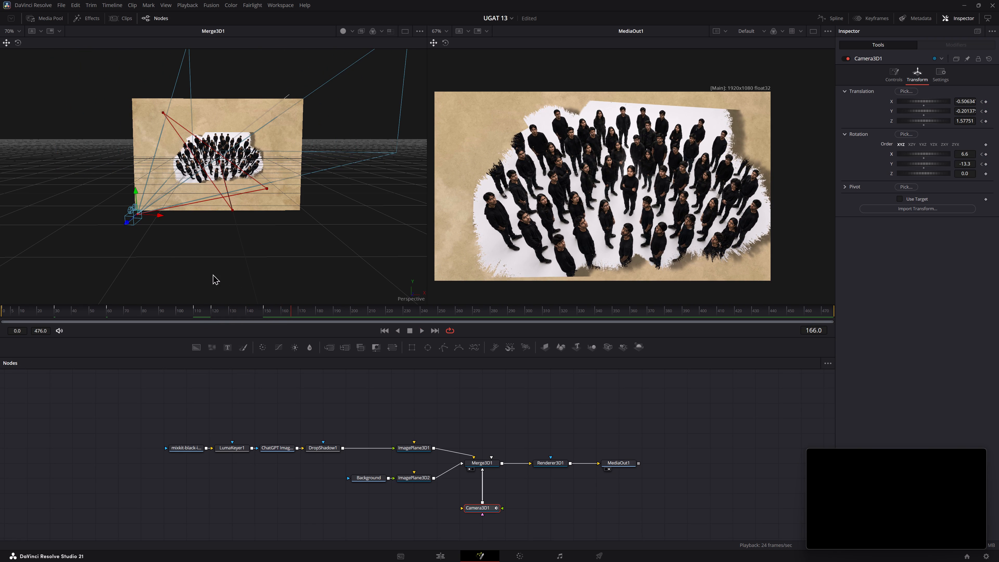
# Keyframe Camera3D1's X, Y and Z translations and X and Y rotations at frame 155 to hold the framing.
pyautogui.keyDown('ctrl'); pyautogui.scroll(-3, 310, 269); pyautogui.keyUp('ctrl')
pyautogui.keyDown('ctrl'); pyautogui.scroll(2, 283, 307); pyautogui.keyUp('ctrl')
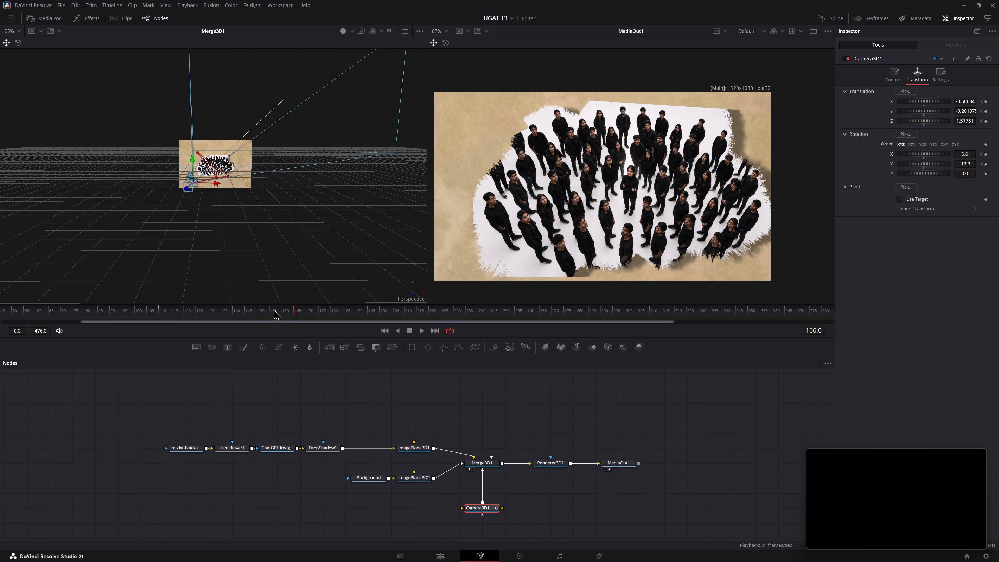
pyautogui.moveTo(267, 309); pyautogui.dragTo(281, 310)
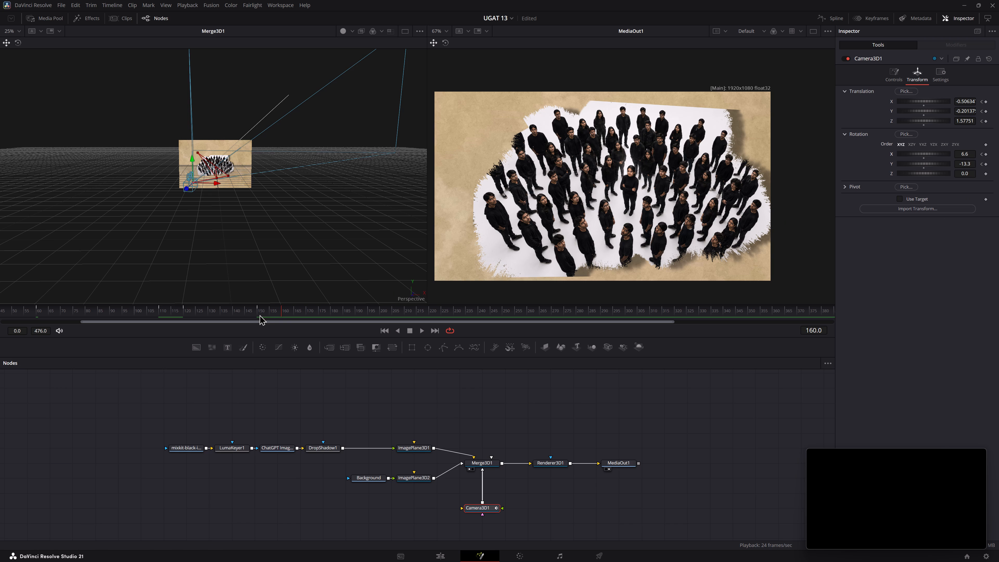
pyautogui.moveTo(258, 315); pyautogui.dragTo(247, 316)
pyautogui.press('space')
pyautogui.press('space')
pyautogui.moveTo(281, 314); pyautogui.dragTo(271, 314)
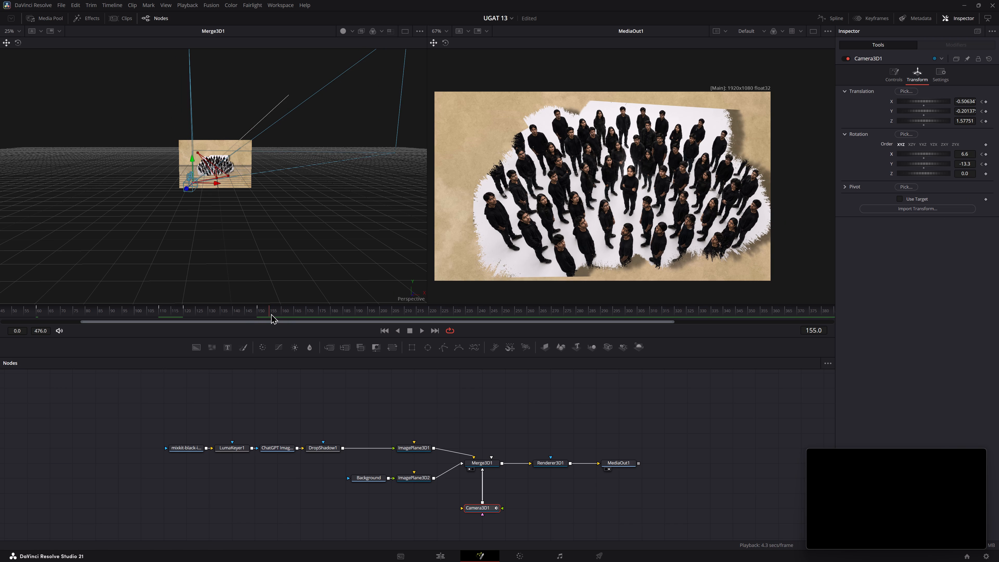
pyautogui.moveTo(271, 314); pyautogui.dragTo(270, 314)
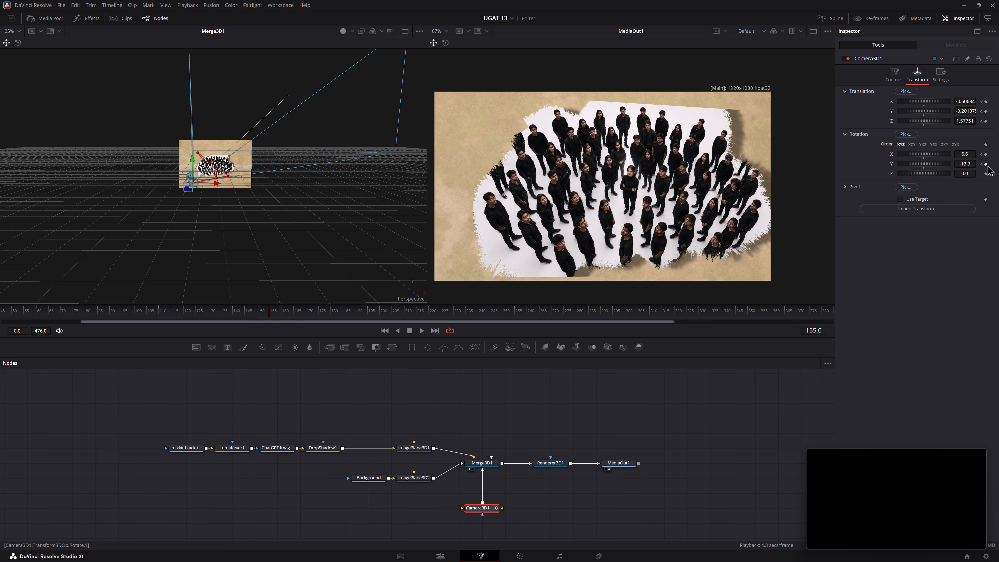
pyautogui.click(987, 165)
pyautogui.click(986, 154)
pyautogui.click(985, 113)
pyautogui.click(985, 105)
pyautogui.click(985, 103)
pyautogui.click(984, 121)
# Keyframe Camera3D1's X, Y and Z translations and X and Y rotations at frame 170.
pyautogui.press('space')
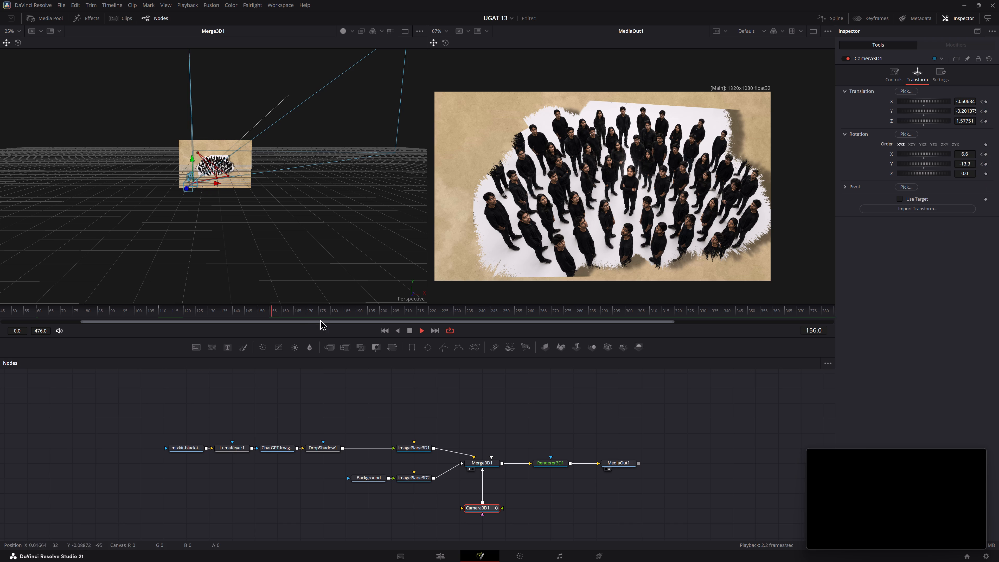
pyautogui.press('space')
pyautogui.moveTo(296, 311); pyautogui.dragTo(306, 311)
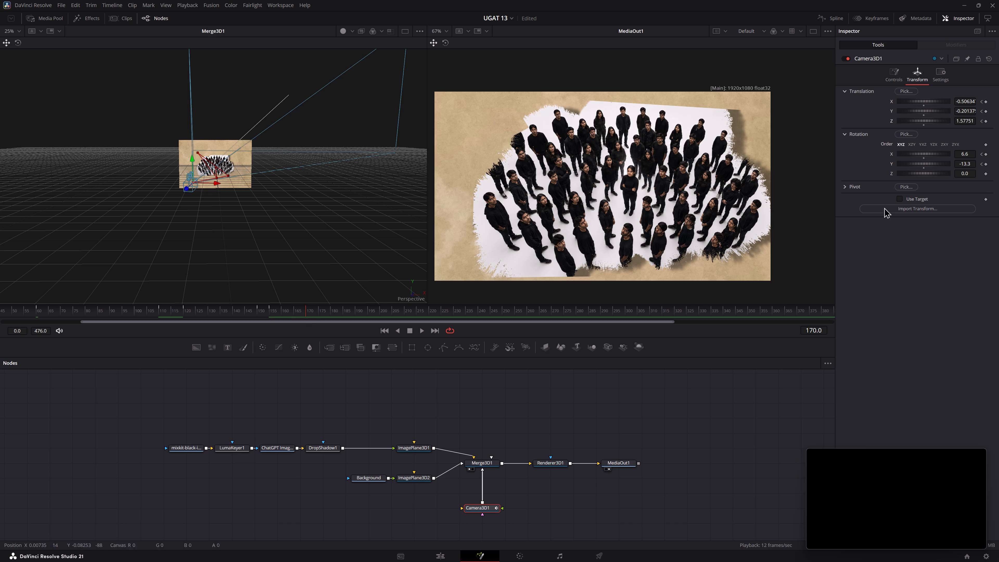
pyautogui.click(984, 154)
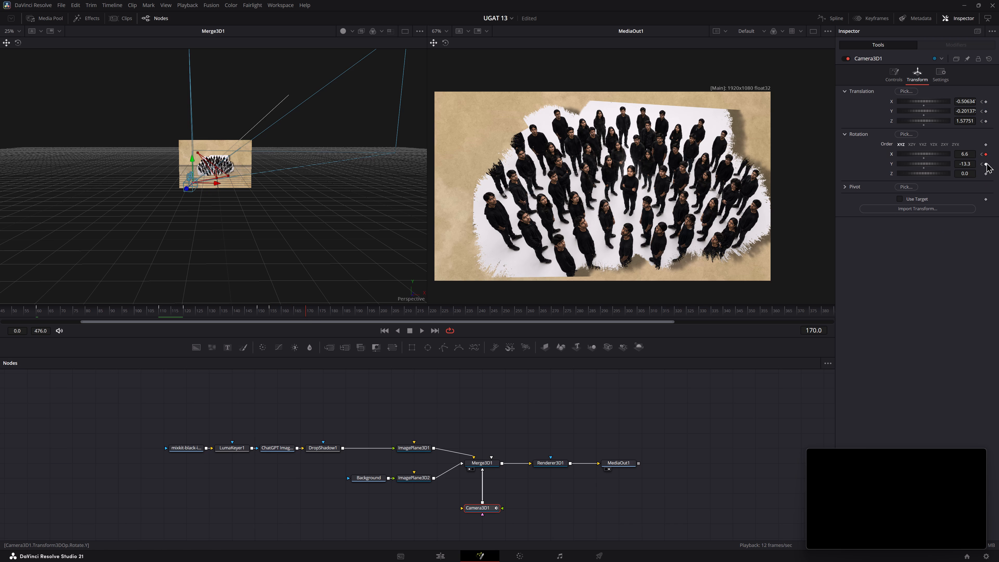
pyautogui.click(986, 162)
pyautogui.click(985, 123)
pyautogui.click(985, 113)
pyautogui.click(987, 103)
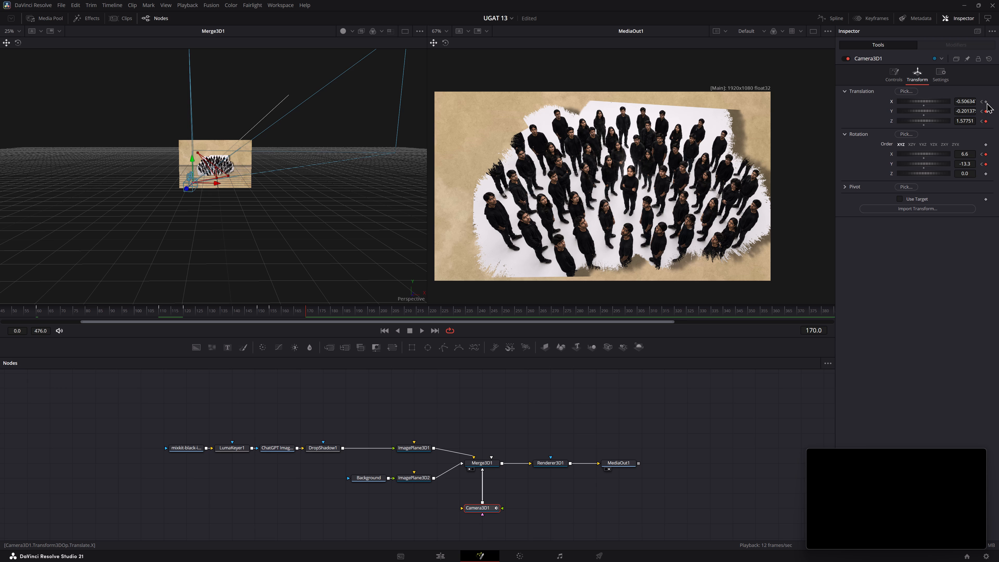
# Reset Camera3D1's X, Y and Z translations and X and Y rotations to 0 at frame 170.
pyautogui.click(923, 106)
pyautogui.click(923, 115)
pyautogui.click(924, 126)
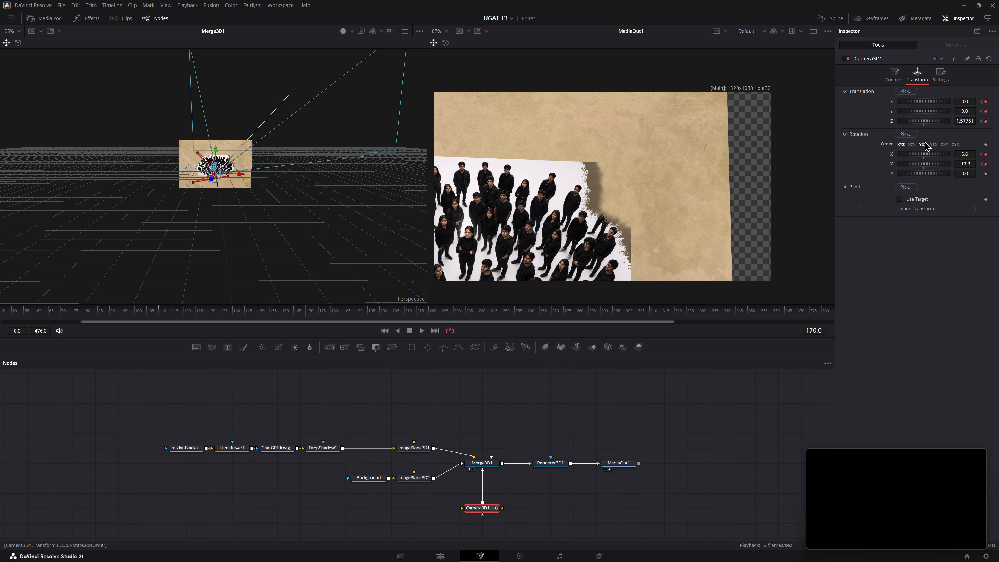
pyautogui.click(923, 124)
pyautogui.click(923, 158)
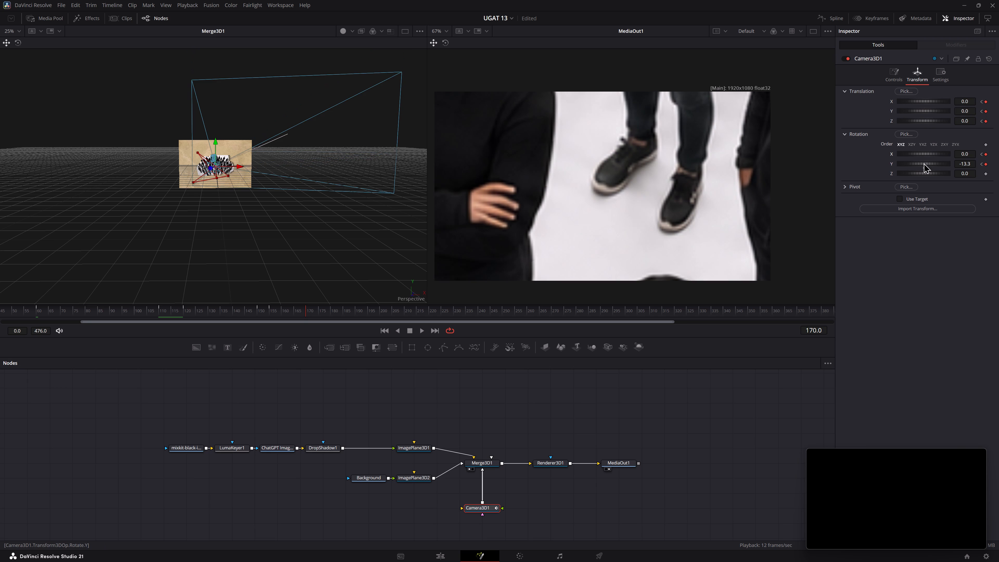
pyautogui.click(923, 165)
pyautogui.click(924, 168)
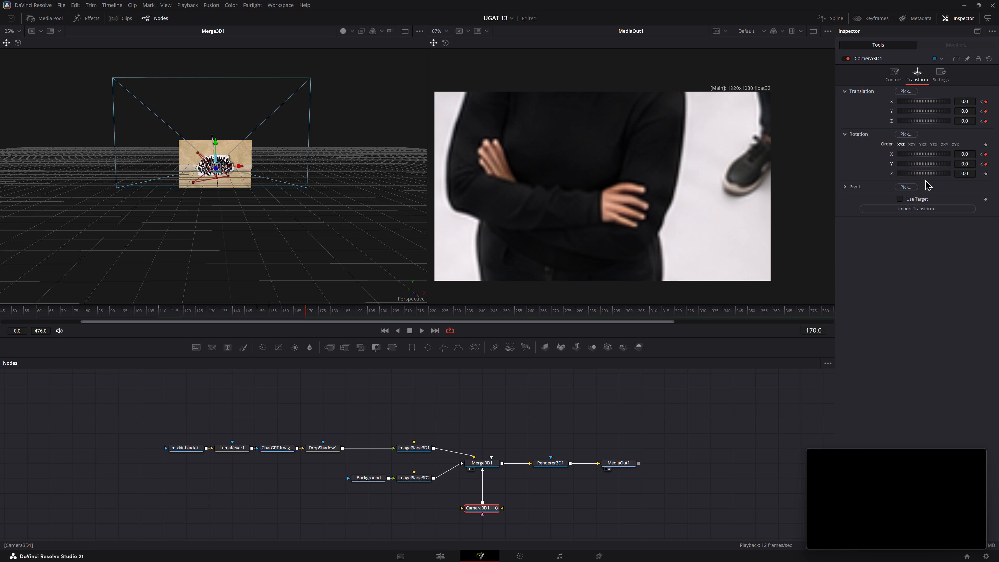
# Pull Camera3D1 back to Z translation 2.78 at frame 170 so the paper fills the frame.
pyautogui.moveTo(967, 123); pyautogui.dragTo(986, 125)
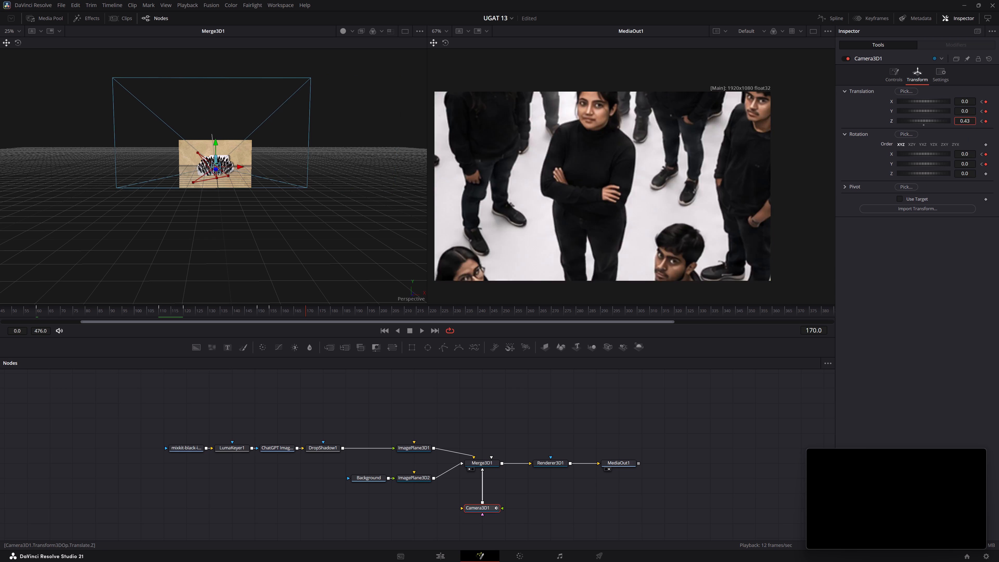
pyautogui.moveTo(986, 125); pyautogui.dragTo(597, 132)
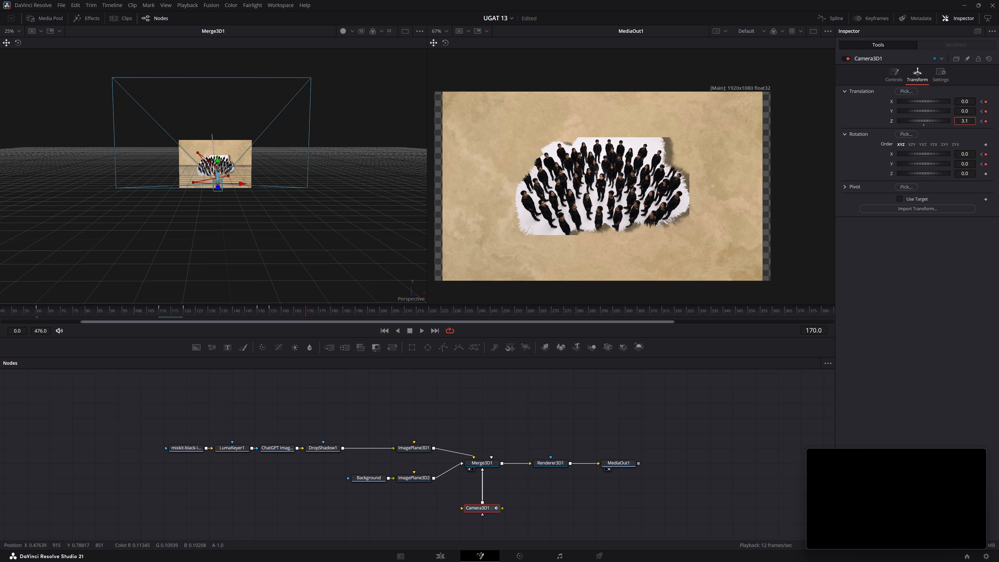
pyautogui.moveTo(597, 132); pyautogui.dragTo(584, 134)
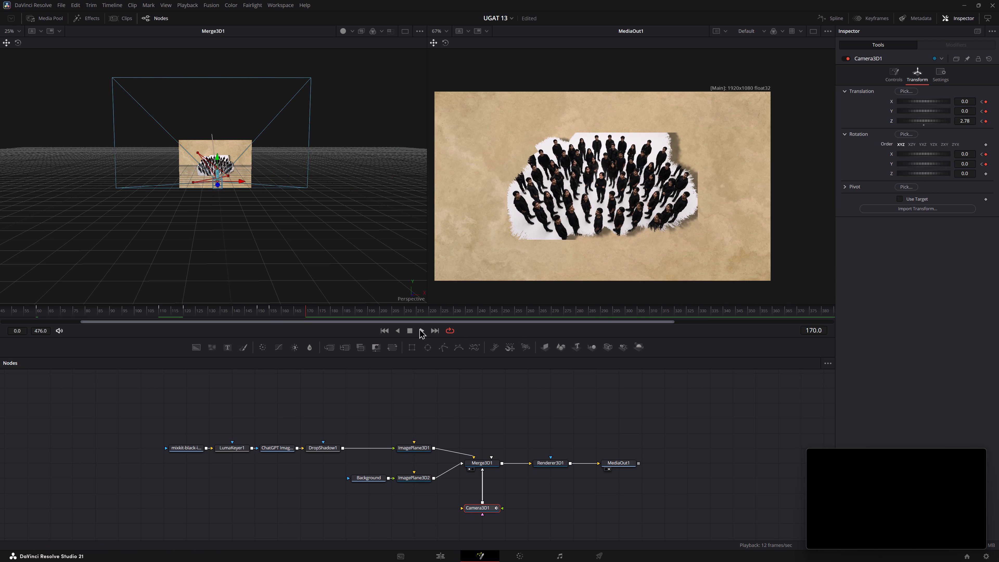
# Play back the camera move repeatedly around frames 130 to 170 to examine how the hold and final pull-back are timed.
pyautogui.moveTo(271, 314); pyautogui.dragTo(252, 315)
pyautogui.press('space')
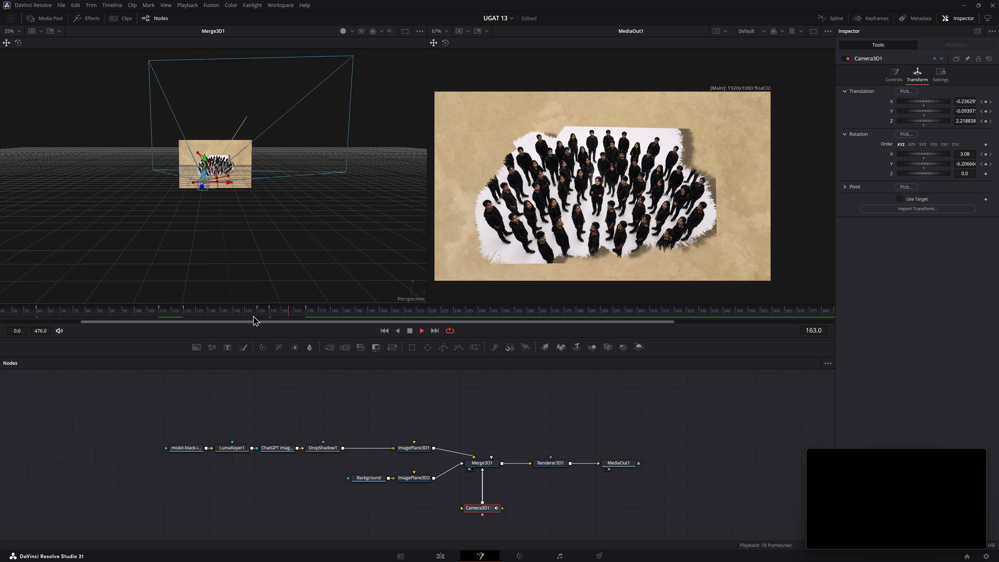
pyautogui.press('space')
pyautogui.moveTo(297, 315); pyautogui.dragTo(245, 315)
pyautogui.press('space')
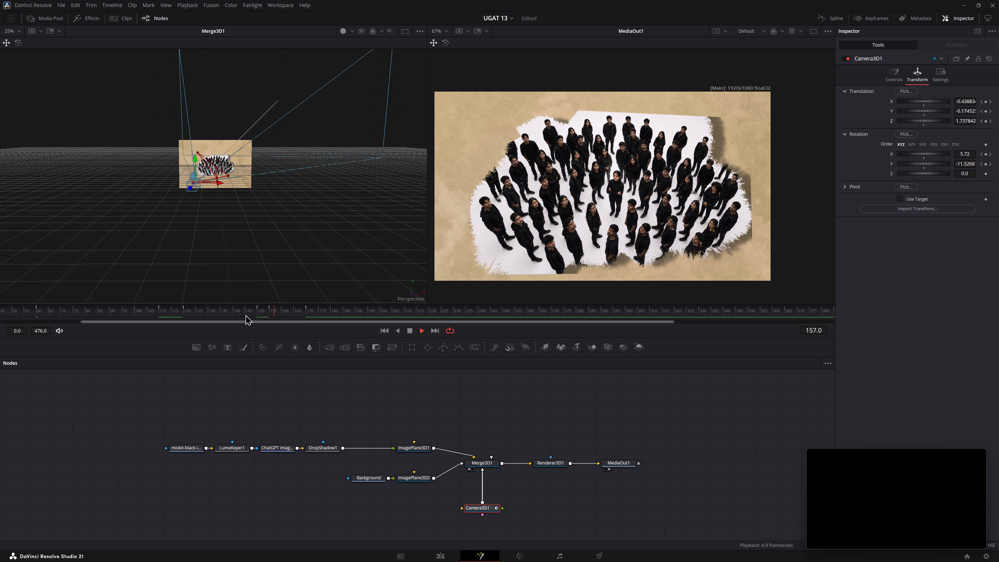
pyautogui.press('space')
pyautogui.moveTo(247, 314); pyautogui.dragTo(193, 314)
pyautogui.press('space')
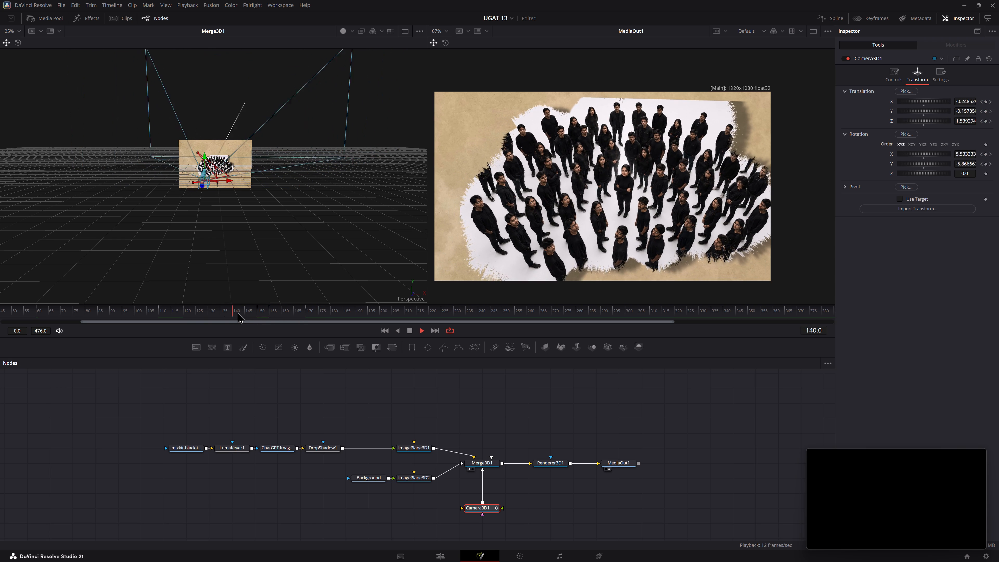
pyautogui.press('space')
pyautogui.click(239, 312)
pyautogui.press('space')
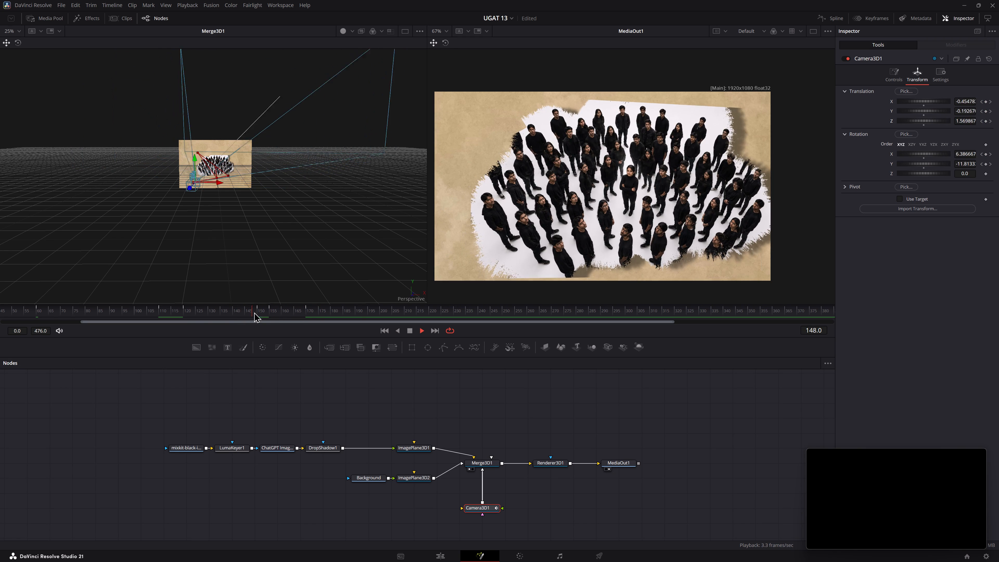
pyautogui.press('space')
pyautogui.moveTo(128, 311); pyautogui.dragTo(66, 317)
pyautogui.press('space')
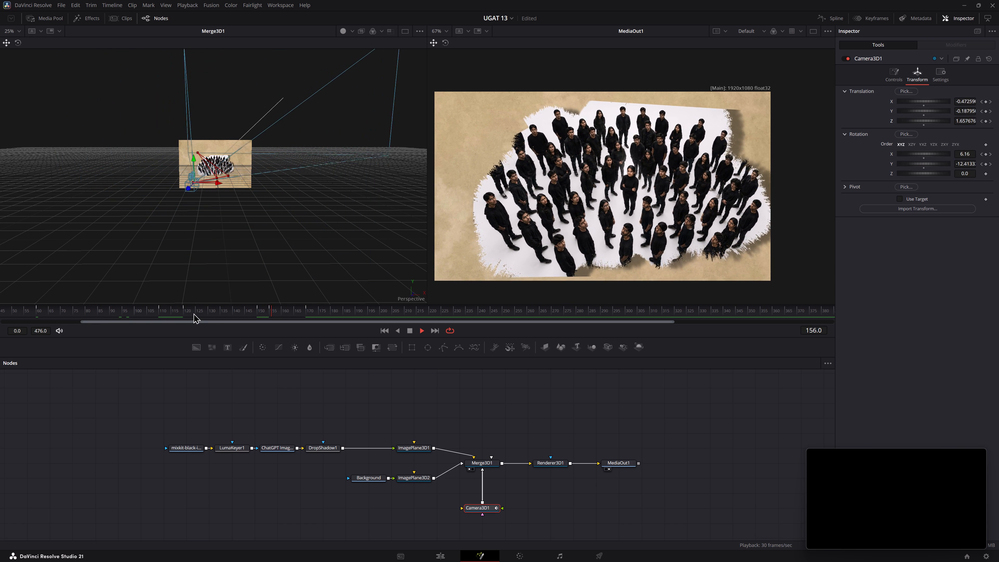
pyautogui.press('space')
pyautogui.moveTo(113, 311); pyautogui.dragTo(0, 325)
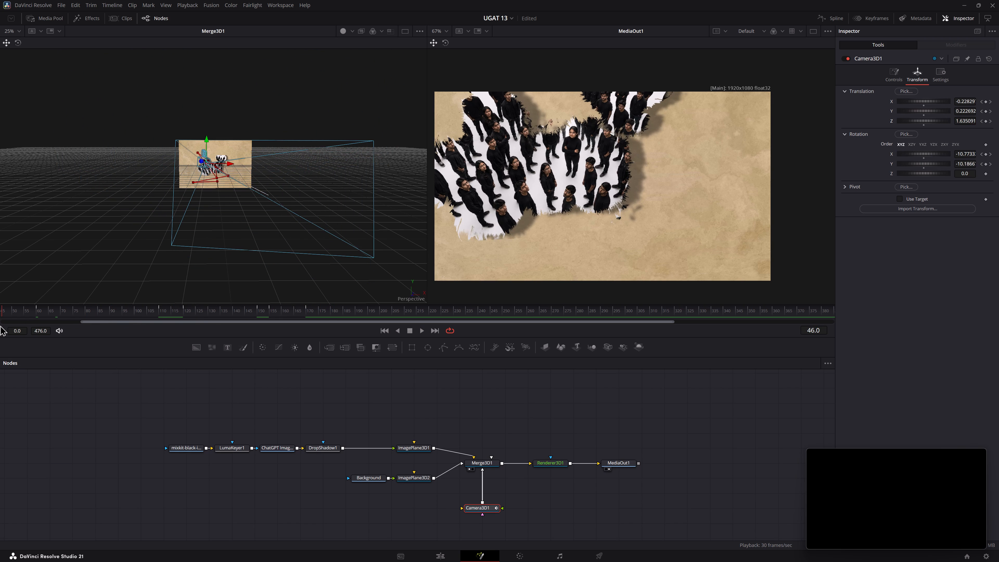
# Save the project.
pyautogui.hotkey('ctrl', 's')
# Play the animation through past frame 200 and examine the ink reveal and camera hold at the end.
pyautogui.press('space')
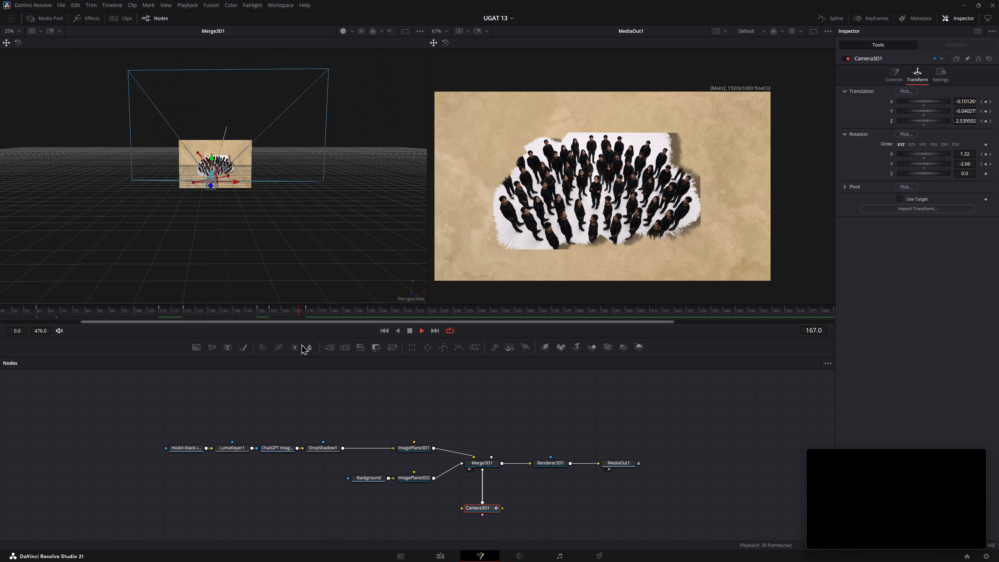
pyautogui.press('space')
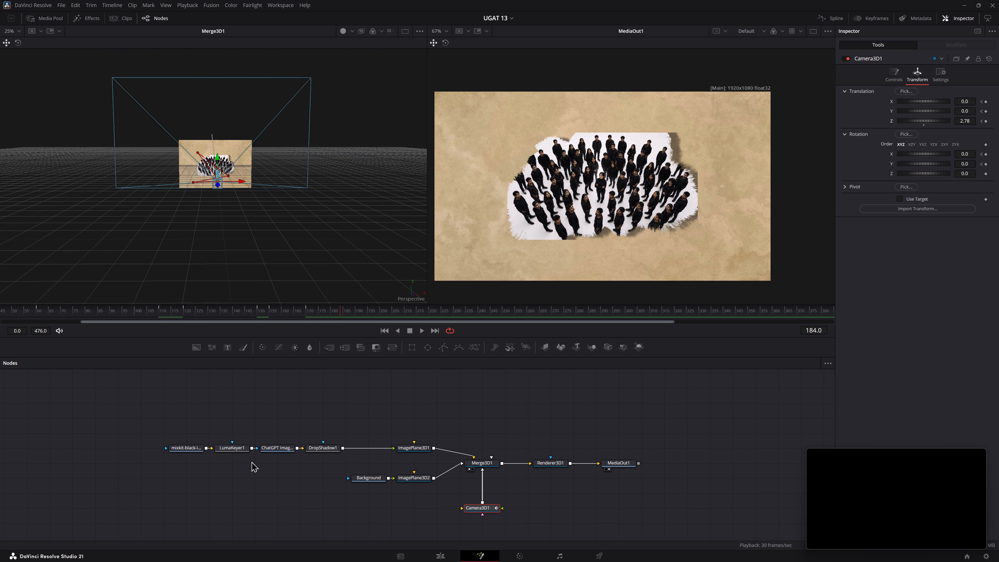
pyautogui.click(226, 446)
pyautogui.click(281, 421)
pyautogui.click(186, 450)
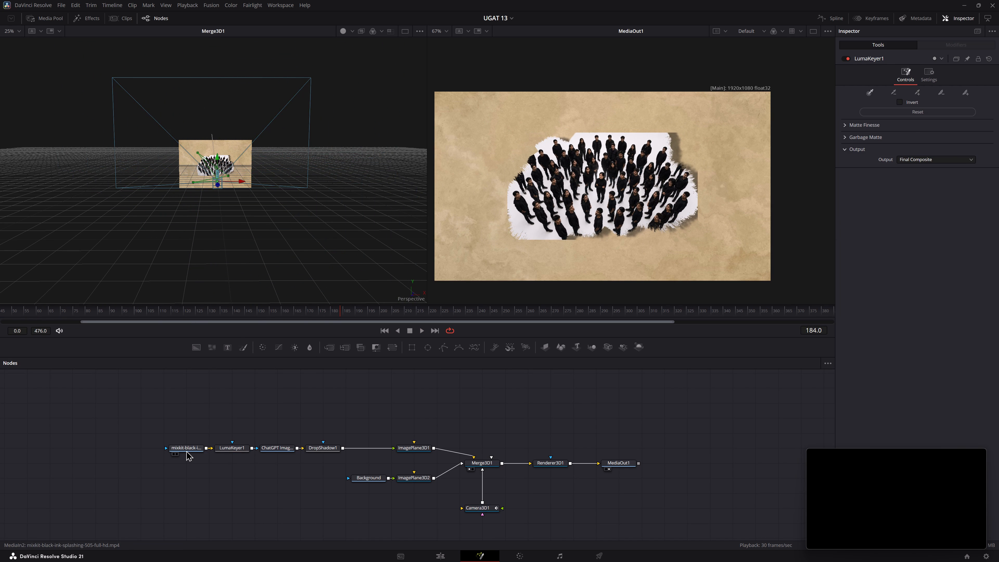
pyautogui.press('space')
pyautogui.click(224, 446)
pyautogui.press('space')
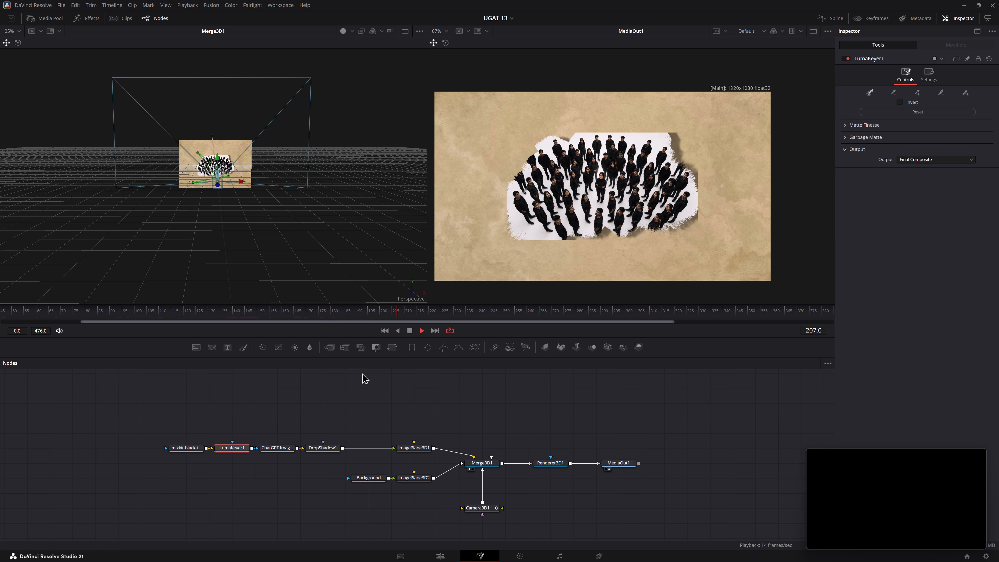
pyautogui.moveTo(392, 308); pyautogui.dragTo(482, 308)
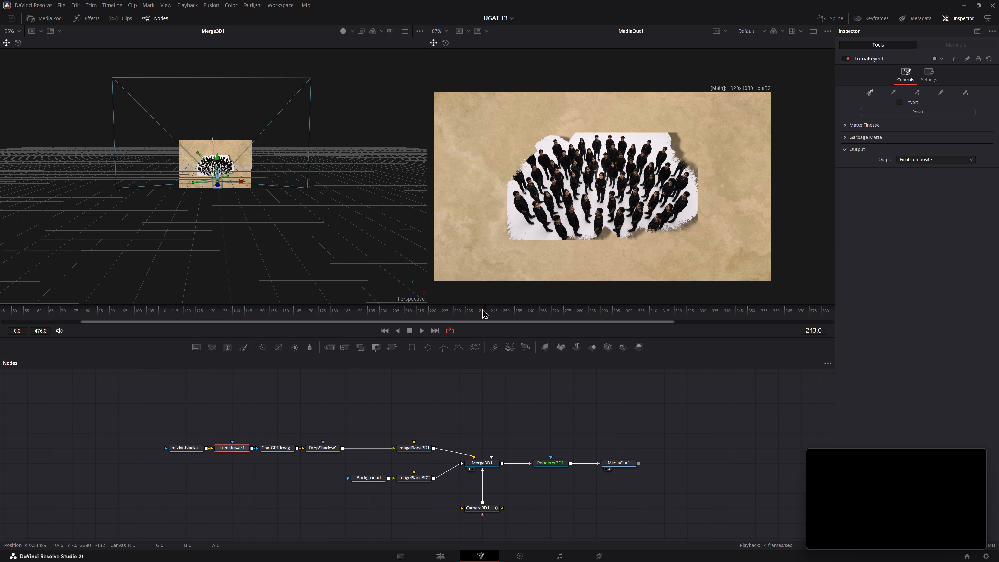
pyautogui.moveTo(482, 308); pyautogui.dragTo(413, 308)
pyautogui.press('space')
pyautogui.click(426, 424)
pyautogui.press('space')
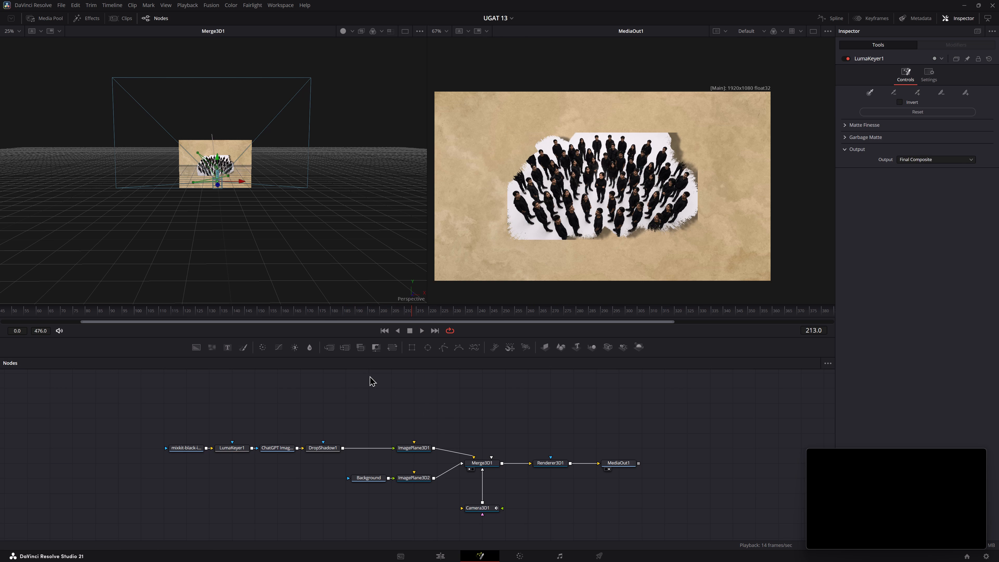
pyautogui.press('space')
pyautogui.press('space')
# Replay the camera move from its early frames through the final pull-back to judge its pacing.
pyautogui.moveTo(465, 309); pyautogui.dragTo(143, 313)
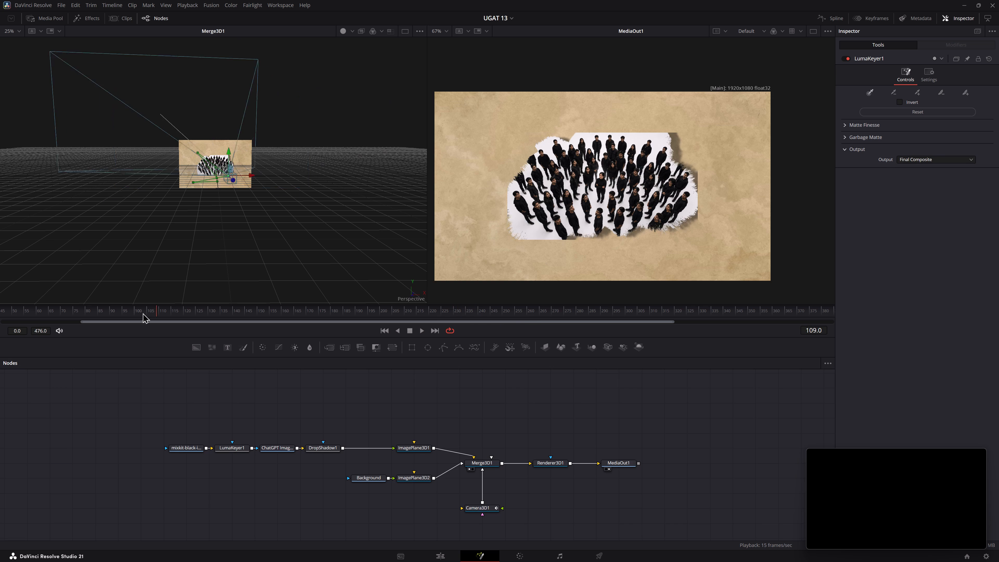
pyautogui.moveTo(143, 313); pyautogui.dragTo(28, 325)
pyautogui.press('space')
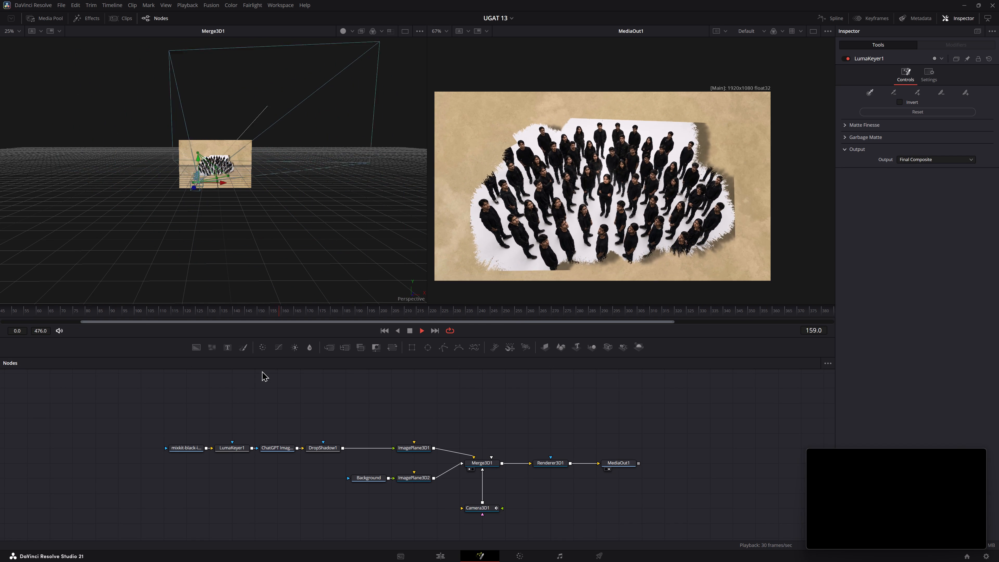
pyautogui.press('space')
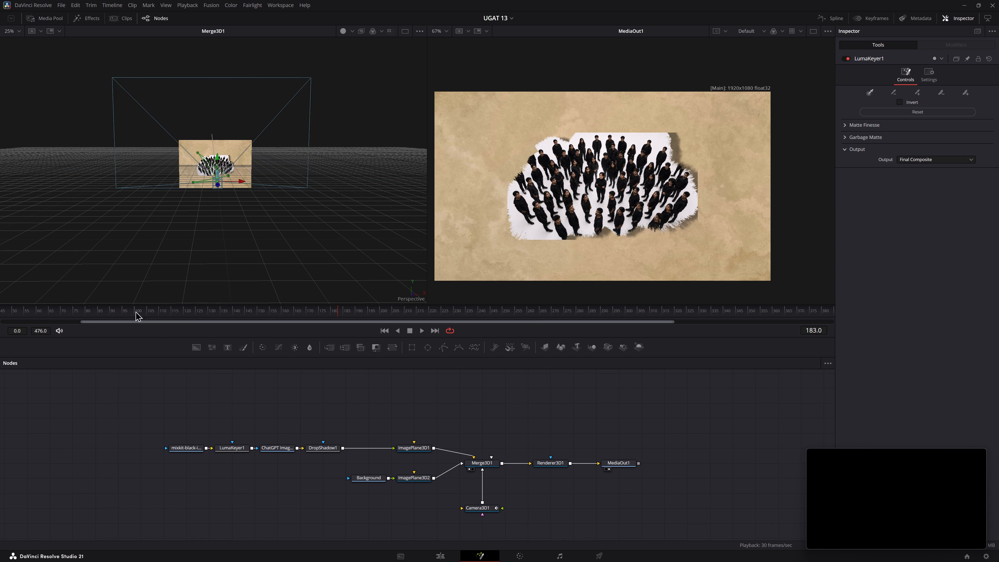
pyautogui.moveTo(130, 309); pyautogui.dragTo(0, 322)
pyautogui.press('space')
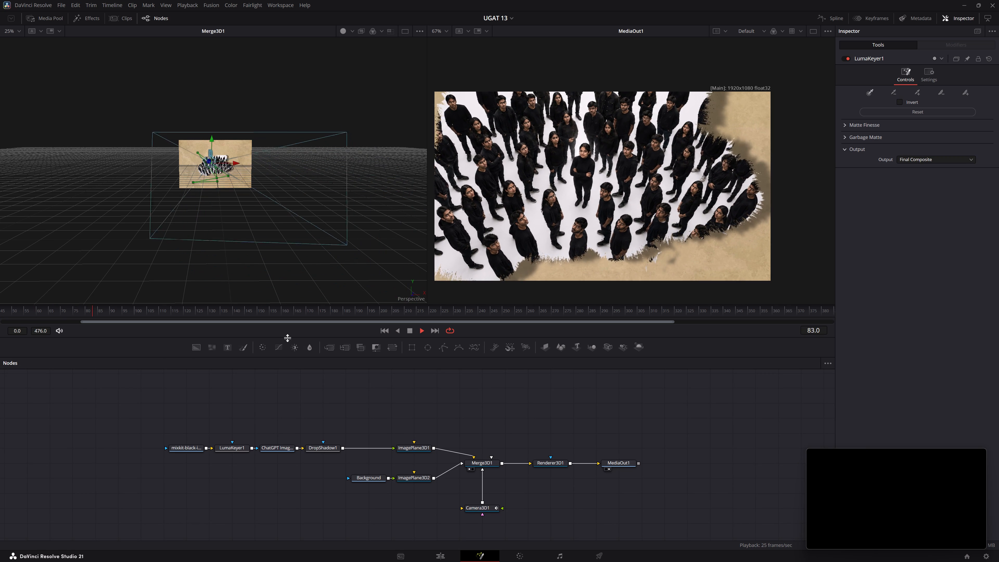
pyautogui.press('space')
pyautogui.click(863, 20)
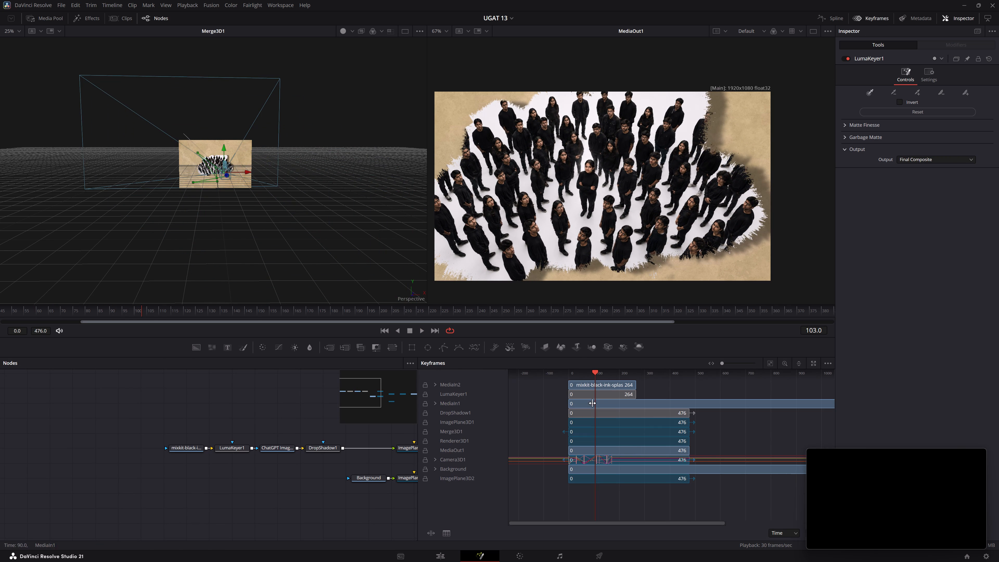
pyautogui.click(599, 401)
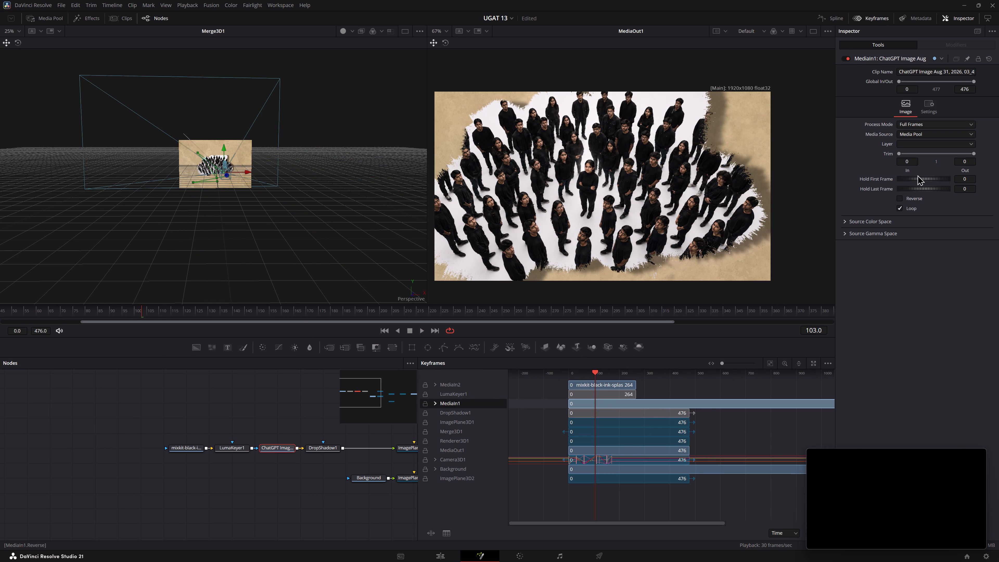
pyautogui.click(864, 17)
# Open the Spline editor, display all of Camera3D1's offset and rotation curves, and give the graph more room.
pyautogui.click(831, 17)
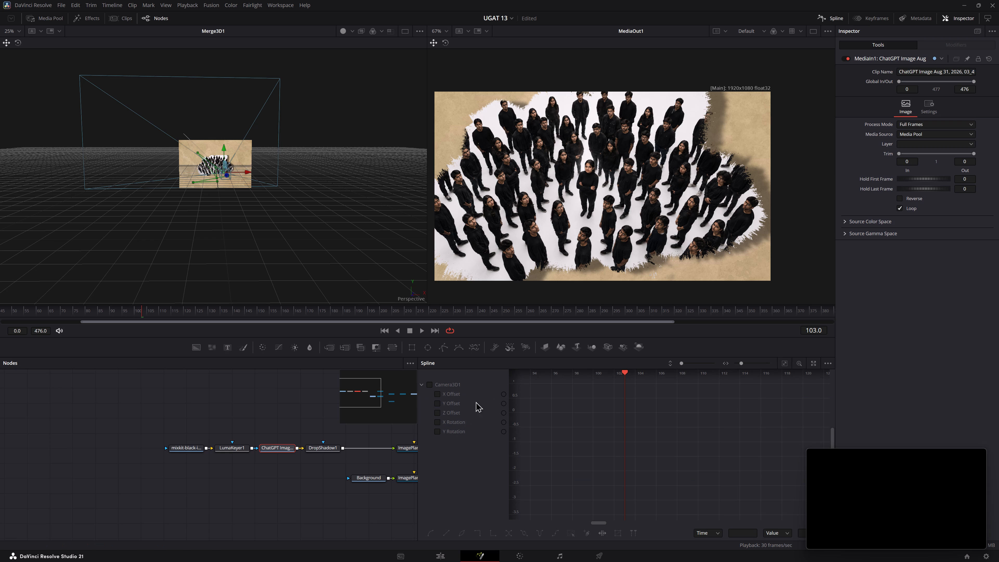
pyautogui.moveTo(243, 391); pyautogui.dragTo(125, 384, button='middle')
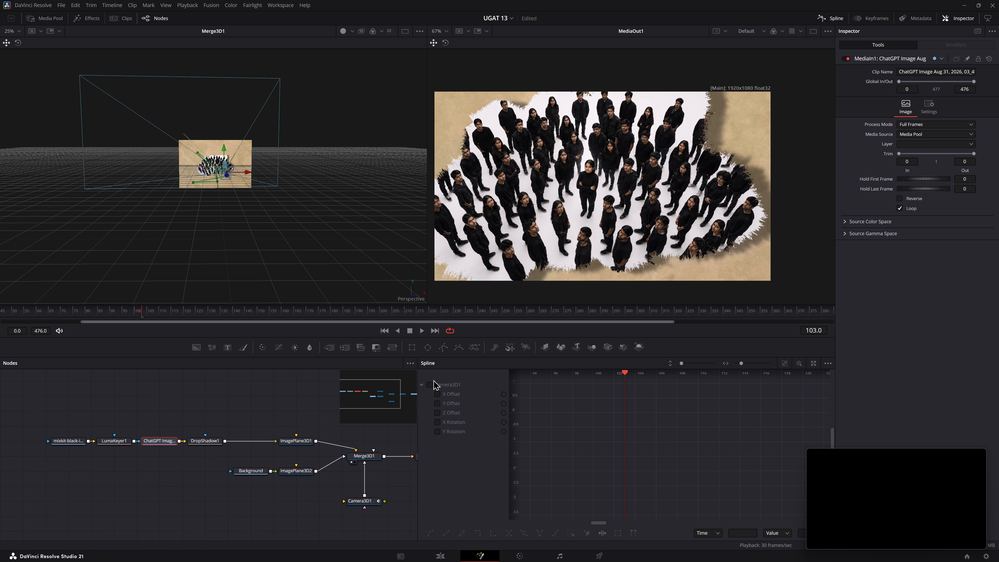
pyautogui.click(430, 382)
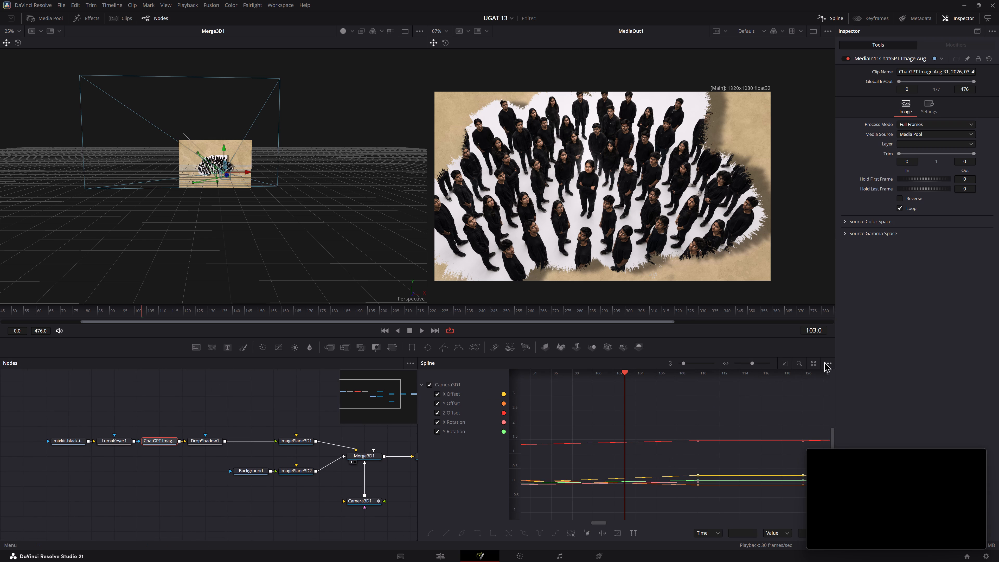
pyautogui.moveTo(508, 457); pyautogui.dragTo(398, 446)
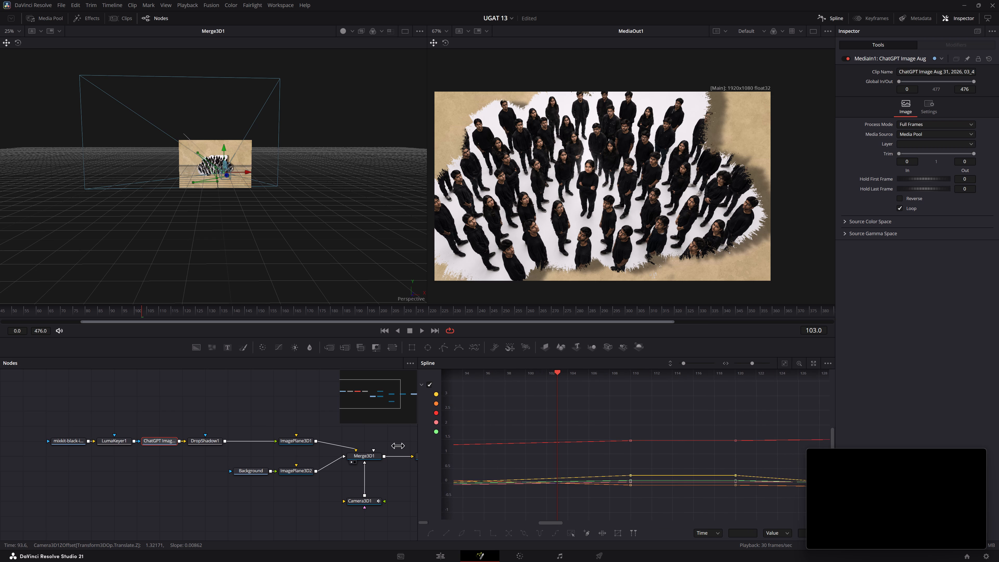
pyautogui.moveTo(398, 446); pyautogui.dragTo(344, 444)
pyautogui.moveTo(273, 421); pyautogui.dragTo(233, 410, button='middle')
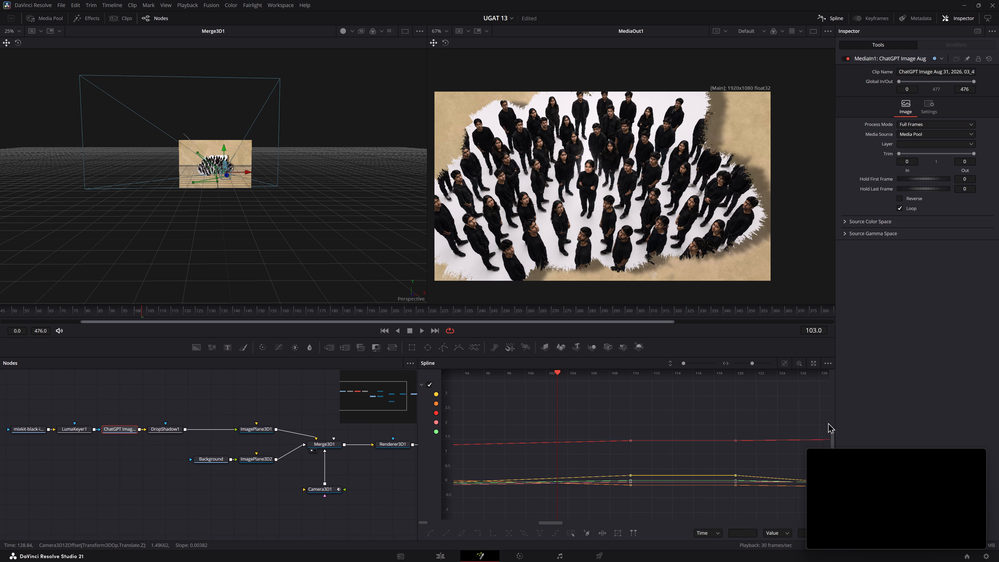
pyautogui.moveTo(808, 451); pyautogui.dragTo(831, 465)
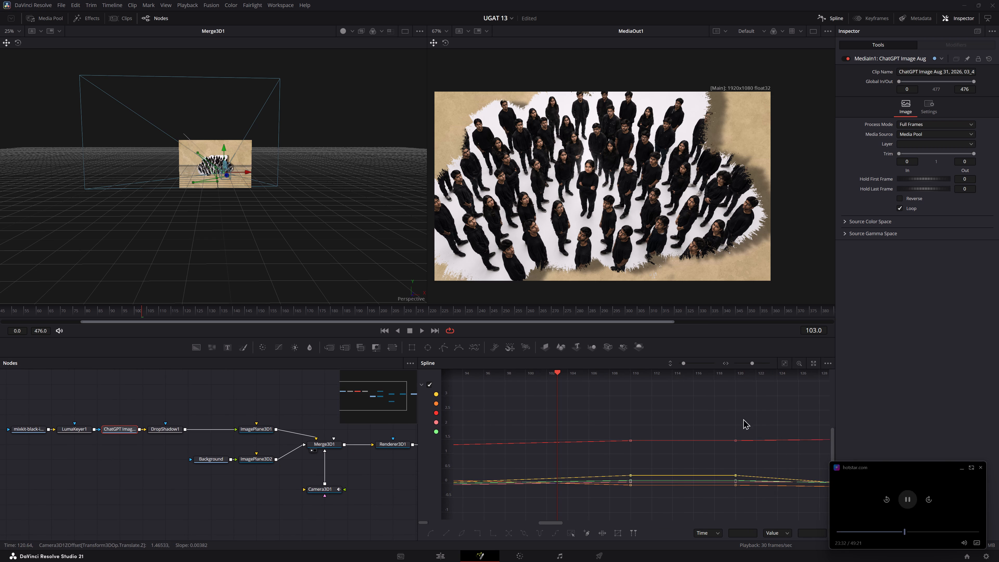
# Fit the curves in the Spline editor and smooth all of Camera3D1's keyframes.
pyautogui.moveTo(742, 411); pyautogui.dragTo(682, 382, button='middle')
pyautogui.keyDown('ctrl'); pyautogui.scroll(1, 677, 482); pyautogui.keyUp('ctrl')
pyautogui.click(786, 365)
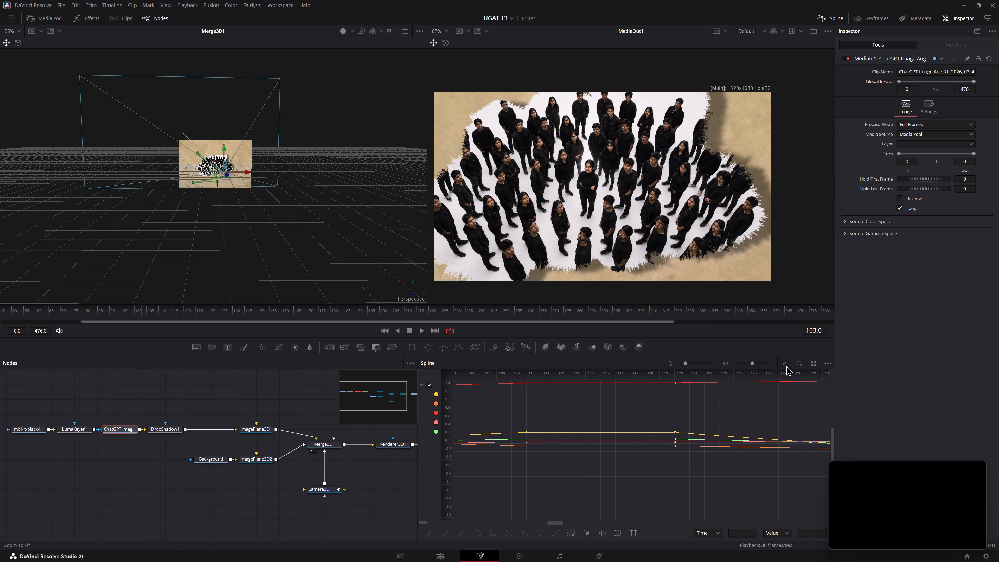
pyautogui.moveTo(743, 452); pyautogui.dragTo(742, 419, button='middle')
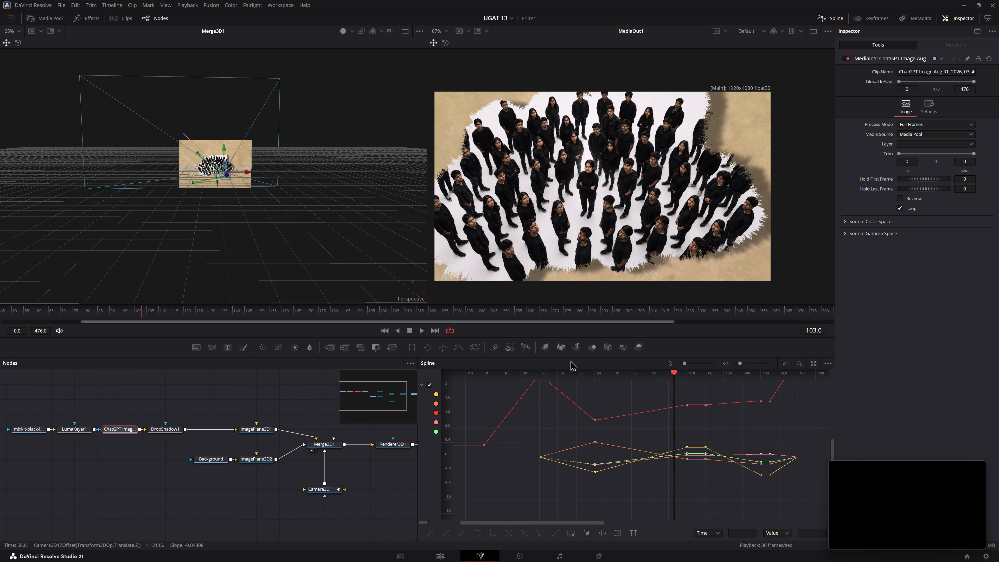
pyautogui.moveTo(566, 373); pyautogui.dragTo(562, 373)
pyautogui.hotkey('ctrl', 'a')
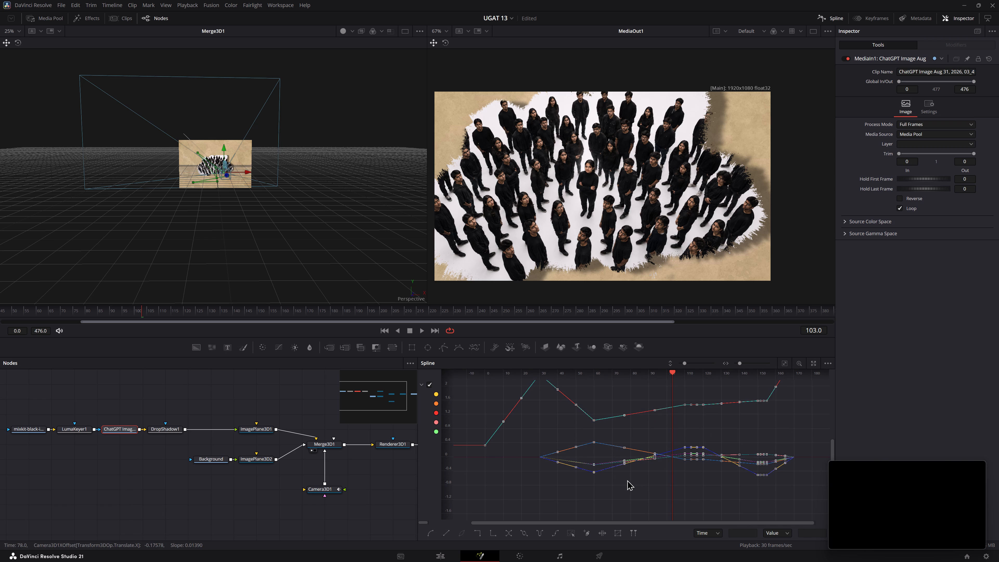
pyautogui.hotkey('alt', 's')
# Return the playhead to the start of the animation and save the project.
pyautogui.moveTo(674, 372); pyautogui.dragTo(566, 378)
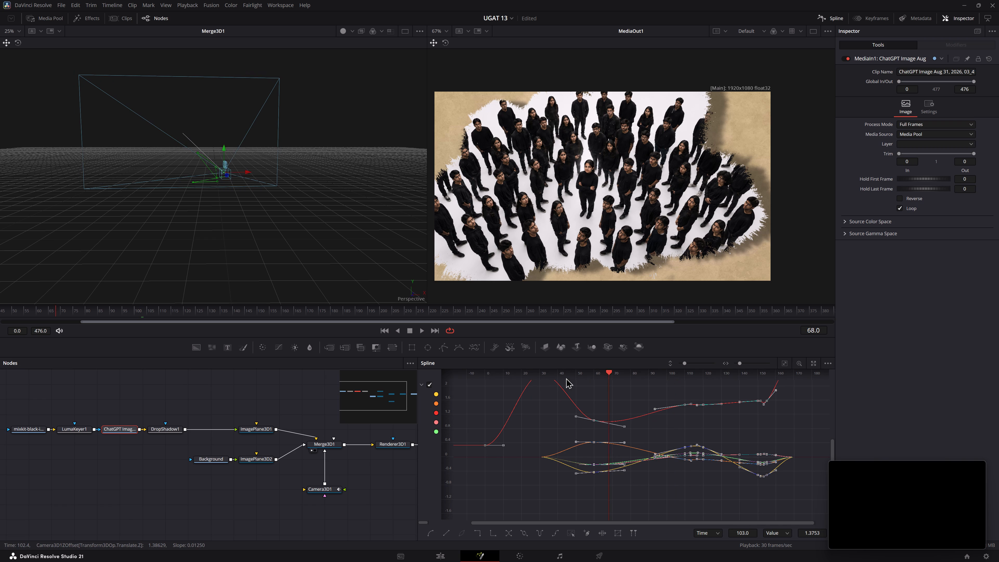
pyautogui.moveTo(566, 378); pyautogui.dragTo(476, 388)
pyautogui.hotkey('ctrl', 's')
pyautogui.hotkey('ctrl', 's')
pyautogui.hotkey('ctrl', 's')
# Play the smoothed camera move from the start twice to examine how it eases between keyframes.
pyautogui.press('space')
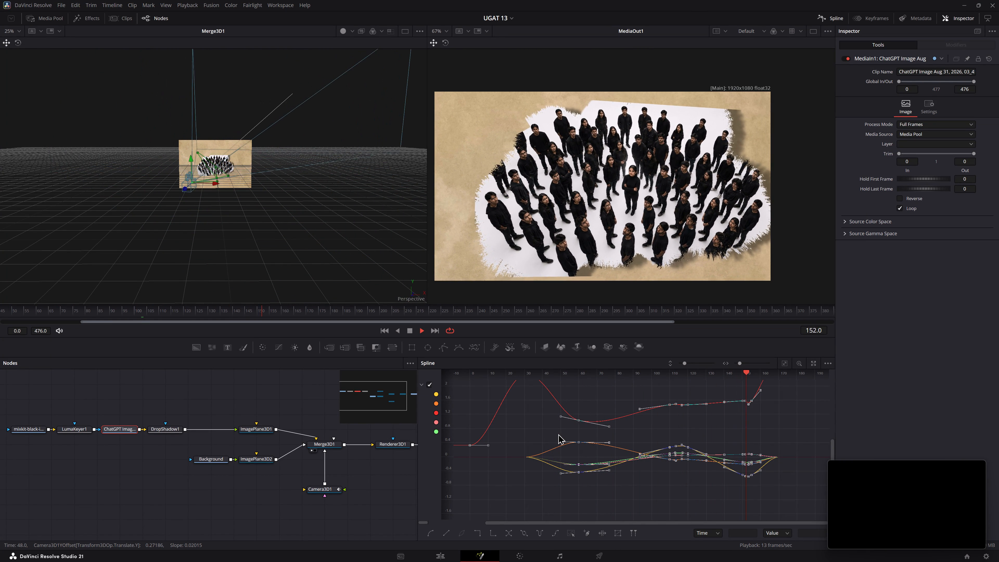
pyautogui.press('space')
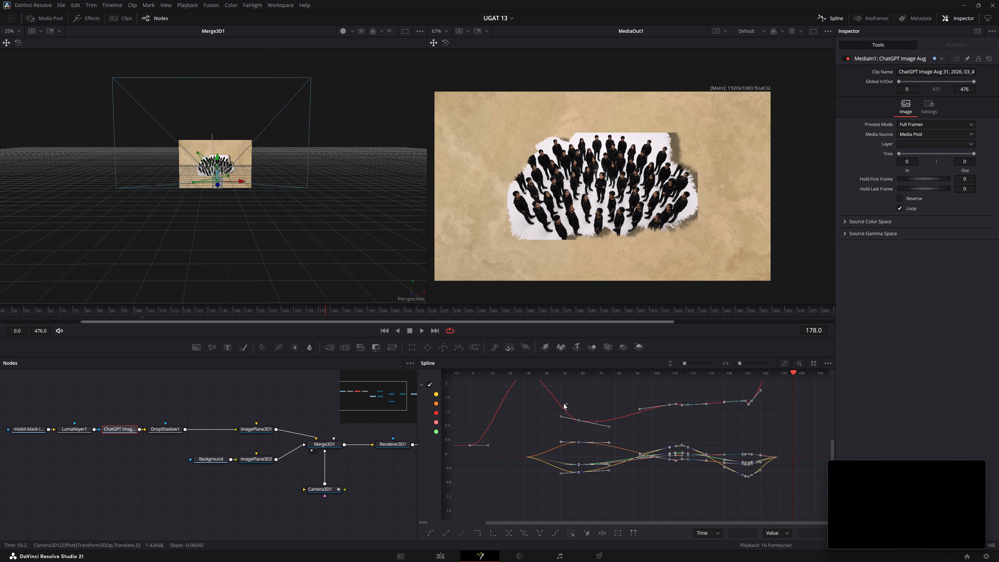
pyautogui.click(516, 371)
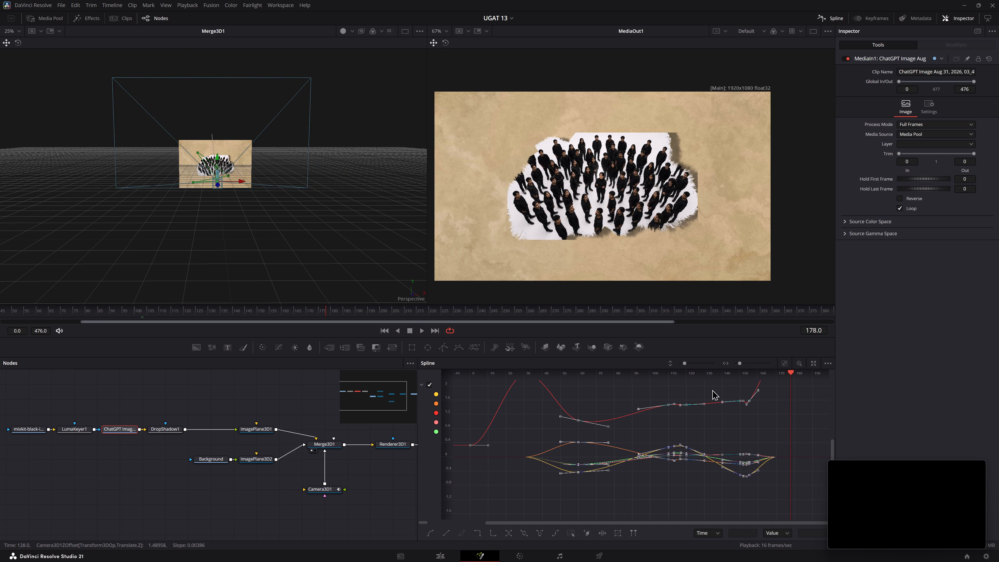
pyautogui.moveTo(790, 372); pyautogui.dragTo(490, 385)
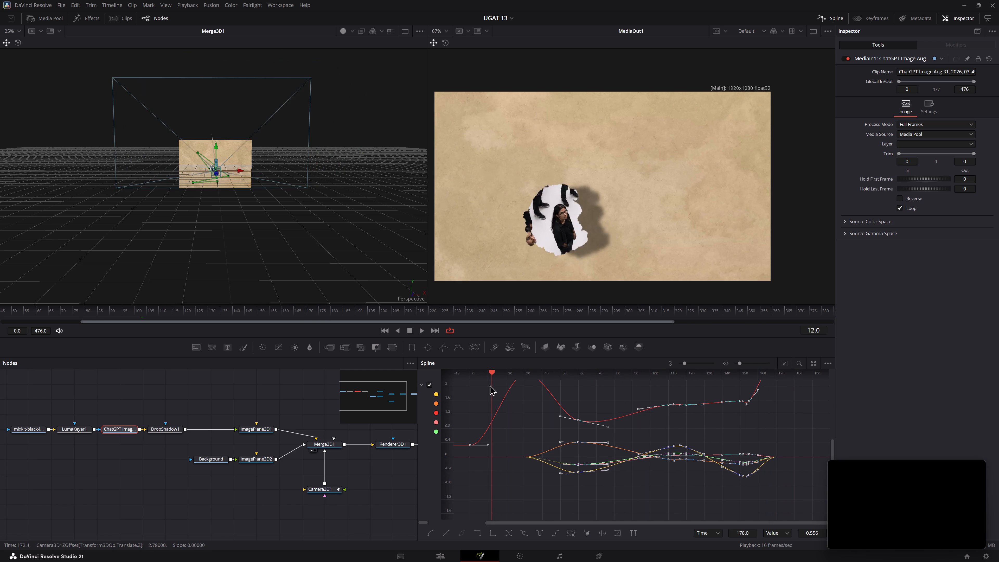
pyautogui.moveTo(490, 385); pyautogui.dragTo(469, 390)
pyautogui.press('space')
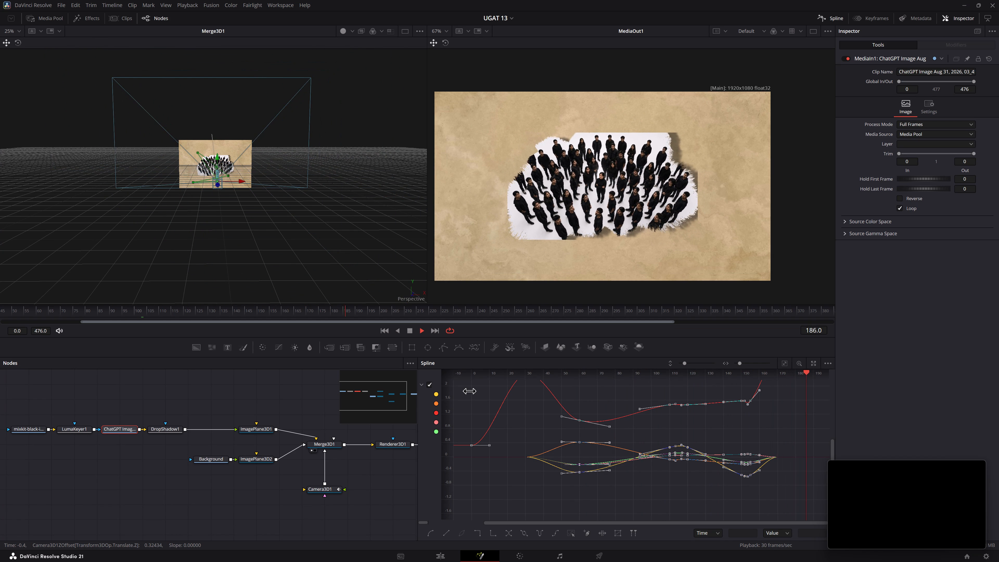
pyautogui.press('space')
pyautogui.click(284, 404)
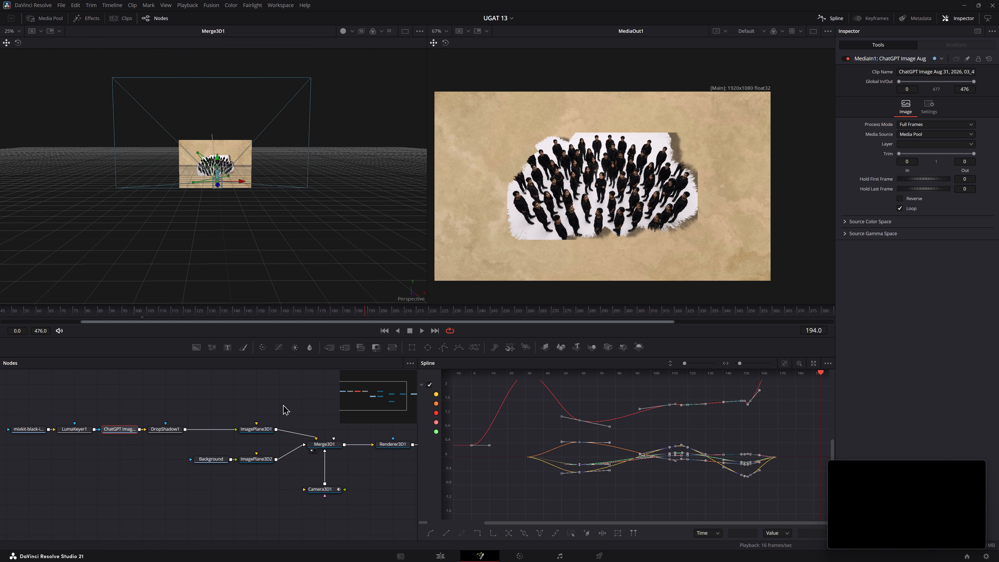
# Close the Spline editor so the node graph takes the full width, and bring the 3D nodes into reach.
pyautogui.click(833, 21)
pyautogui.keyDown('ctrl'); pyautogui.scroll(1, 597, 419); pyautogui.keyUp('ctrl')
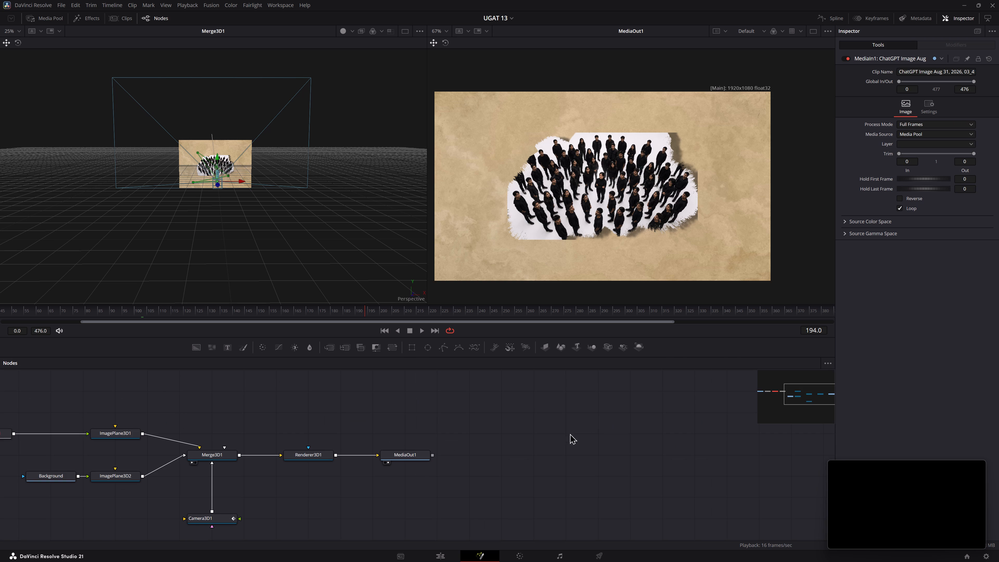
pyautogui.keyDown('ctrl'); pyautogui.scroll(1, 540, 437); pyautogui.keyUp('ctrl')
pyautogui.keyDown('ctrl'); pyautogui.scroll(1, 507, 438); pyautogui.keyUp('ctrl')
pyautogui.keyDown('ctrl'); pyautogui.scroll(-2, 507, 438); pyautogui.keyUp('ctrl')
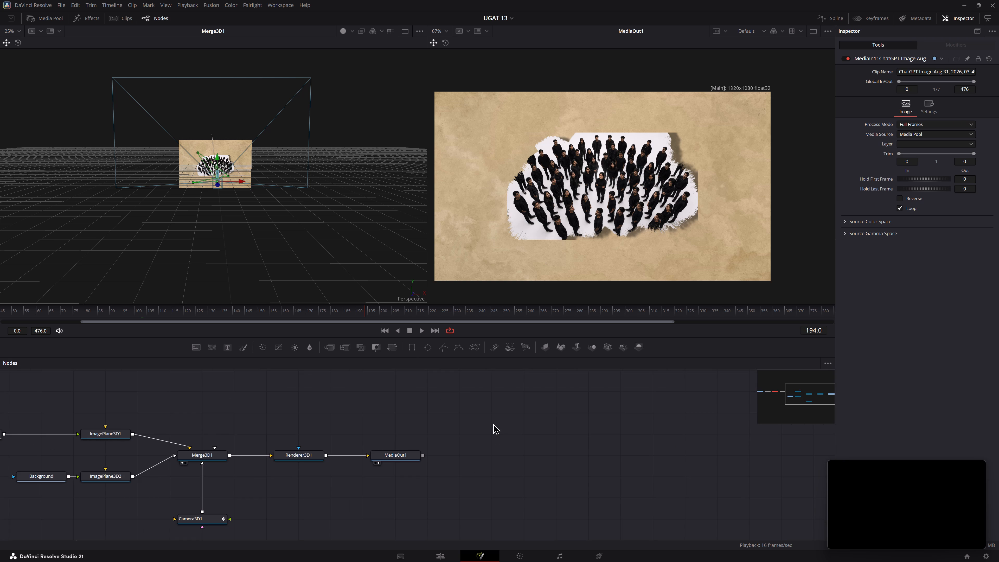
pyautogui.moveTo(493, 424); pyautogui.dragTo(623, 418, button='middle')
# Keyframe Camera3D1's X, Y and Z translation and its X and Y rotation at frame 180.
pyautogui.click(325, 449)
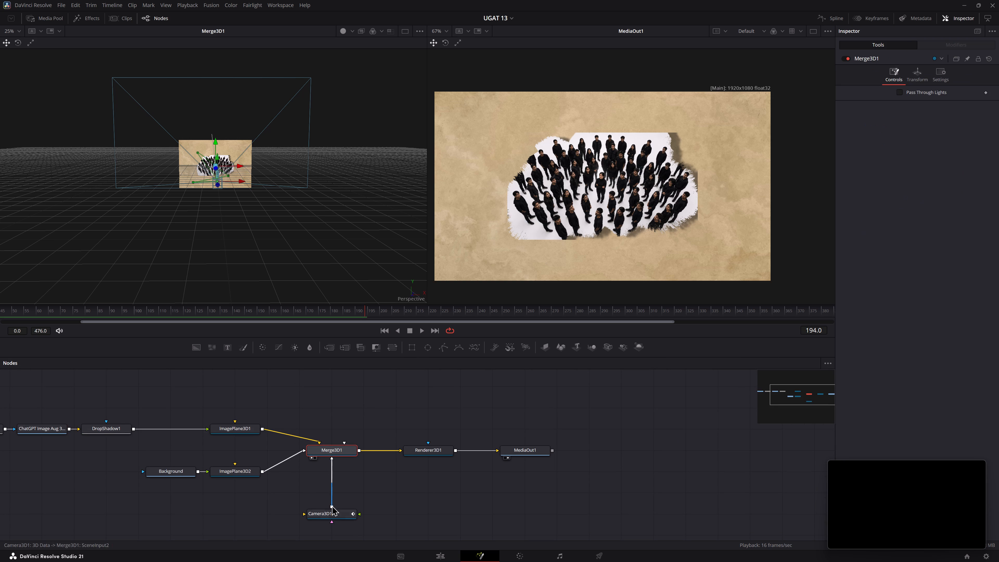
pyautogui.click(330, 514)
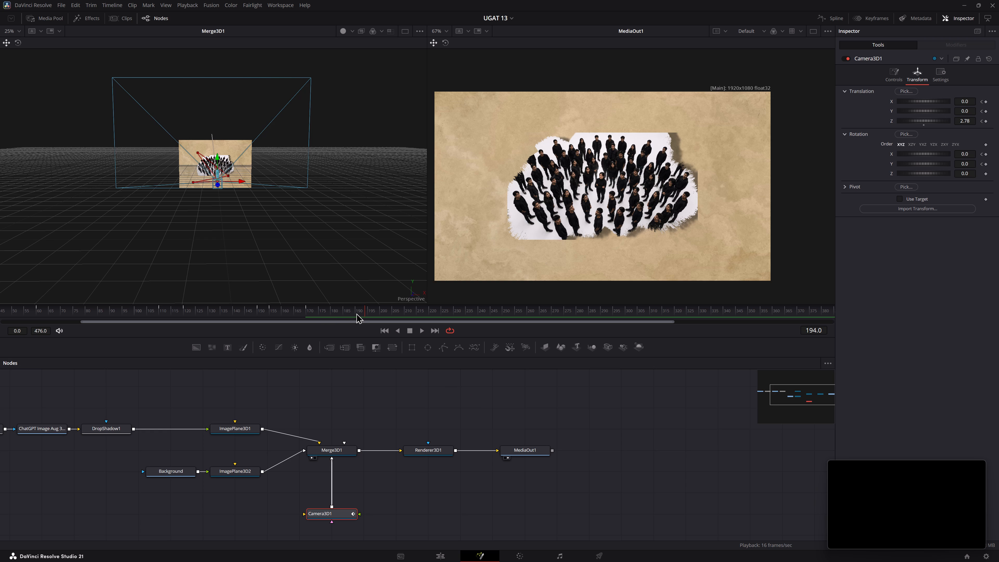
pyautogui.moveTo(355, 313); pyautogui.dragTo(294, 310)
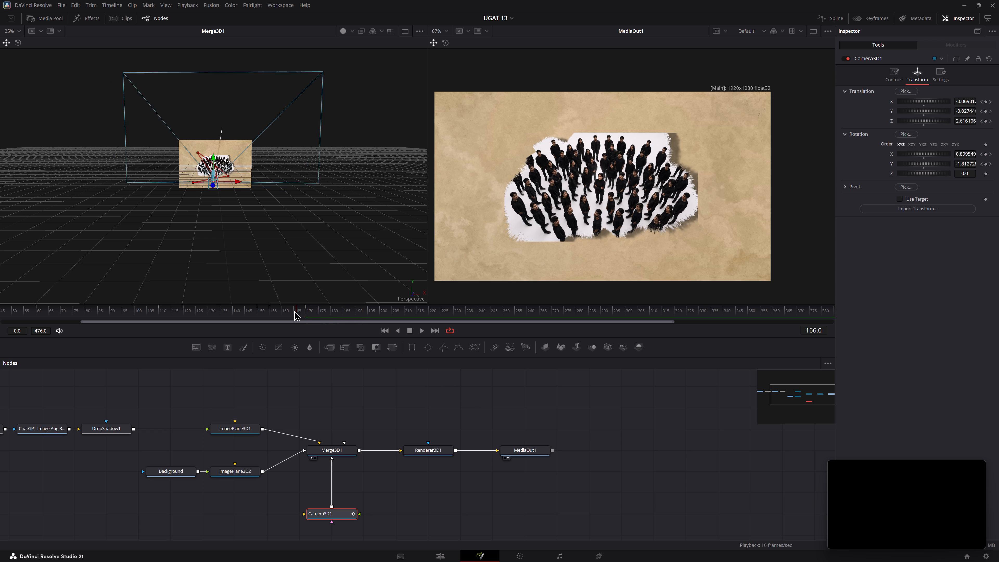
pyautogui.moveTo(294, 310); pyautogui.dragTo(332, 310)
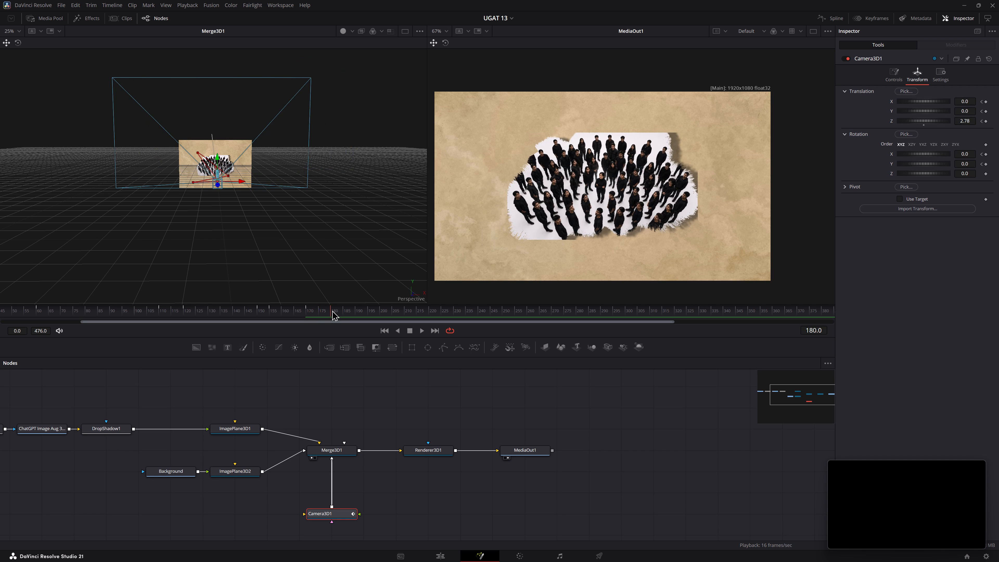
pyautogui.click(985, 163)
pyautogui.click(986, 156)
pyautogui.click(988, 122)
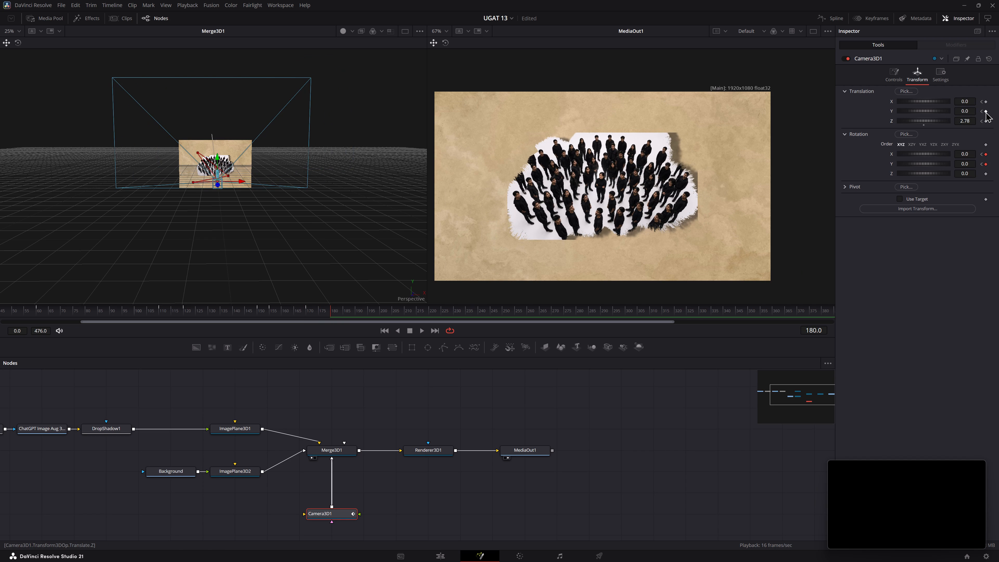
pyautogui.click(985, 112)
pyautogui.click(985, 101)
pyautogui.click(985, 121)
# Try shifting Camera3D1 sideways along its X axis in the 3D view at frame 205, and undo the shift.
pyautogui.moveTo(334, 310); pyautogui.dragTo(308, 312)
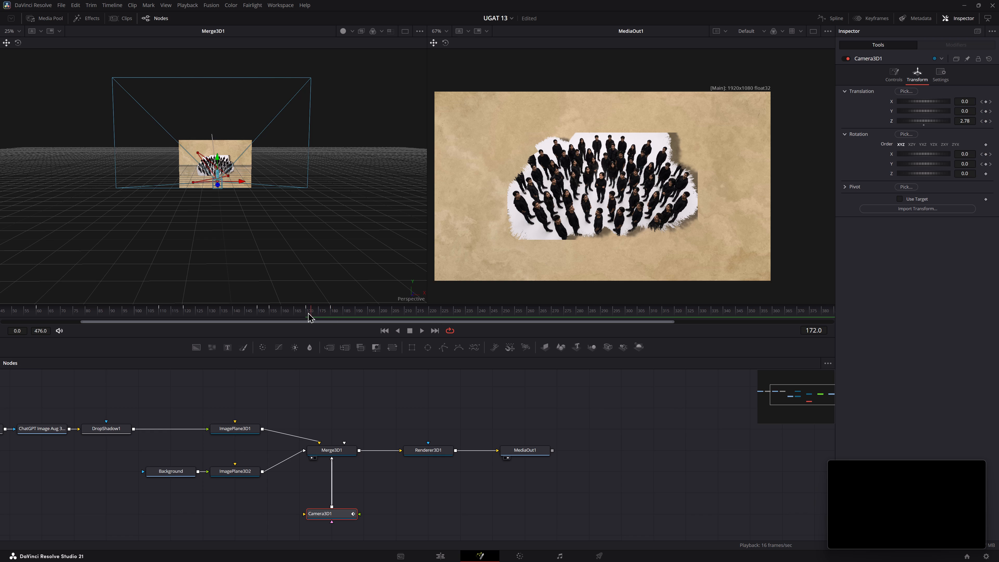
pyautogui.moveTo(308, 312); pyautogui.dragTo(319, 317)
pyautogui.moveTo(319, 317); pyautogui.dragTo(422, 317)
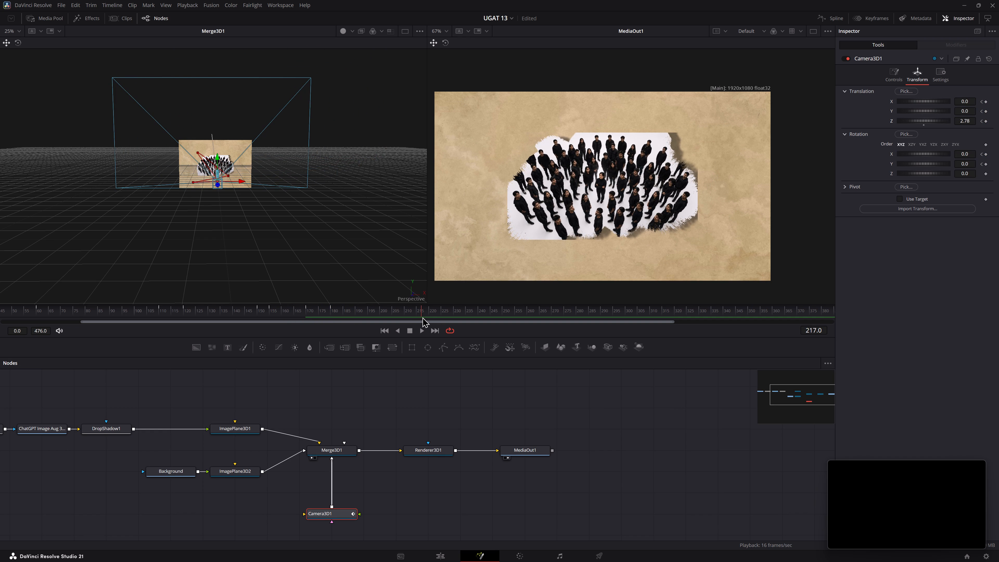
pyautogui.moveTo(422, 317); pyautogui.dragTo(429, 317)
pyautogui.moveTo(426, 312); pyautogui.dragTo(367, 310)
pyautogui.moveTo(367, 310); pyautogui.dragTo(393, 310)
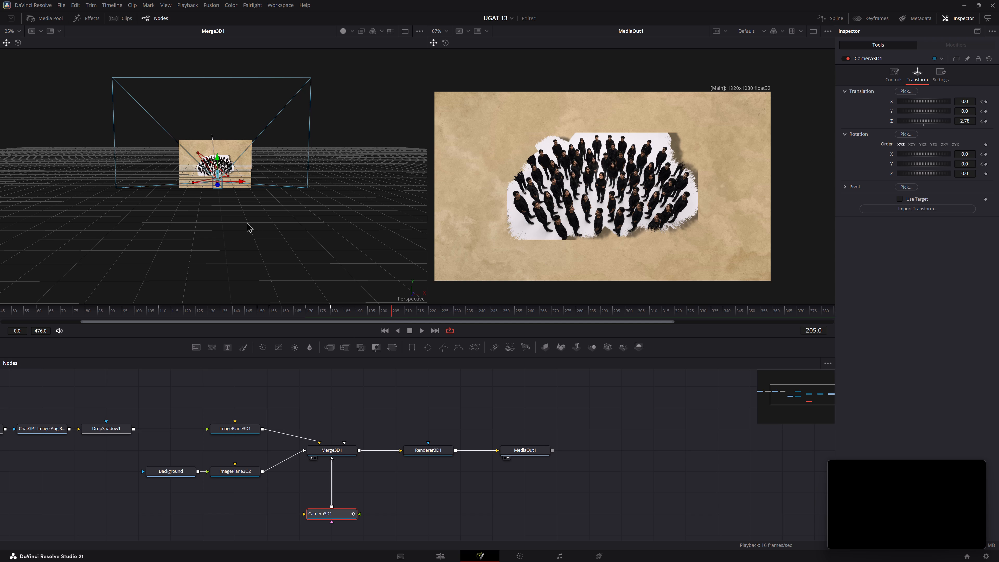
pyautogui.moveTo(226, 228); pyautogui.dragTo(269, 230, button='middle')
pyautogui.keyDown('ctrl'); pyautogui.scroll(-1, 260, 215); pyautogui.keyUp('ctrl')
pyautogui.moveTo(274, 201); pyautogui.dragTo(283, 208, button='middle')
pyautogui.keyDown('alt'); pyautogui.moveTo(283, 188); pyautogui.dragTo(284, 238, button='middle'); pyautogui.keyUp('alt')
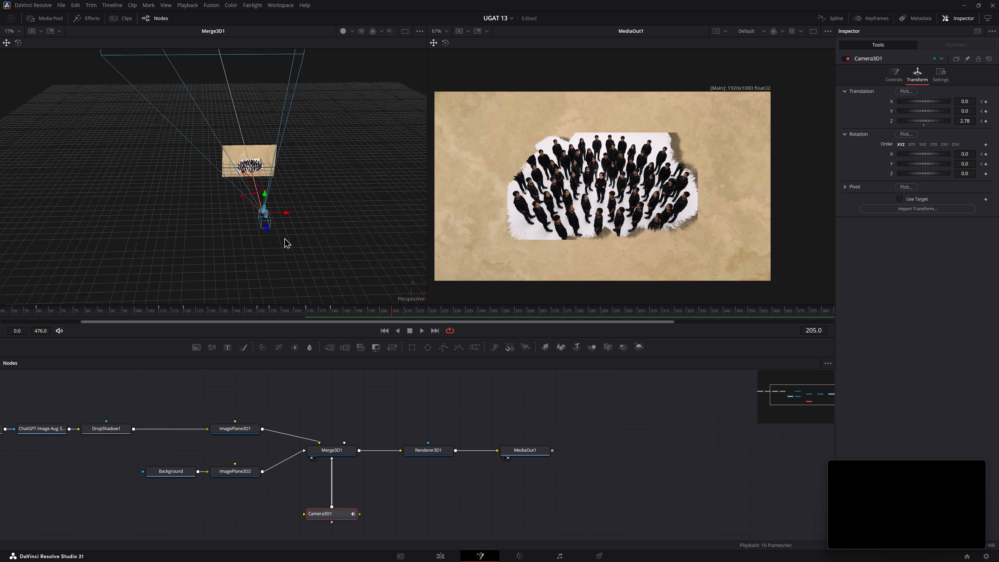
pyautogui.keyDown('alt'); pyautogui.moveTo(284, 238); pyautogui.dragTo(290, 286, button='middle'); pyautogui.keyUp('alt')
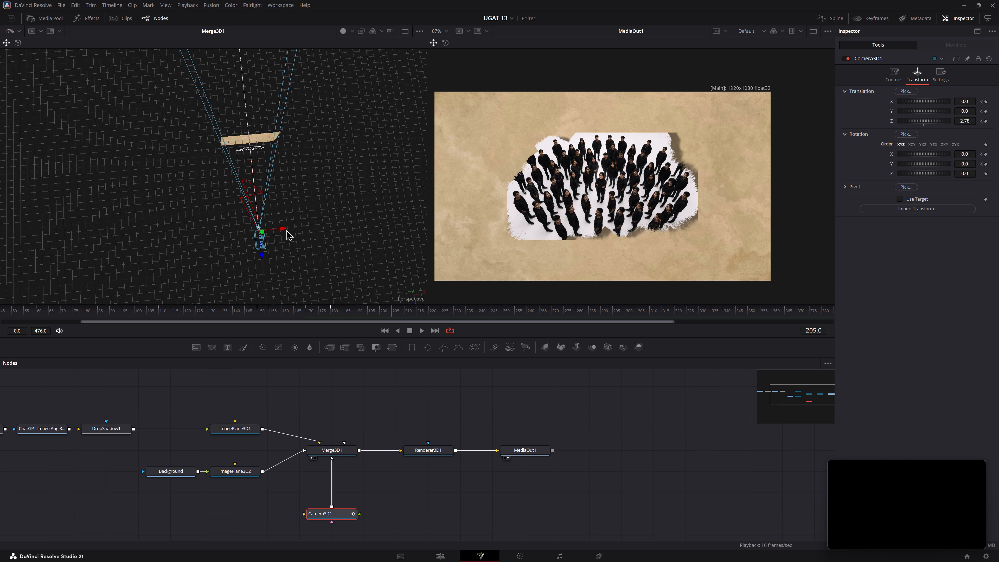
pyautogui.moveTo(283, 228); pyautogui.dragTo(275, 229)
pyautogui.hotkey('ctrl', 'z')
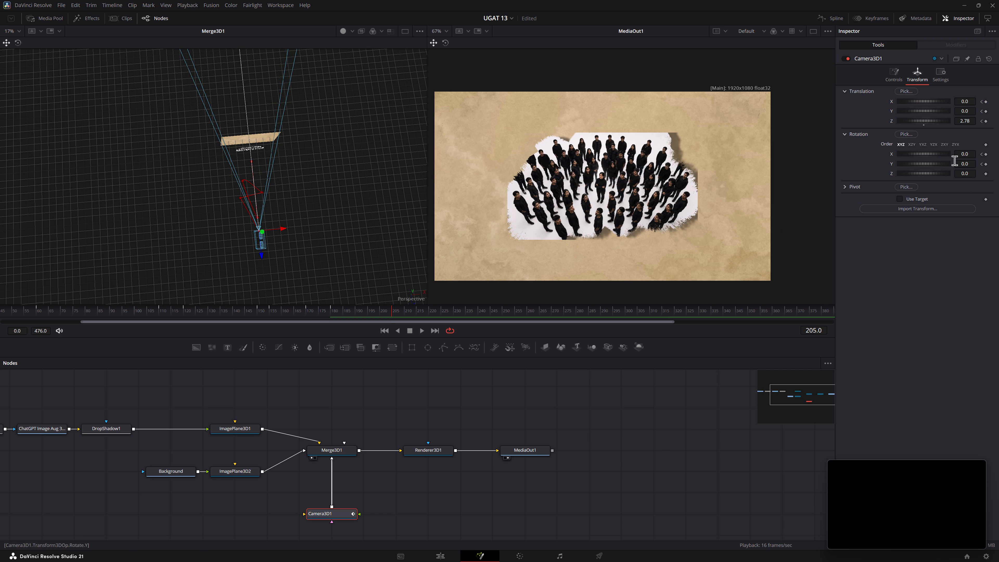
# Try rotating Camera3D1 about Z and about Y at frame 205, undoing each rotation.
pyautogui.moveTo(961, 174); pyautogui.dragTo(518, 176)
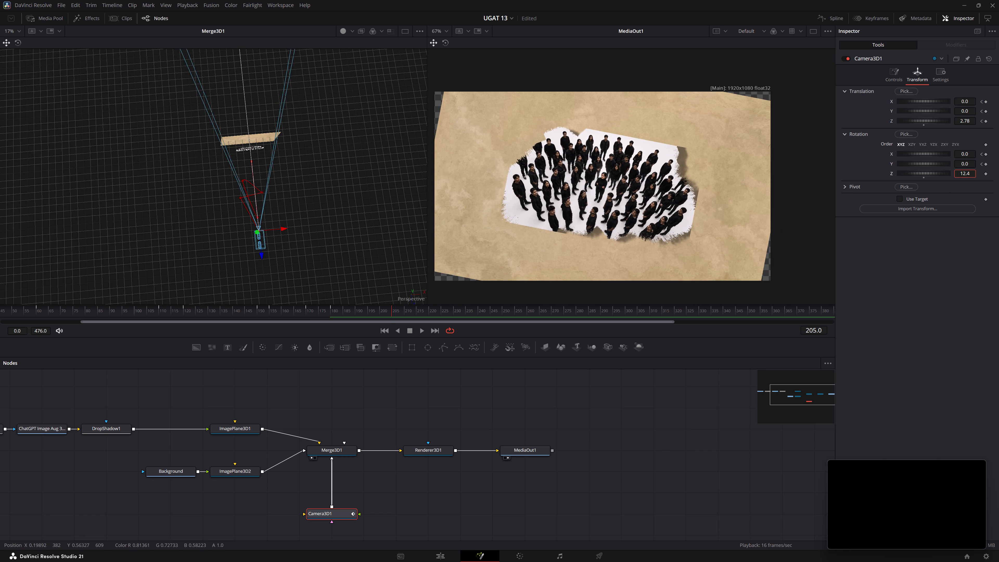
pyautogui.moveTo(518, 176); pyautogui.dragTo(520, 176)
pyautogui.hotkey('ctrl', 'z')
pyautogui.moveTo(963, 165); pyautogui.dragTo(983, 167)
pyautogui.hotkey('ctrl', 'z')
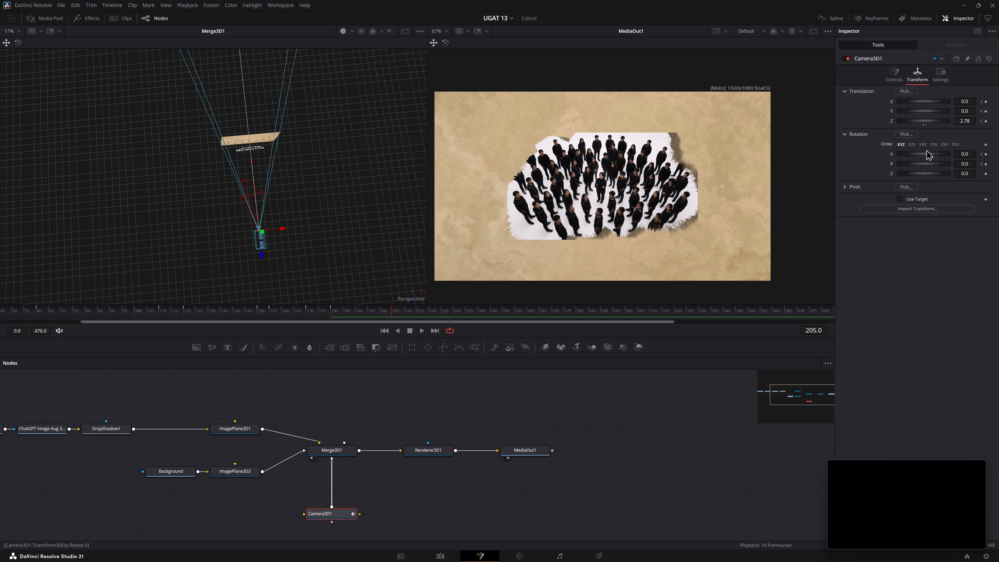
# Set Camera3D1's rotation order to YZX, trying out X rotation under YXZ and YZX and undoing each trial rotation.
pyautogui.click(924, 144)
pyautogui.moveTo(960, 153); pyautogui.dragTo(988, 153)
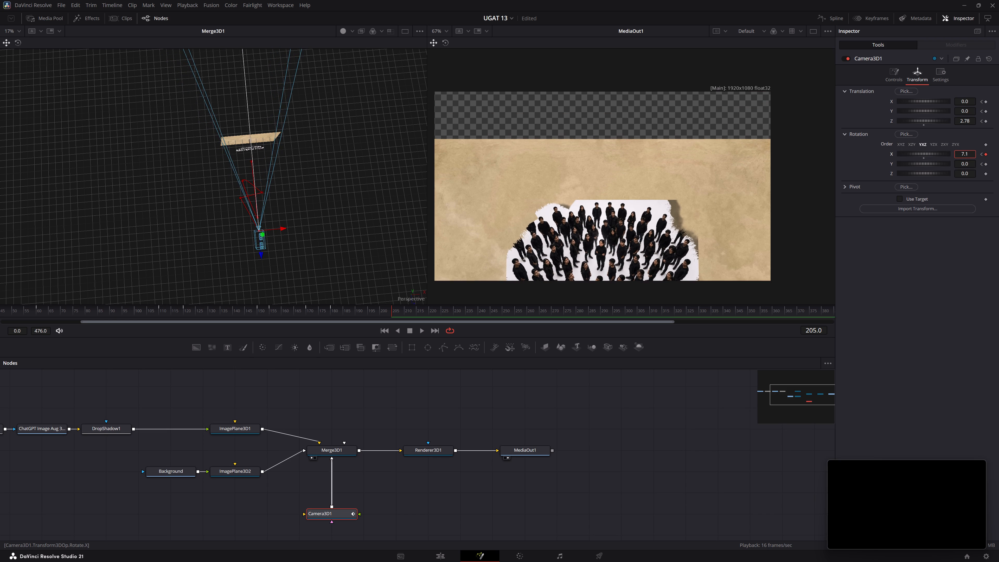
pyautogui.moveTo(988, 153); pyautogui.dragTo(988, 154)
pyautogui.hotkey('ctrl', 'z')
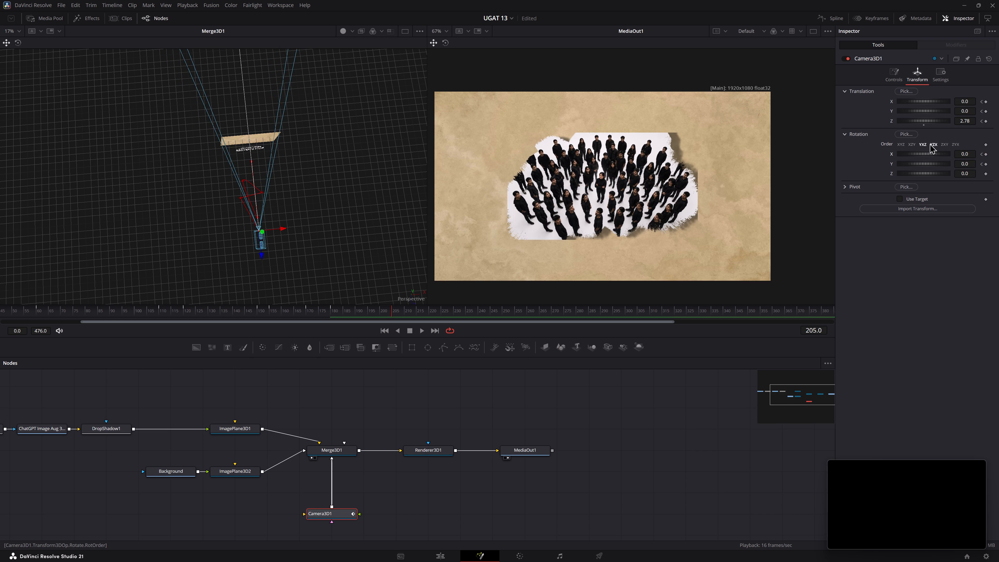
pyautogui.click(930, 143)
pyautogui.moveTo(959, 153); pyautogui.dragTo(529, 153)
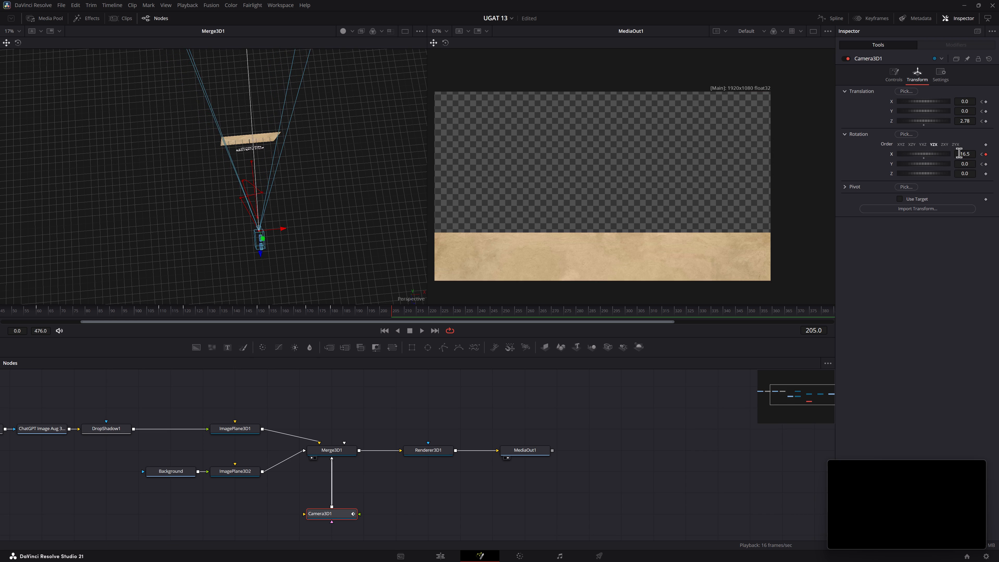
pyautogui.hotkey('ctrl', 'z')
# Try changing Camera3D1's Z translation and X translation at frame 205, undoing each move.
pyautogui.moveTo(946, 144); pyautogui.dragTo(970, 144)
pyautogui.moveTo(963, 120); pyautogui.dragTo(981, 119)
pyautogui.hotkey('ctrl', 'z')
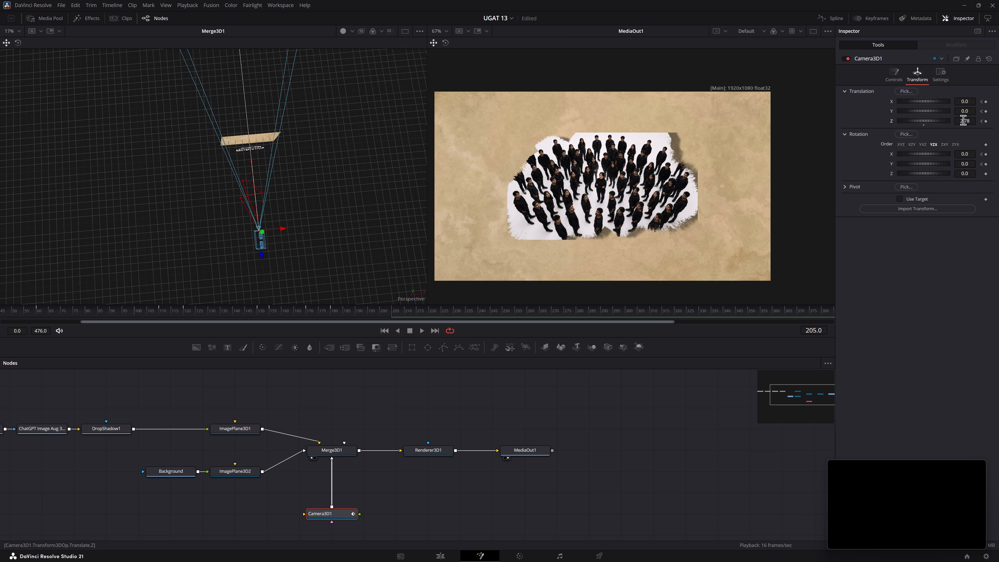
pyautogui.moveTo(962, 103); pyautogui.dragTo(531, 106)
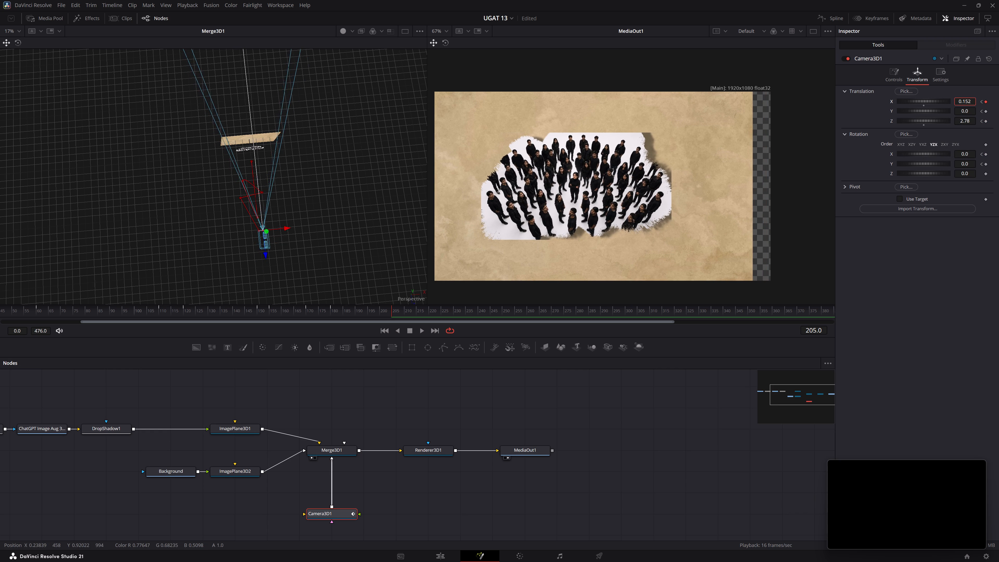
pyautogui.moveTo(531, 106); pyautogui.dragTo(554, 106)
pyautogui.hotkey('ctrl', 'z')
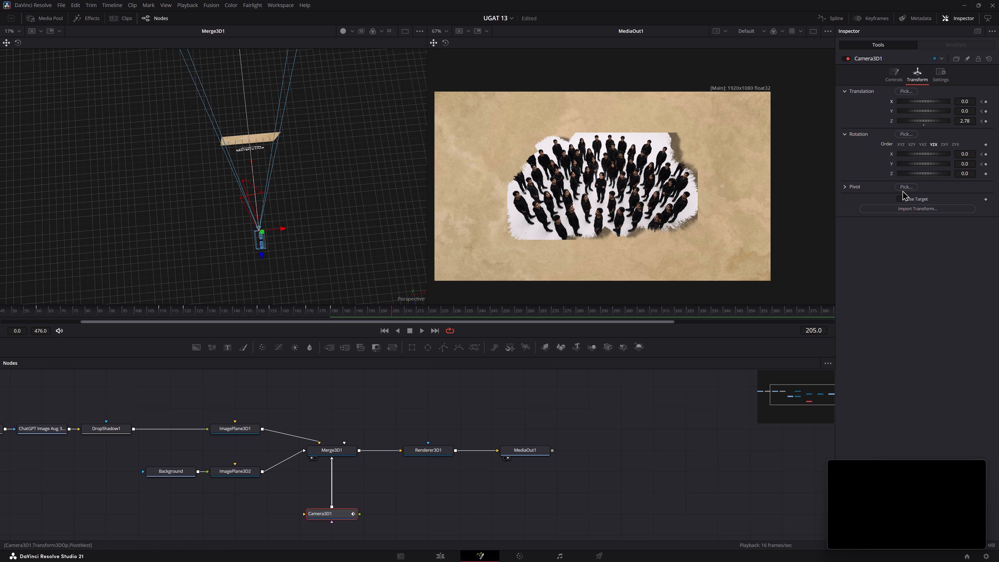
# Enable Use Target for Camera3D1.
pyautogui.click(903, 200)
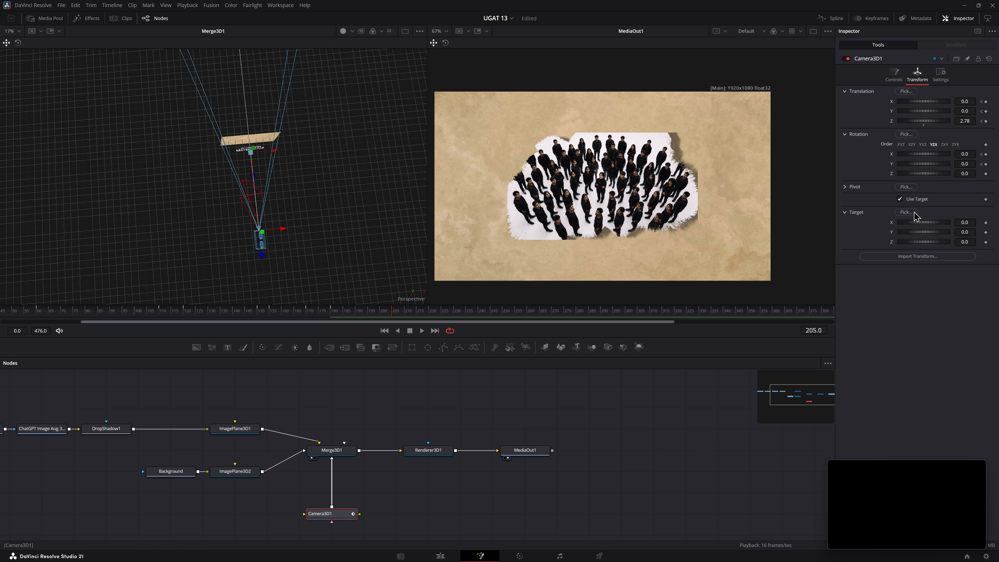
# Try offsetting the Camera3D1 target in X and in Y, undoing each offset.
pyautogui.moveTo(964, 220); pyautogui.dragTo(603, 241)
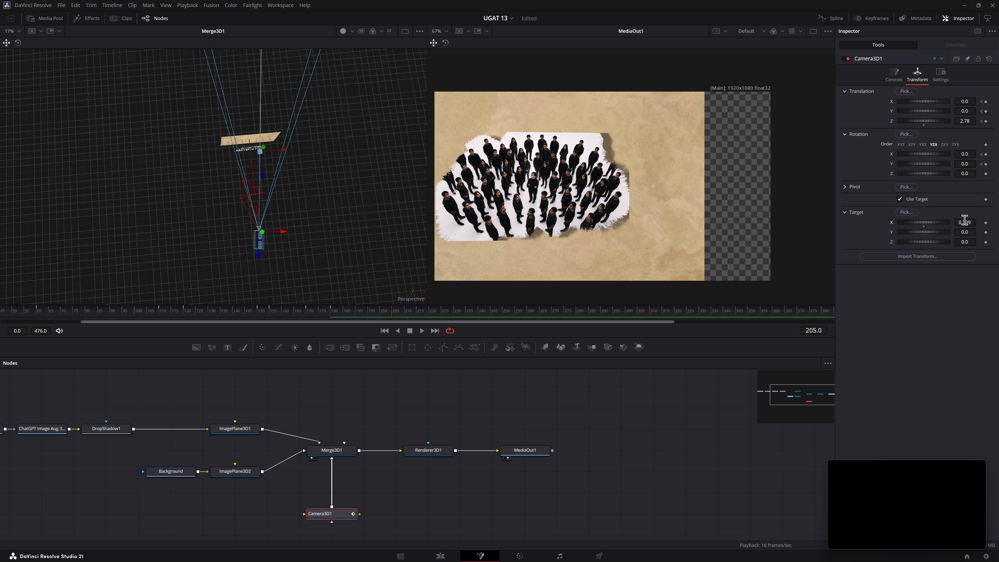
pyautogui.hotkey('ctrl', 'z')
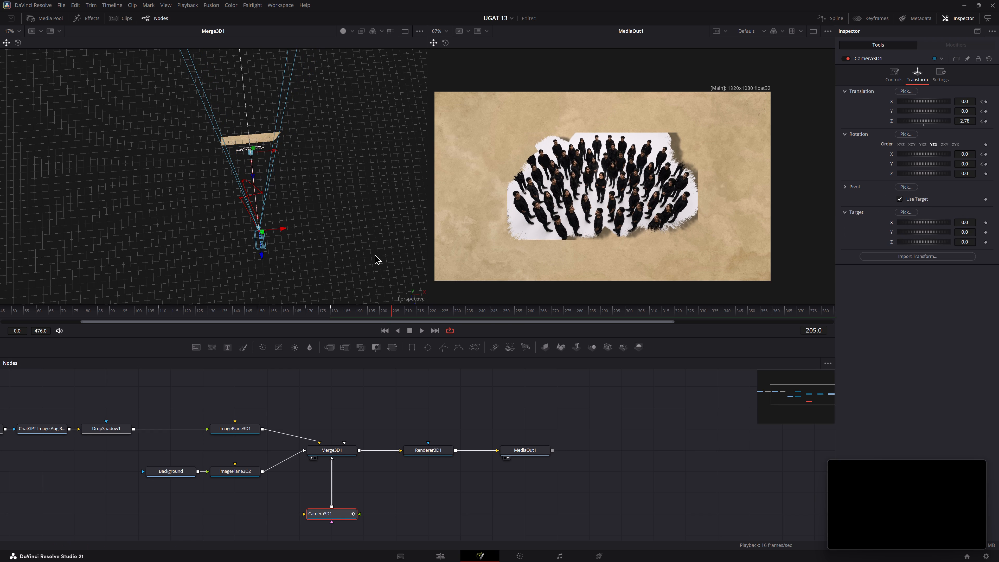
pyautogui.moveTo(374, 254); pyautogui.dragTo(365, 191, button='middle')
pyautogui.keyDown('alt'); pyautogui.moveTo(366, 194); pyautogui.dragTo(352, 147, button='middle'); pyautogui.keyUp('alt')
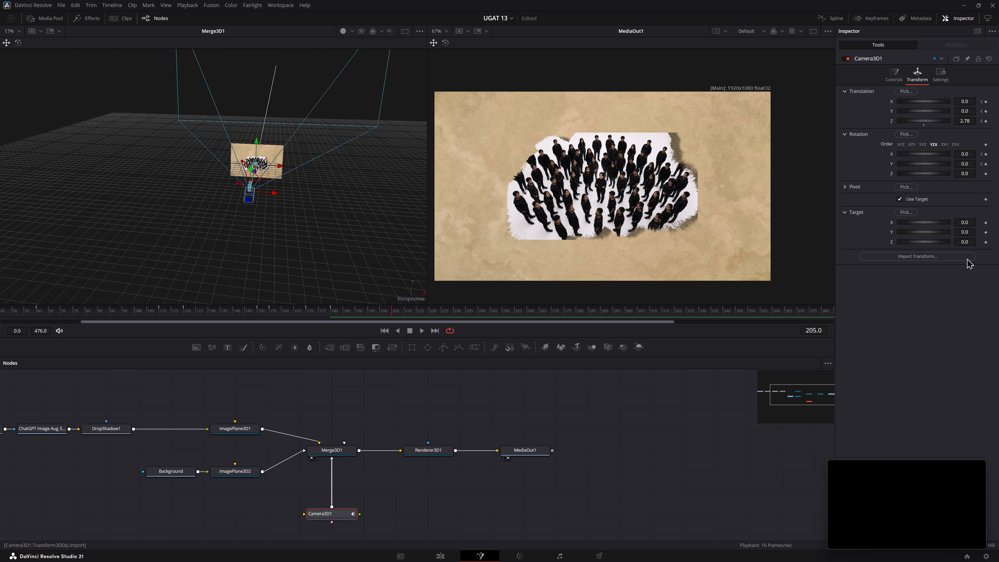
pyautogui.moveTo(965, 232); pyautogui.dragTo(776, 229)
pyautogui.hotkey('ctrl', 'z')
# Scrub back and play parts of the camera move before frame 171 to examine the framing with the target enabled.
pyautogui.keyDown('alt'); pyautogui.scroll(-1, 304, 239); pyautogui.keyUp('alt')
pyautogui.keyDown('alt'); pyautogui.scroll(3, 304, 239); pyautogui.keyUp('alt')
pyautogui.keyDown('ctrl'); pyautogui.scroll(2, 306, 238); pyautogui.keyUp('ctrl')
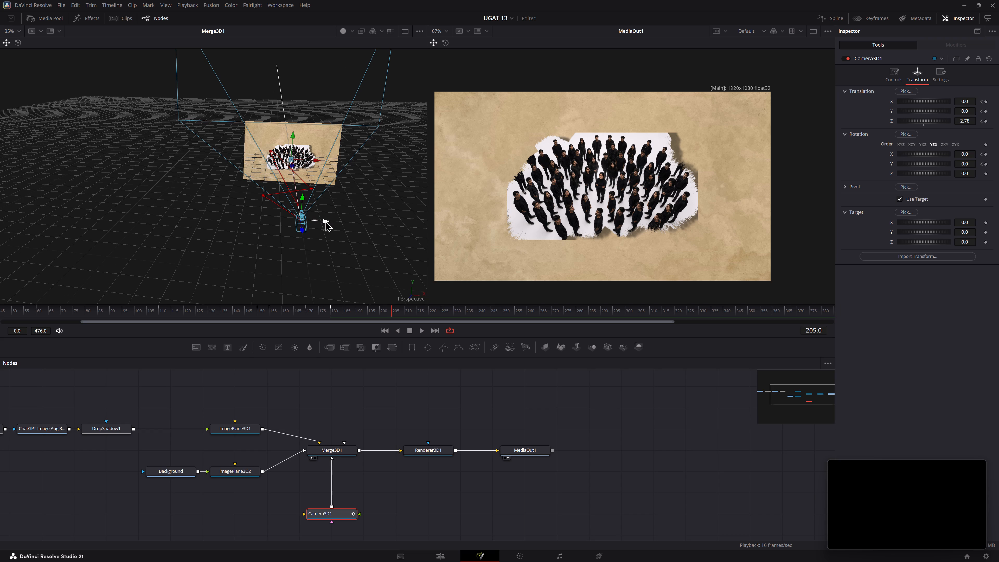
pyautogui.keyDown('ctrl'); pyautogui.scroll(-1, 333, 233); pyautogui.keyUp('ctrl')
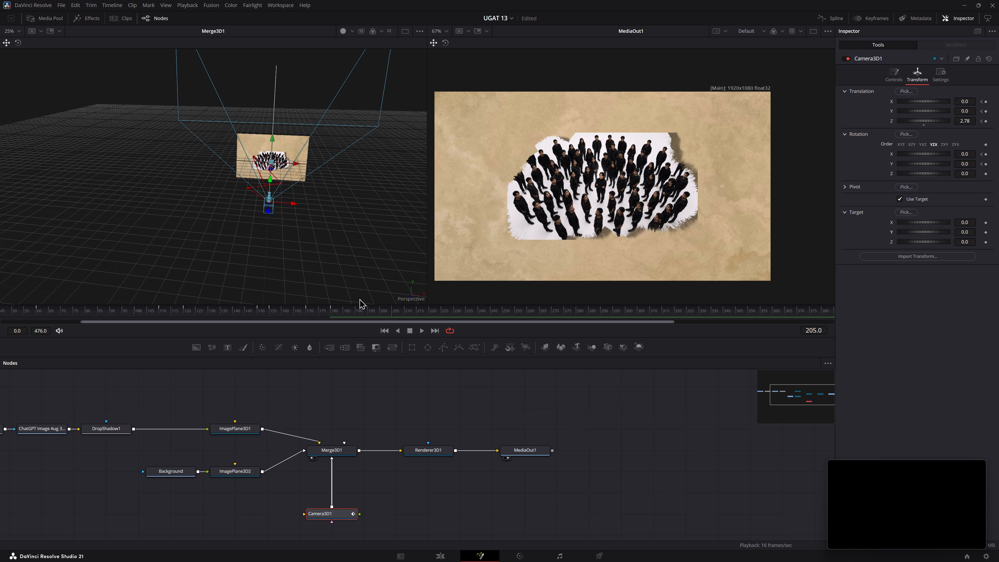
pyautogui.moveTo(384, 309); pyautogui.dragTo(310, 319)
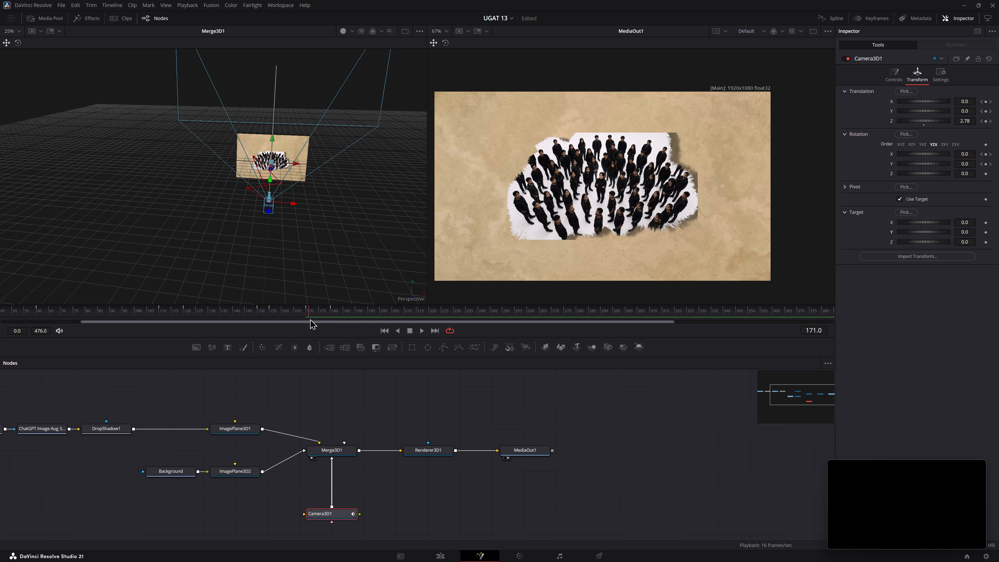
pyautogui.moveTo(310, 319); pyautogui.dragTo(267, 317)
pyautogui.press('space')
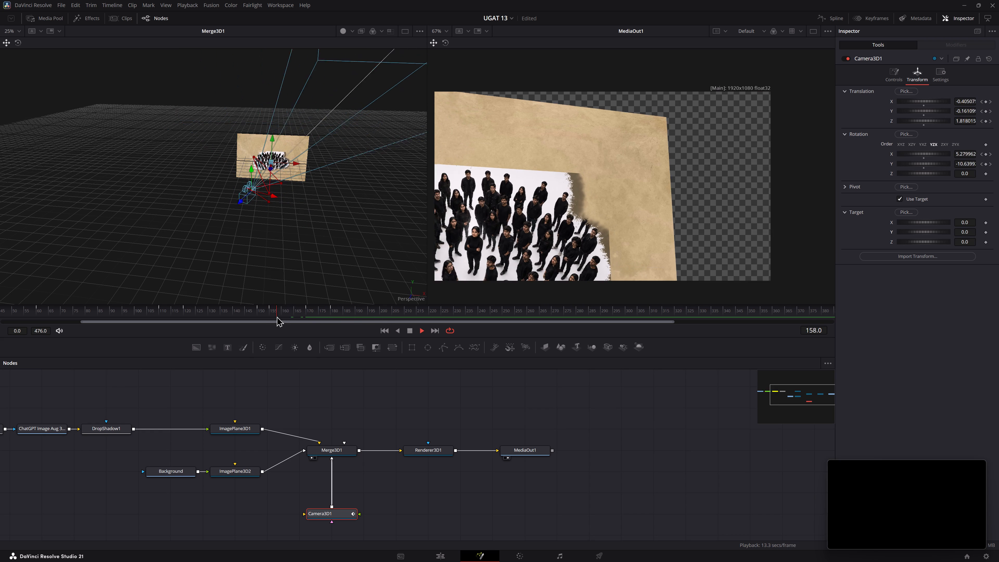
pyautogui.press('space')
pyautogui.moveTo(281, 311); pyautogui.dragTo(179, 311)
pyautogui.press('space')
pyautogui.press('space')
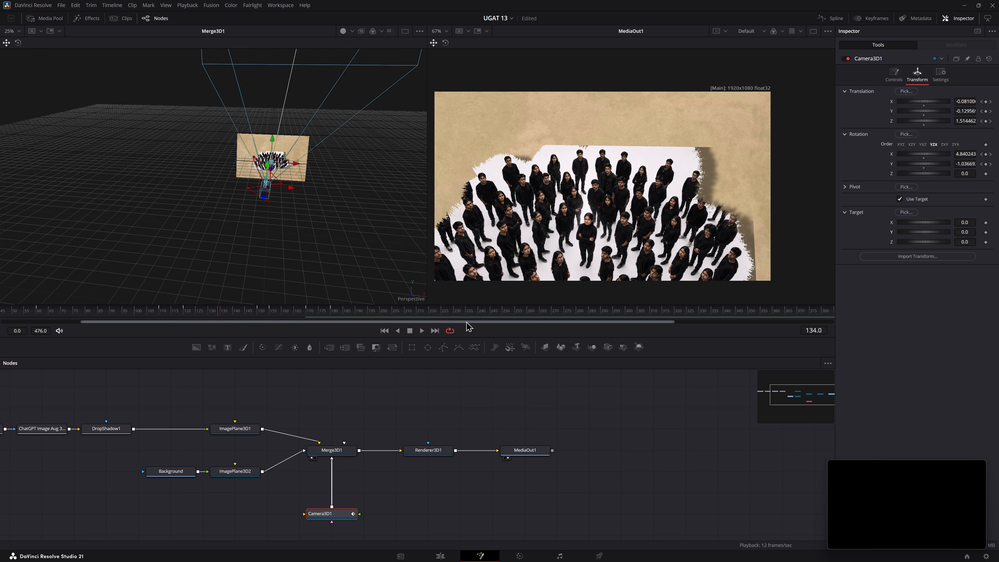
# Disable Use Target for Camera3D1.
pyautogui.press('space')
pyautogui.press('space')
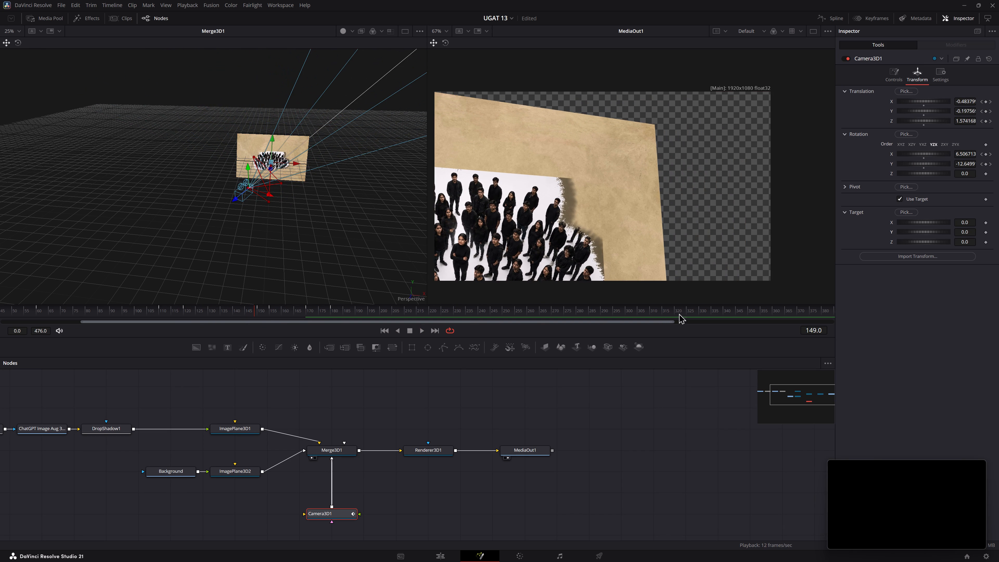
pyautogui.click(901, 195)
pyautogui.click(900, 201)
# Play and scrub the camera move, including frames 88 to 200, to examine the framing and final hold with the target disabled.
pyautogui.moveTo(262, 312); pyautogui.dragTo(238, 312)
pyautogui.press('space')
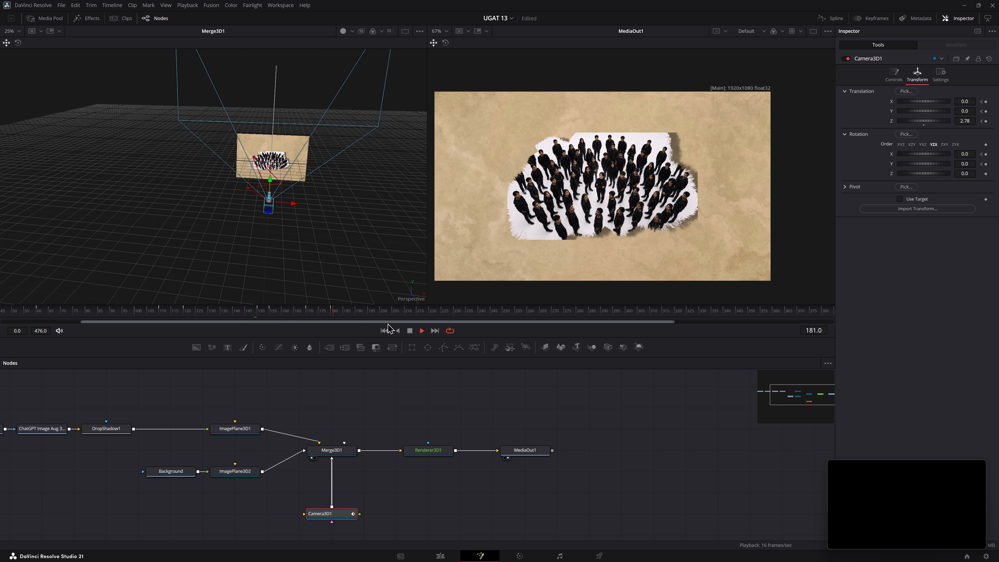
pyautogui.press('space')
pyautogui.moveTo(382, 309); pyautogui.dragTo(273, 311)
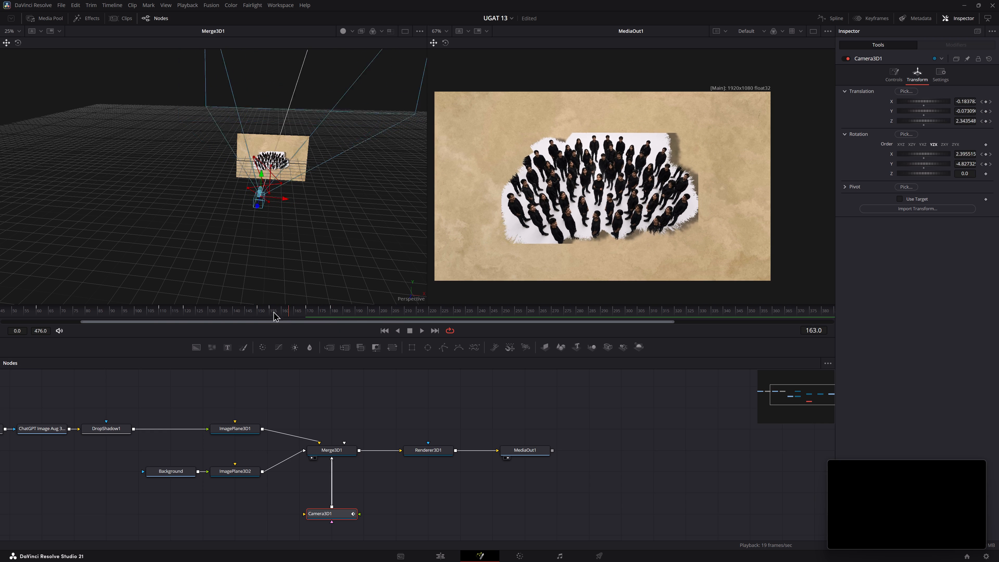
pyautogui.moveTo(273, 311); pyautogui.dragTo(152, 318)
pyautogui.press('space')
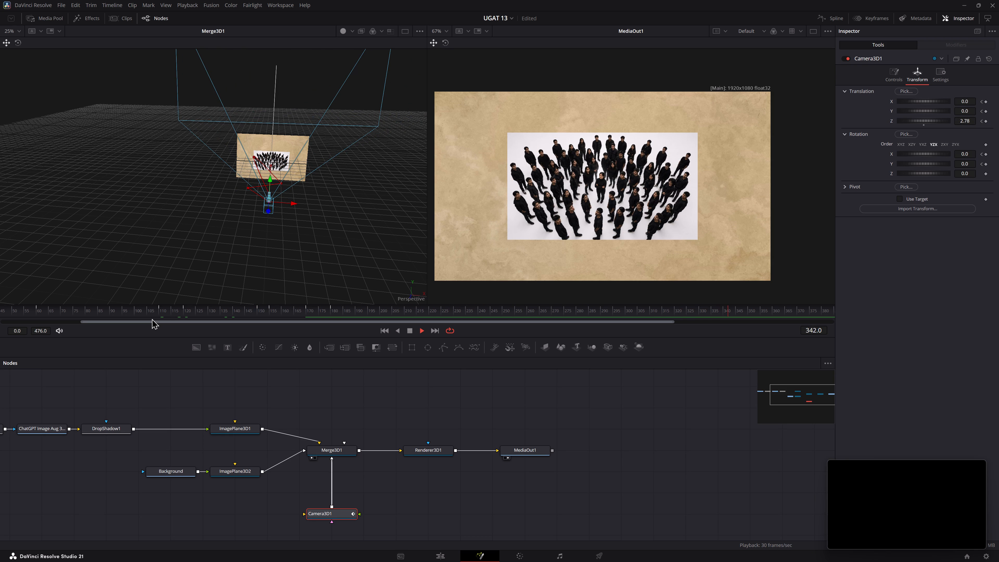
pyautogui.press('space')
pyautogui.moveTo(195, 314); pyautogui.dragTo(383, 314)
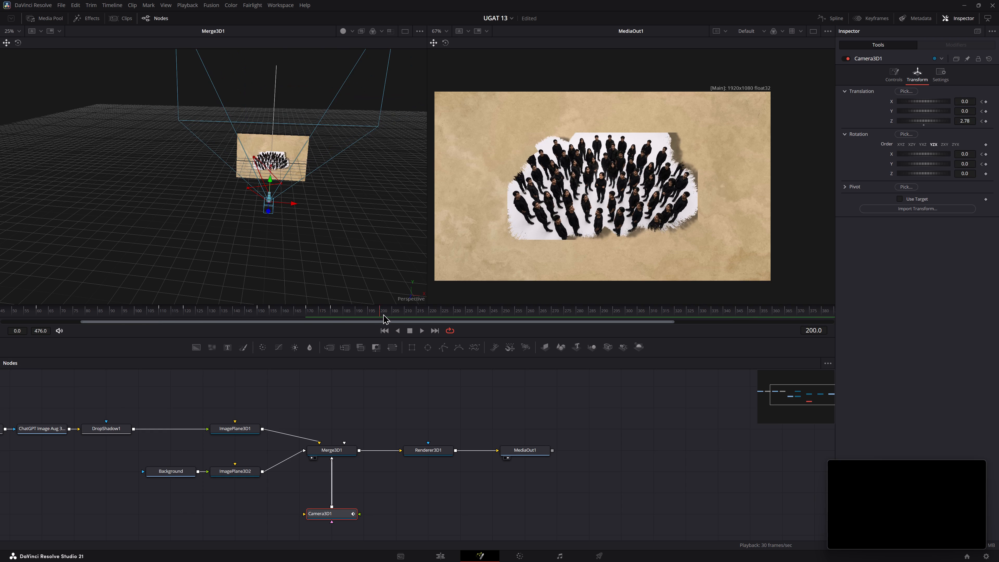
pyautogui.moveTo(383, 314); pyautogui.dragTo(113, 321)
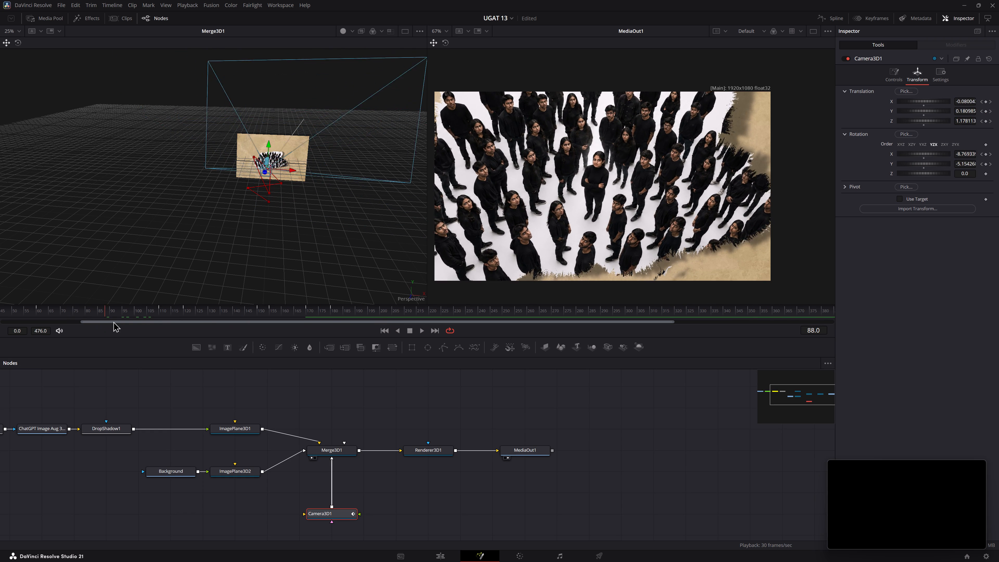
pyautogui.moveTo(113, 321); pyautogui.dragTo(374, 315)
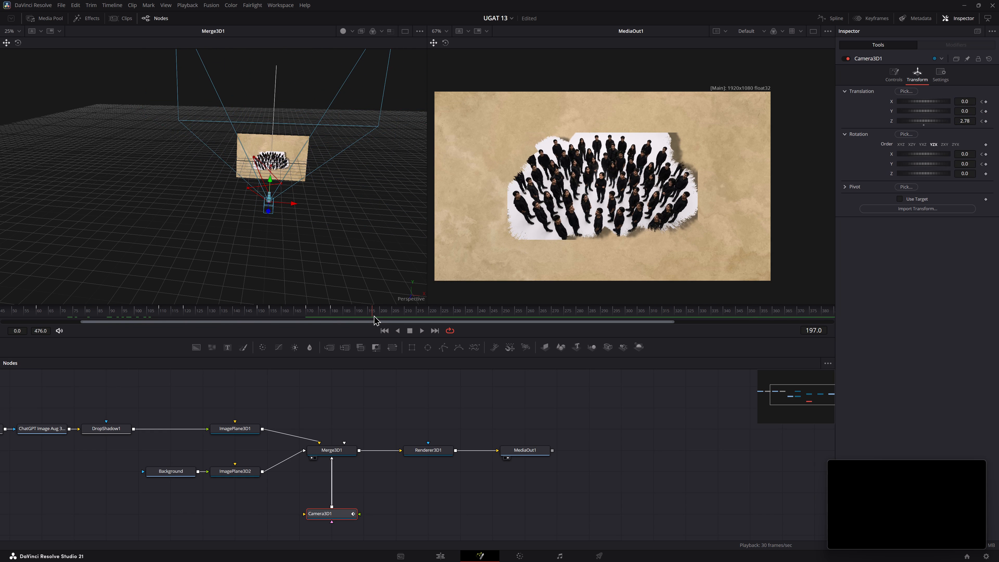
pyautogui.moveTo(374, 315); pyautogui.dragTo(344, 308)
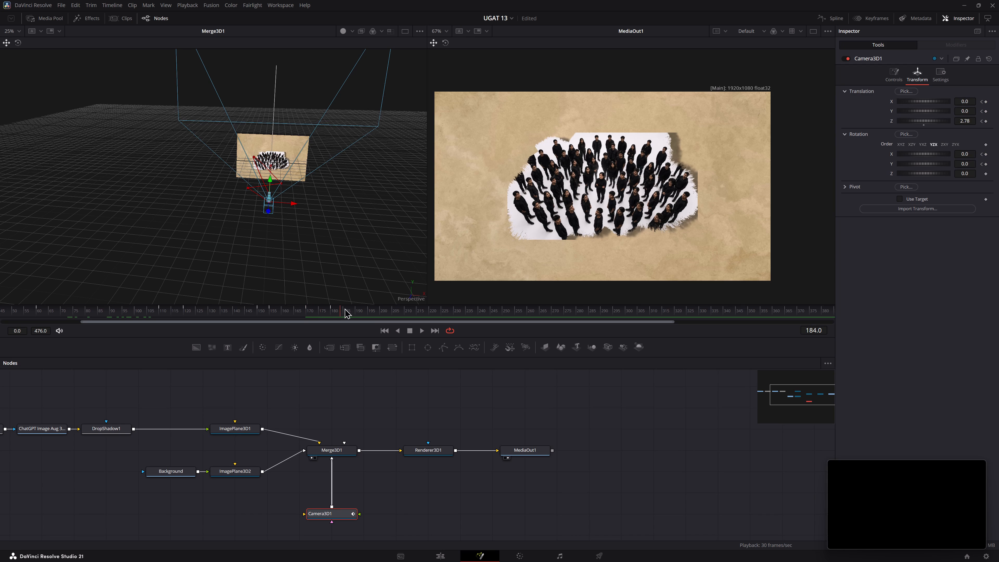
pyautogui.moveTo(344, 308); pyautogui.dragTo(346, 317)
pyautogui.moveTo(346, 317); pyautogui.dragTo(178, 339)
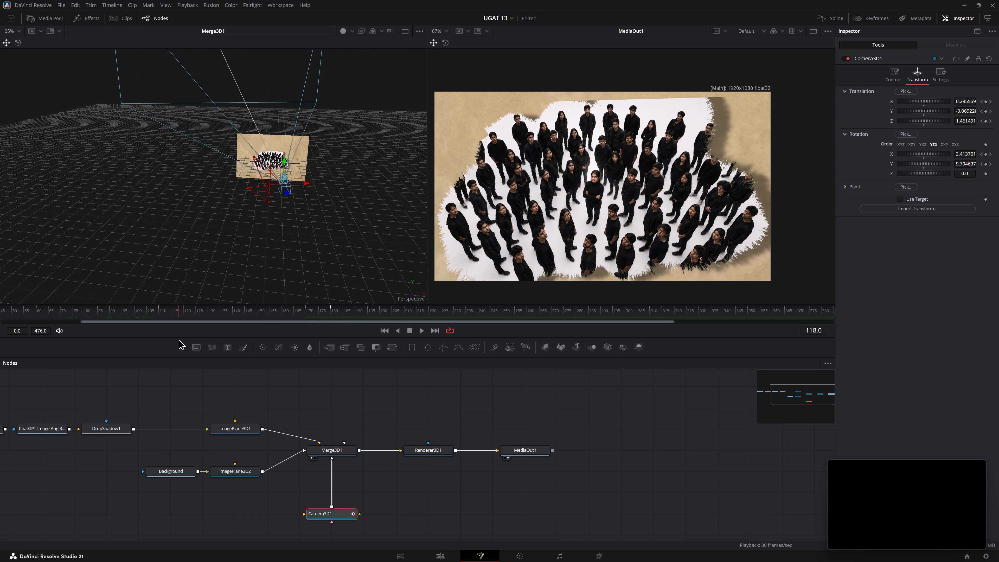
pyautogui.moveTo(178, 339); pyautogui.dragTo(312, 340)
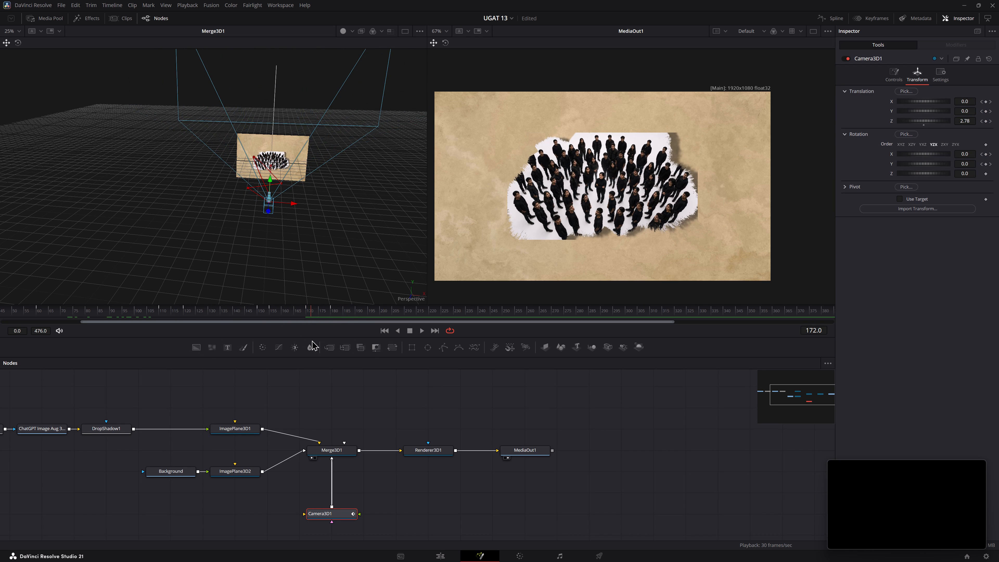
pyautogui.moveTo(312, 340); pyautogui.dragTo(309, 338)
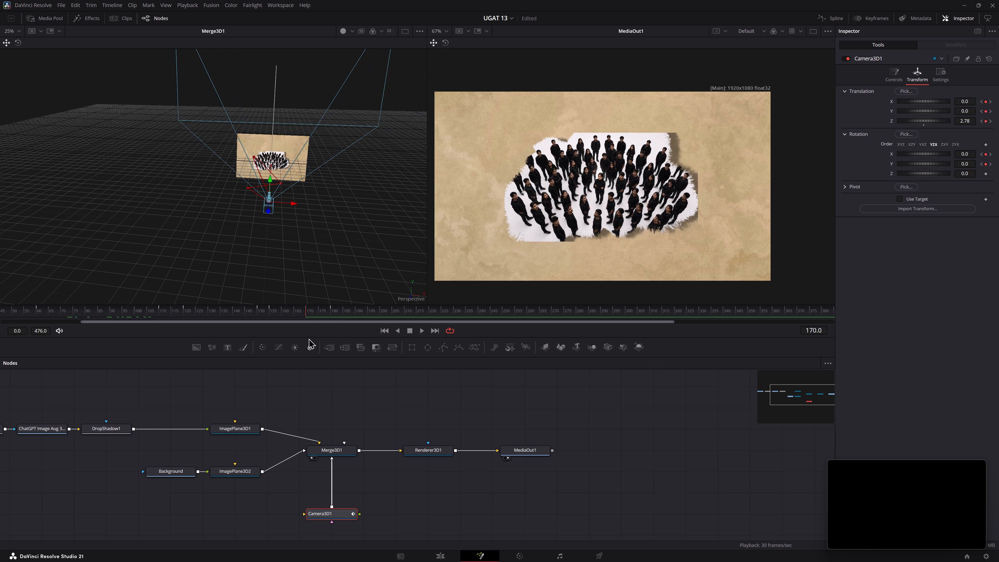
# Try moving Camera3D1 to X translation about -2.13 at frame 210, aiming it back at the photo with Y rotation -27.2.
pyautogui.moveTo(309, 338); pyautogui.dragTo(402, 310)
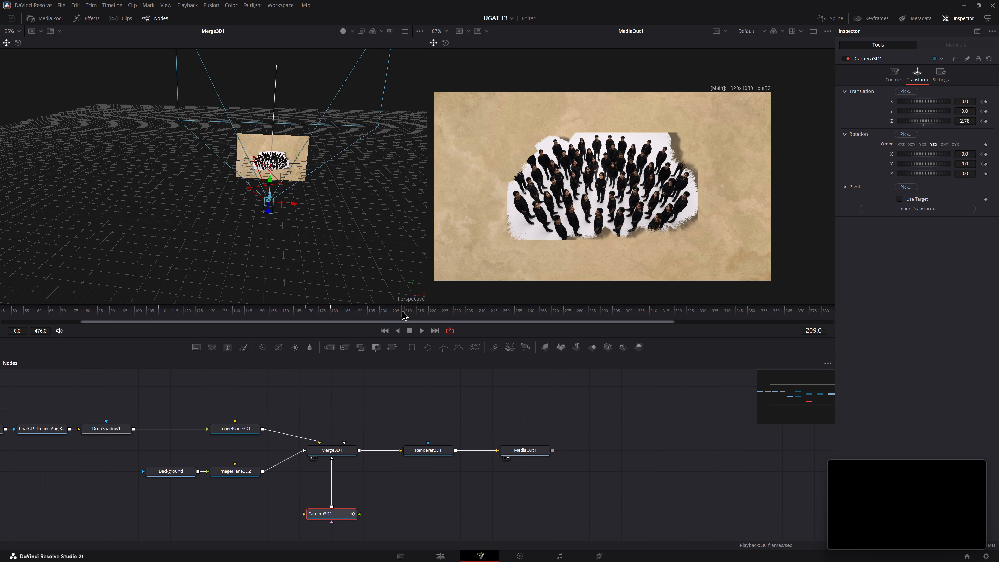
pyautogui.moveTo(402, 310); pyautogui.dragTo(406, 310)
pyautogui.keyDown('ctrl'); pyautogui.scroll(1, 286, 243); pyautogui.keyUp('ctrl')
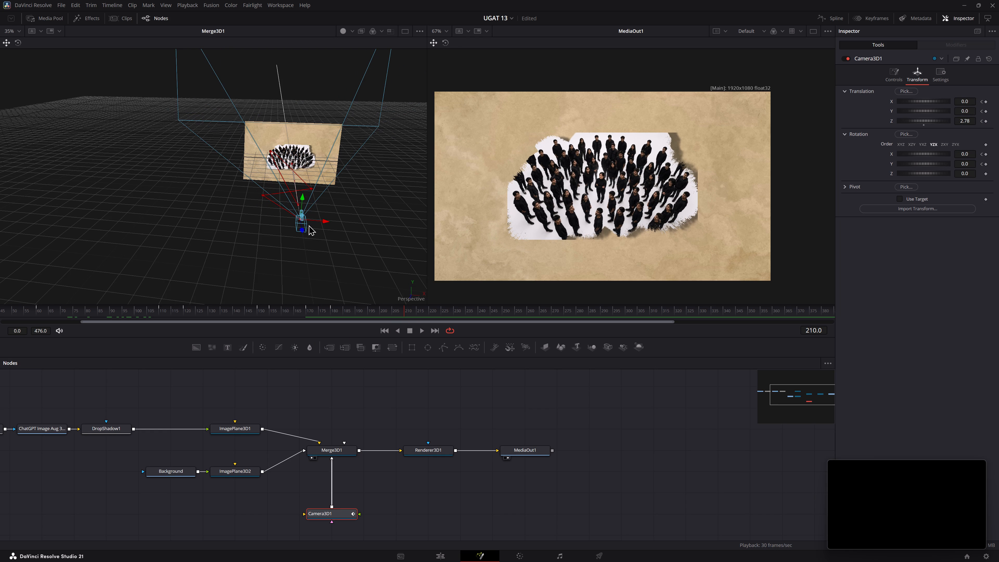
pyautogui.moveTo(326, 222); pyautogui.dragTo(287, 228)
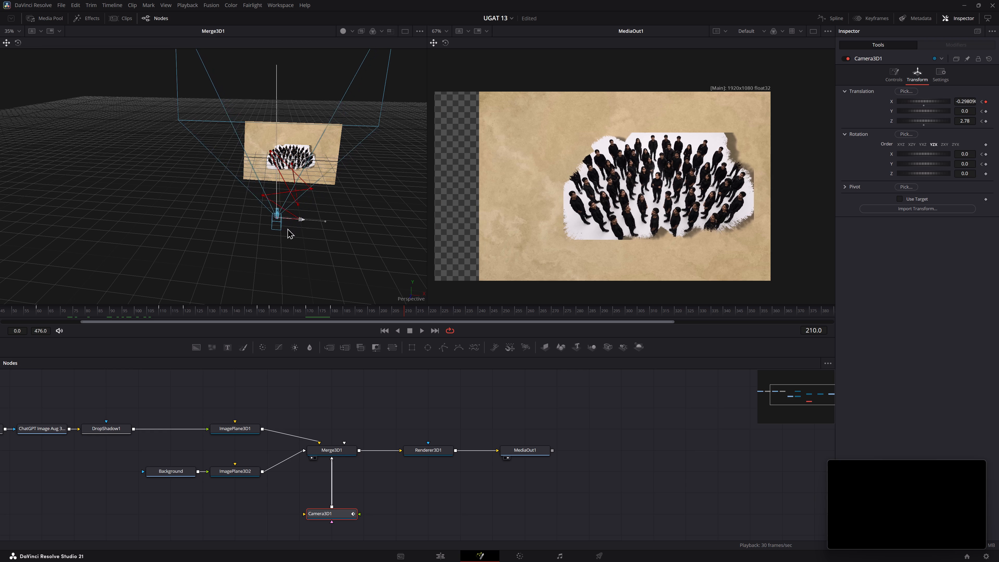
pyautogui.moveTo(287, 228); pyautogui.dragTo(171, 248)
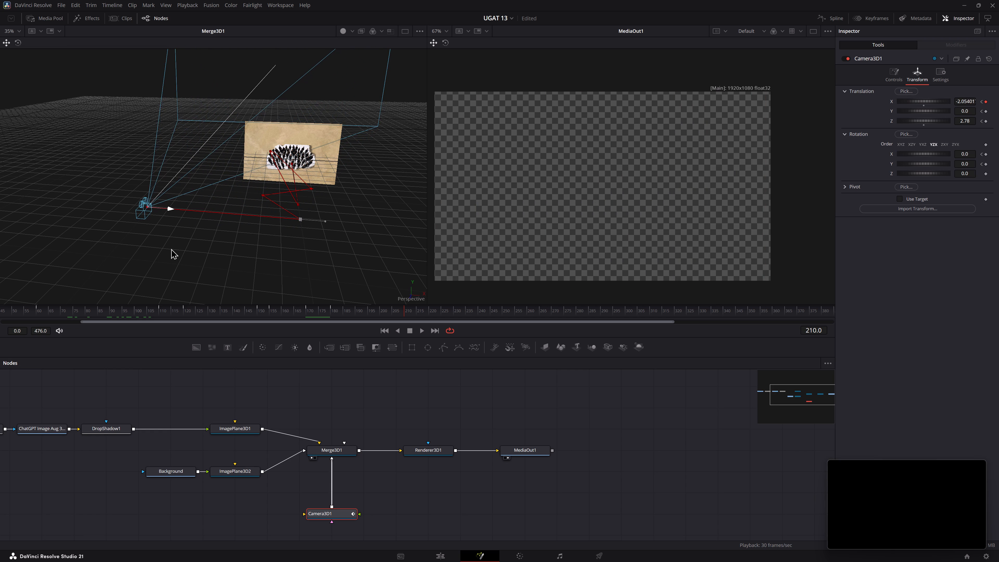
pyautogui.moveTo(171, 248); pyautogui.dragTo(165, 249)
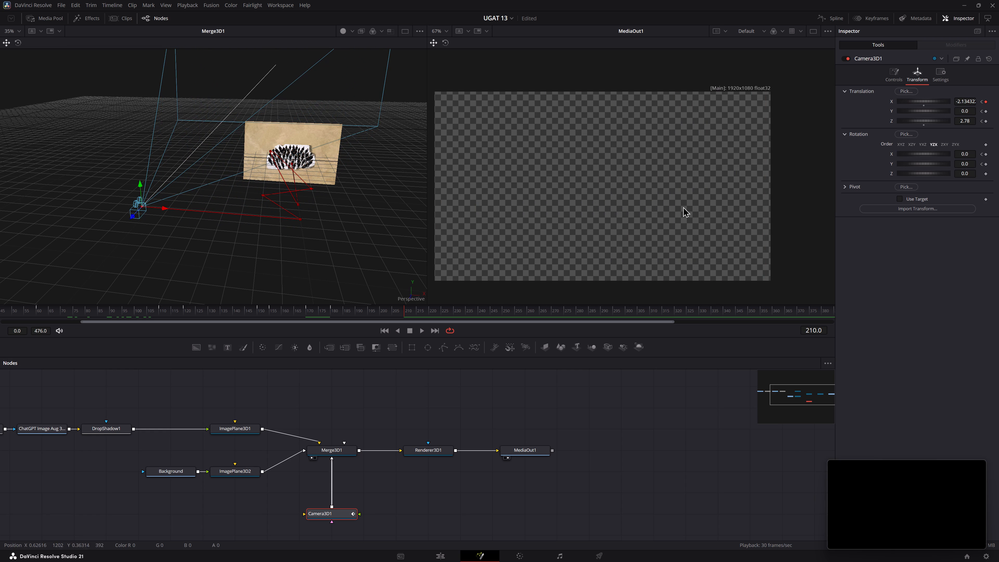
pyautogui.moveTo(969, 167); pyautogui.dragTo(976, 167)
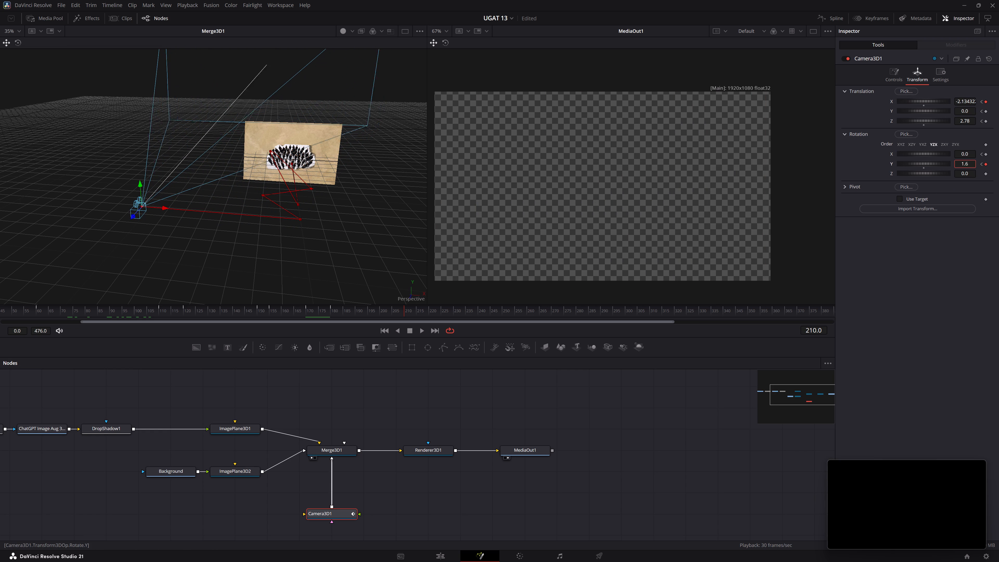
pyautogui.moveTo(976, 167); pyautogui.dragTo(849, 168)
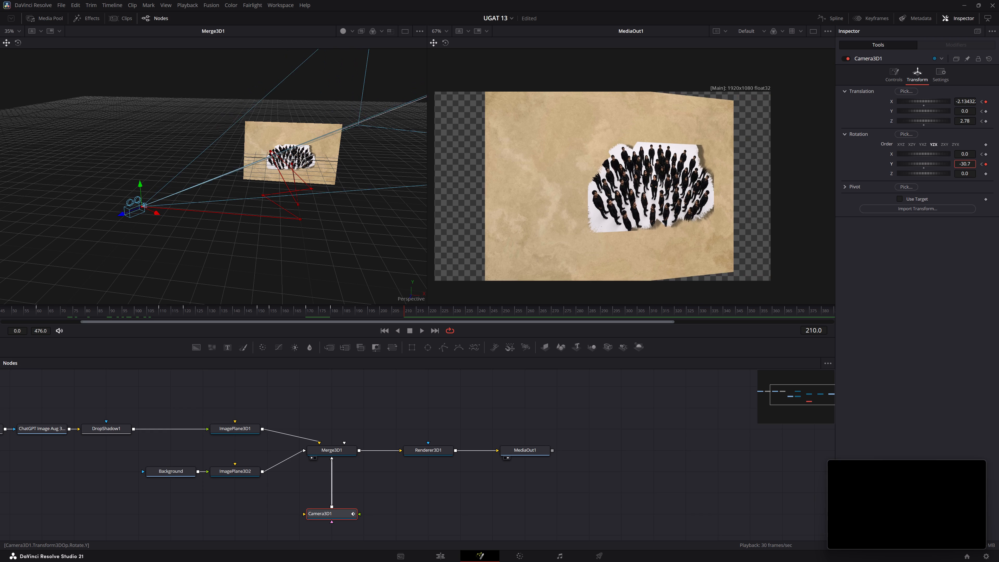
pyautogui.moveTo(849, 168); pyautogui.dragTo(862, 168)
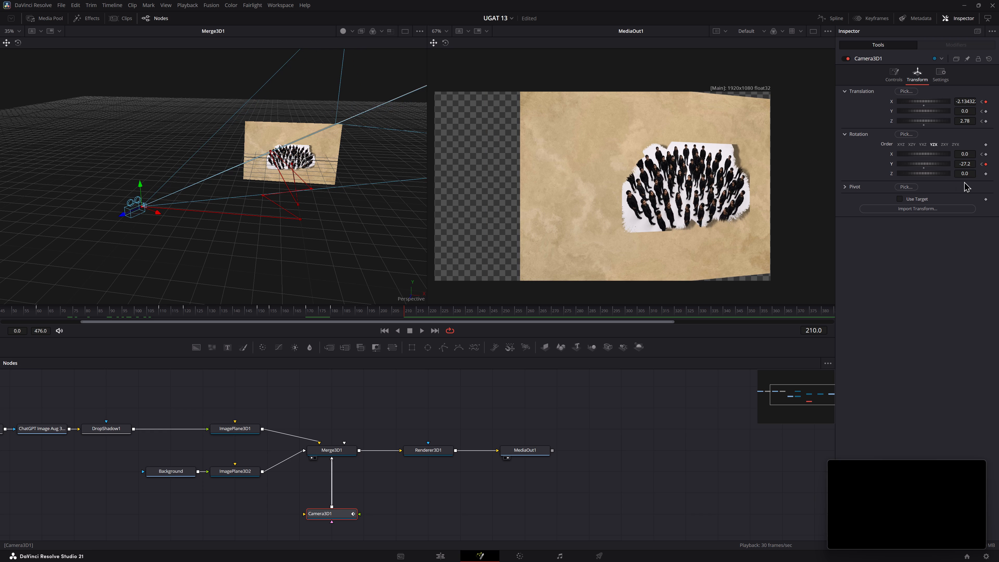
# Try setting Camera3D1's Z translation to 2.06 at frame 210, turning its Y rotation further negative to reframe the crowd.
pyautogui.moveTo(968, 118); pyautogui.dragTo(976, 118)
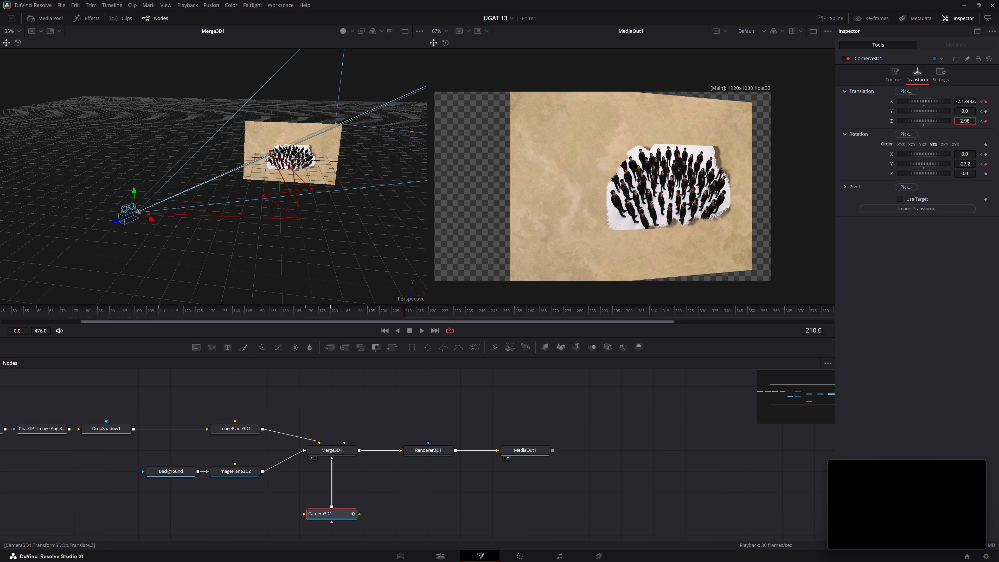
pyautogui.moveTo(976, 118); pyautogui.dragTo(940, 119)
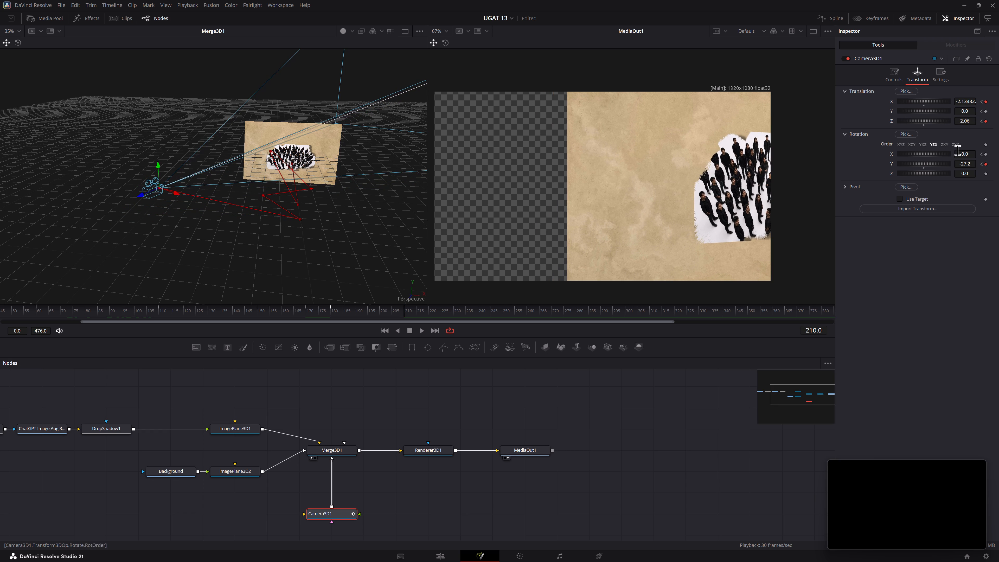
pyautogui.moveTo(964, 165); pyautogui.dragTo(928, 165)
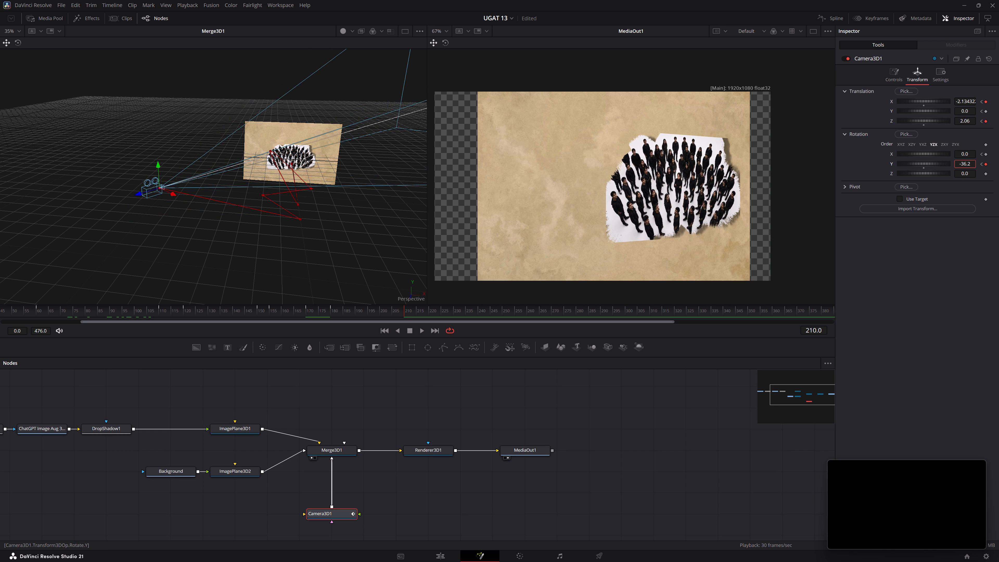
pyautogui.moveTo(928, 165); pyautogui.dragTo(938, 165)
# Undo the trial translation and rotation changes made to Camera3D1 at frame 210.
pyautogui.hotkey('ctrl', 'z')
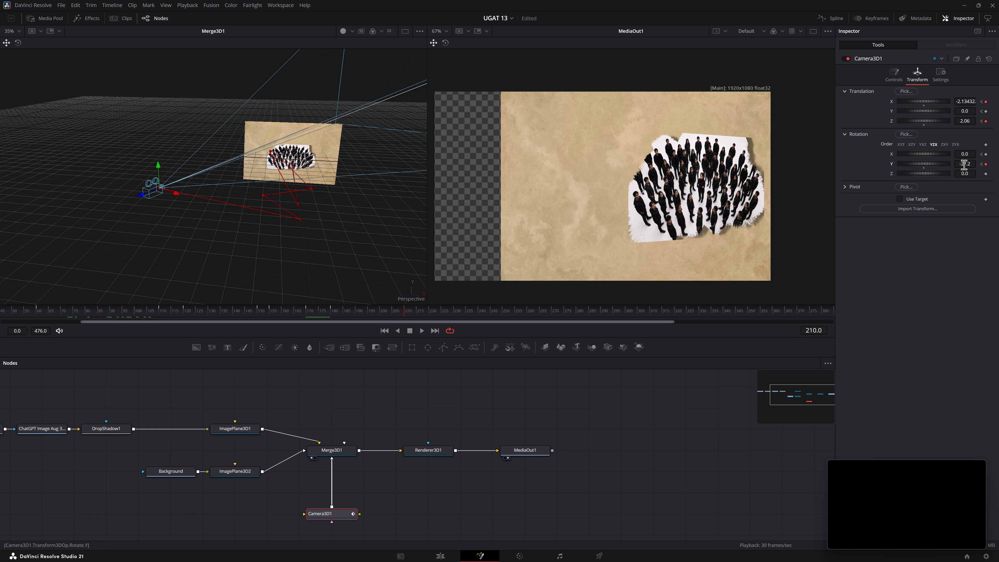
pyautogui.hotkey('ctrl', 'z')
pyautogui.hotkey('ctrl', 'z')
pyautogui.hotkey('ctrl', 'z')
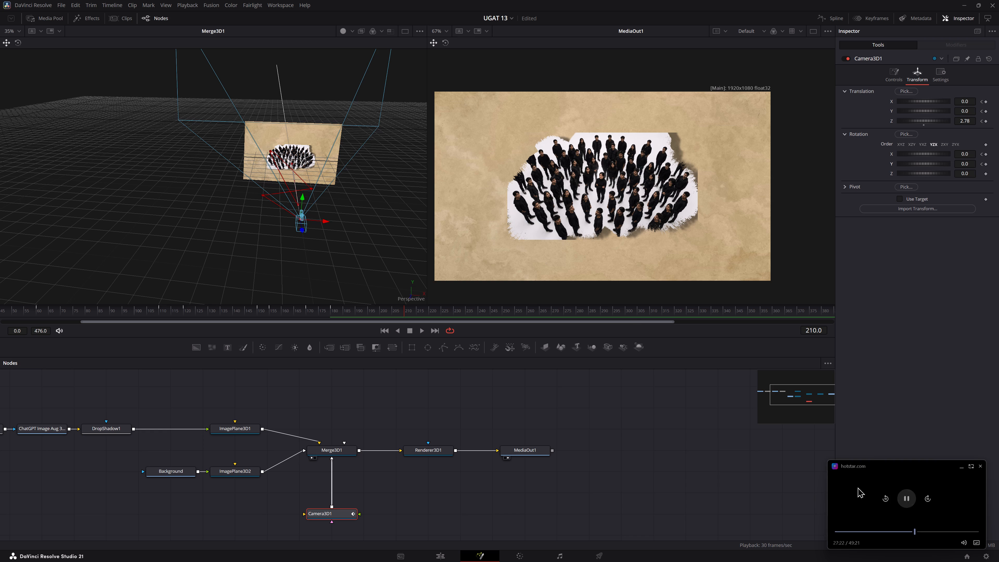
# Enlarge the floating video player window and return to DaVinci Resolve.
pyautogui.moveTo(829, 463); pyautogui.dragTo(733, 399)
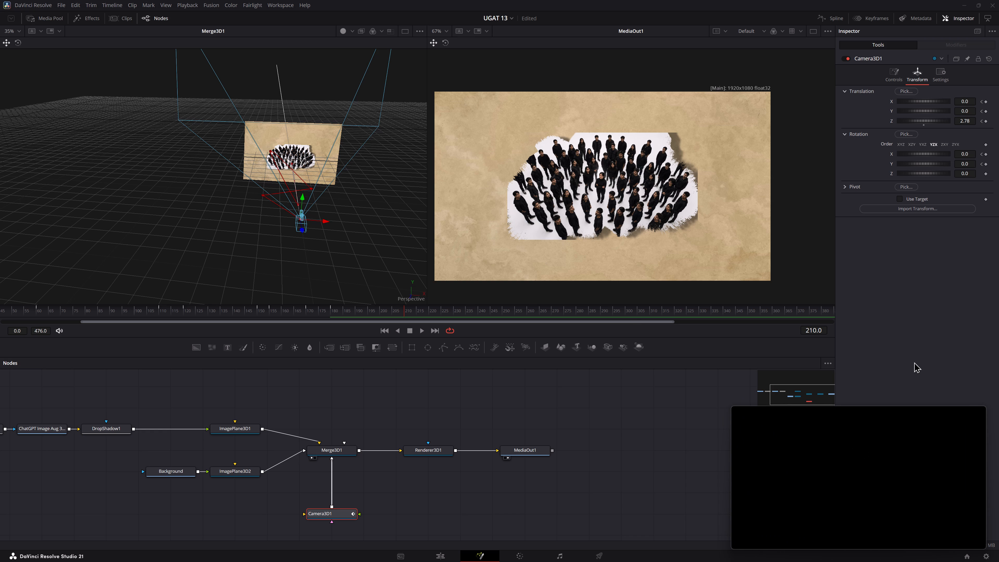
pyautogui.click(920, 349)
# Play and scrub the end of the camera move, up to about frame 200, to examine how it settles on the crowd.
pyautogui.moveTo(446, 313); pyautogui.dragTo(221, 313)
pyautogui.press('space')
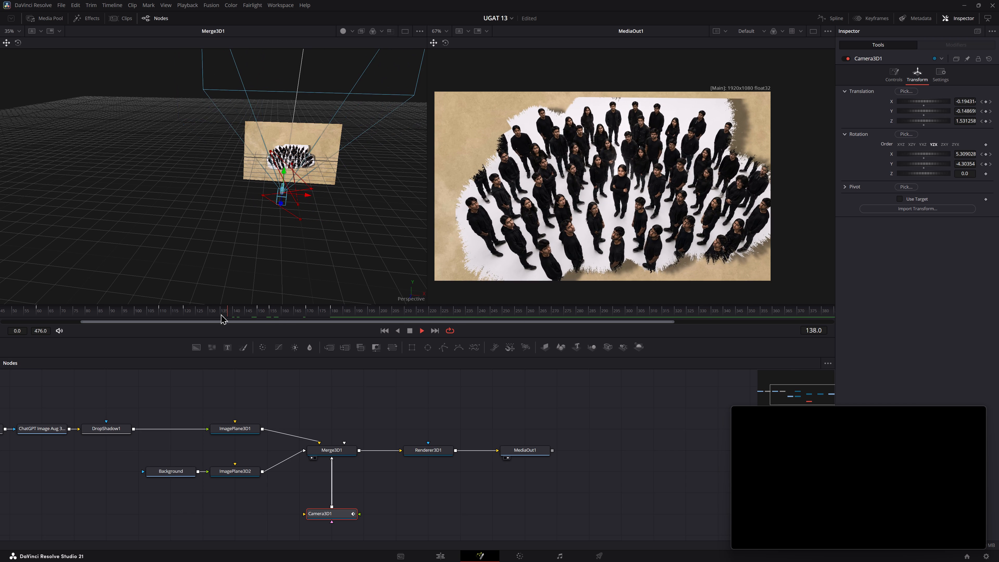
pyautogui.press('space')
pyautogui.press('space')
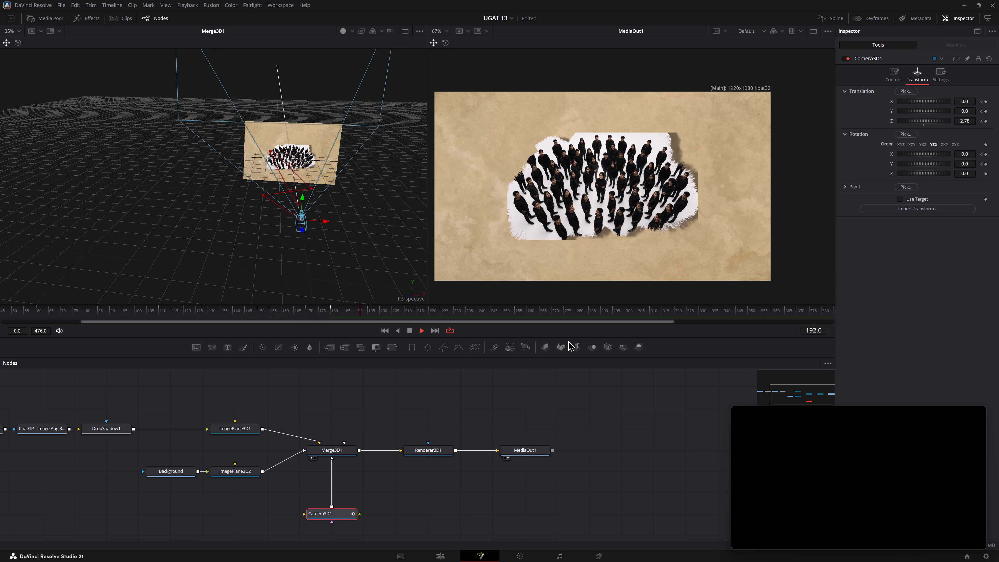
pyautogui.press('space')
pyautogui.moveTo(358, 309); pyautogui.dragTo(290, 311)
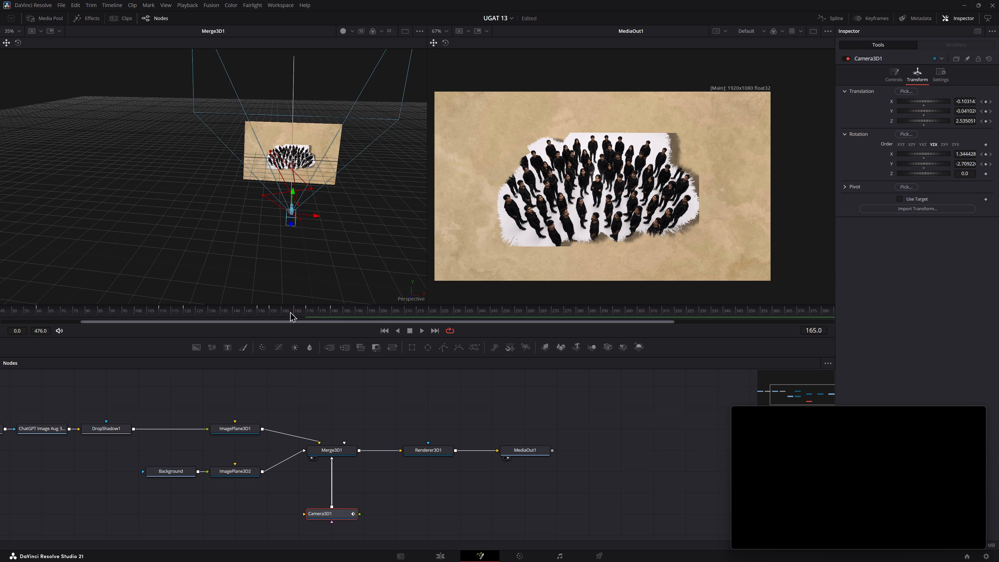
pyautogui.moveTo(290, 311); pyautogui.dragTo(382, 314)
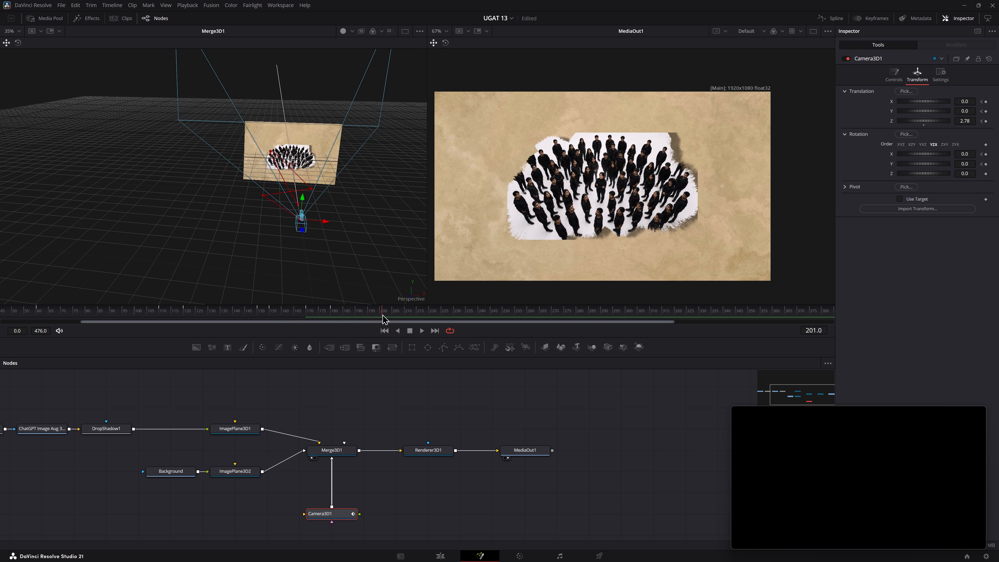
pyautogui.moveTo(382, 314); pyautogui.dragTo(380, 316)
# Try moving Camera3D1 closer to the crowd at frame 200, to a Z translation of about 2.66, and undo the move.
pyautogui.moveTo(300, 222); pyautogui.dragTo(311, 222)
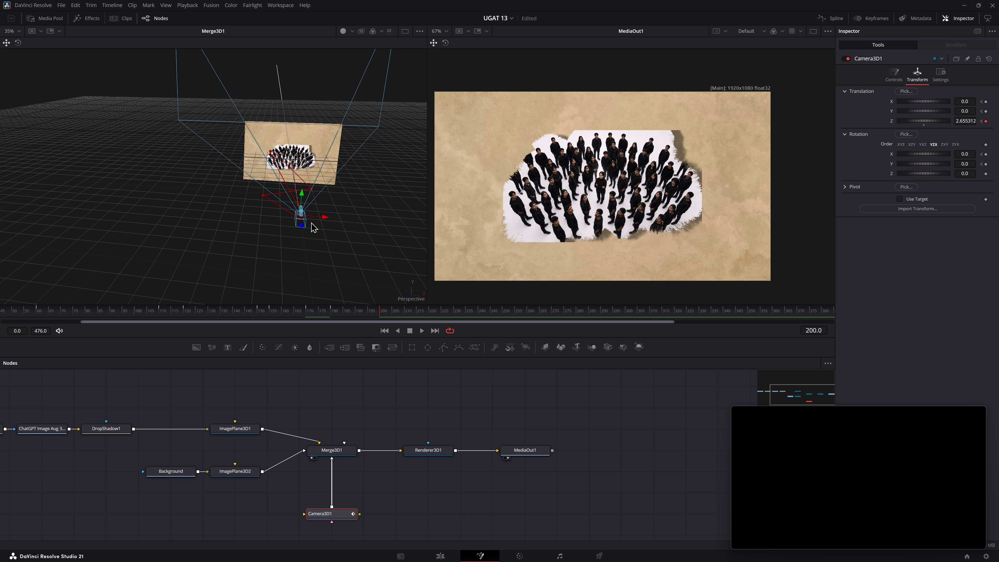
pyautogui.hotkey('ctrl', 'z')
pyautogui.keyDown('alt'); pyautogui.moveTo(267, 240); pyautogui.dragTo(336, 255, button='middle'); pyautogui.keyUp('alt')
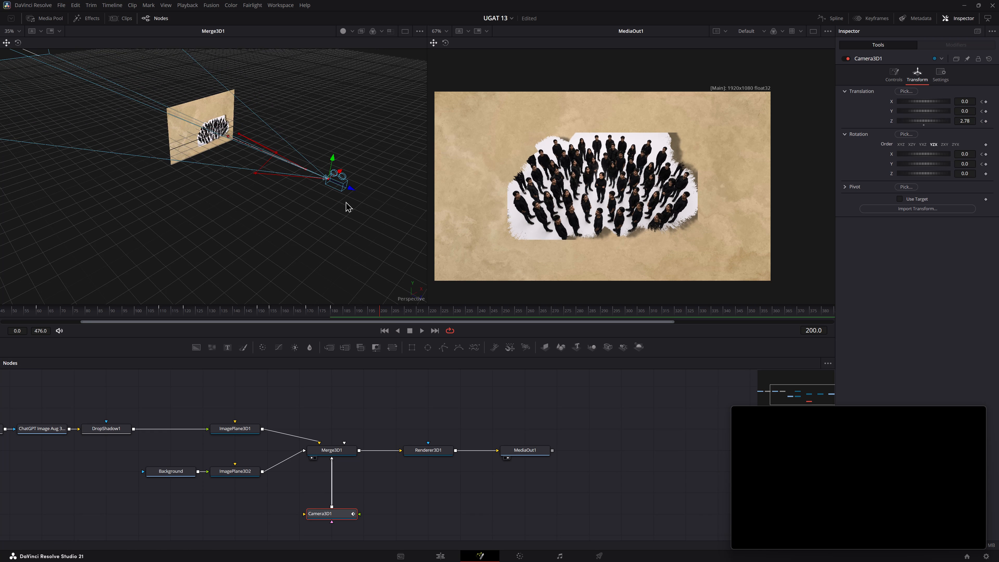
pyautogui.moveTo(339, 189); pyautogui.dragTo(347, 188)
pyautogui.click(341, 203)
# At frame 170, move Camera3D1 closer to the crowd along its Z axis, to a Z translation of about 1.77.
pyautogui.keyDown('ctrl'); pyautogui.scroll(2, 375, 185); pyautogui.keyUp('ctrl')
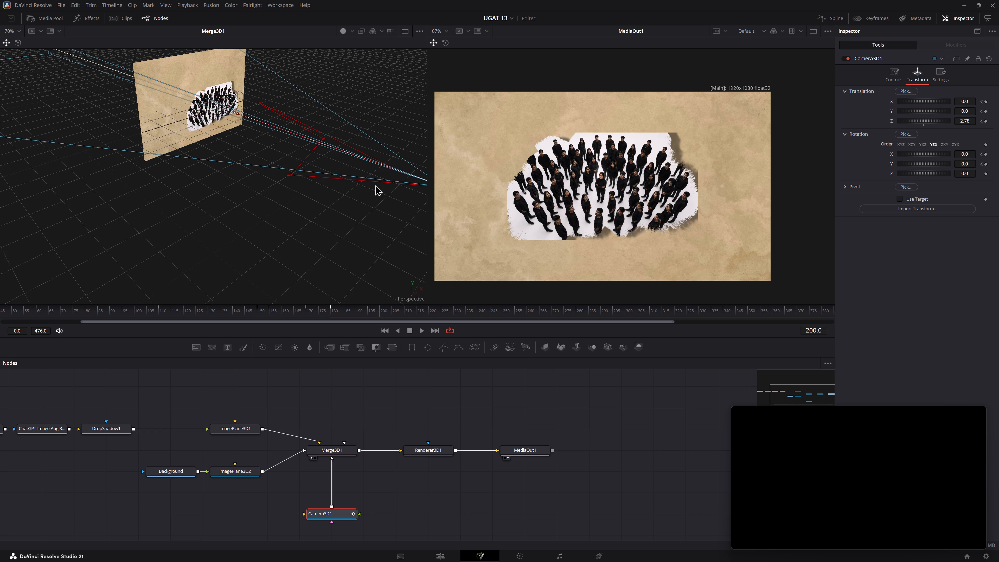
pyautogui.keyDown('ctrl'); pyautogui.scroll(-1, 375, 185); pyautogui.keyUp('ctrl')
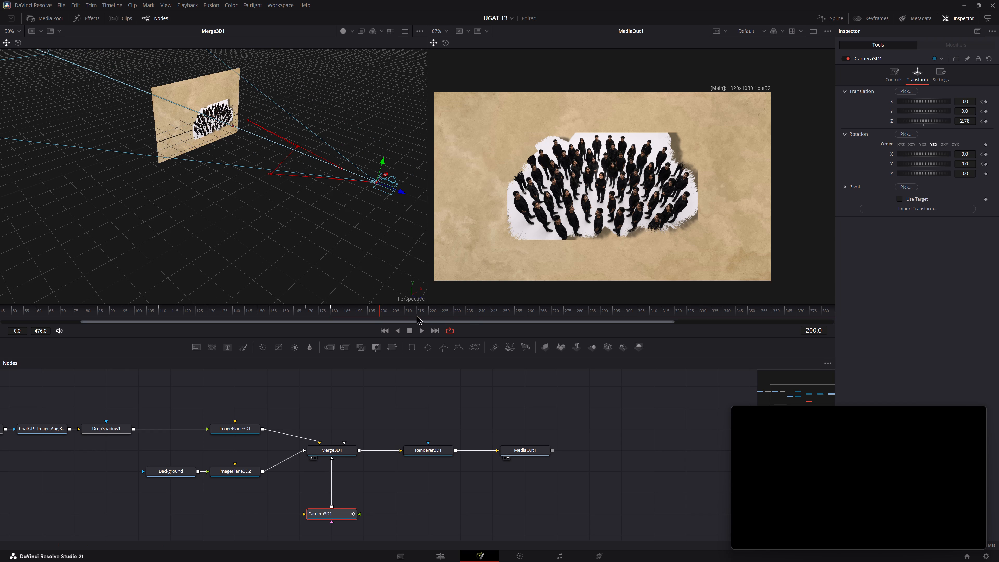
pyautogui.moveTo(411, 314); pyautogui.dragTo(356, 313)
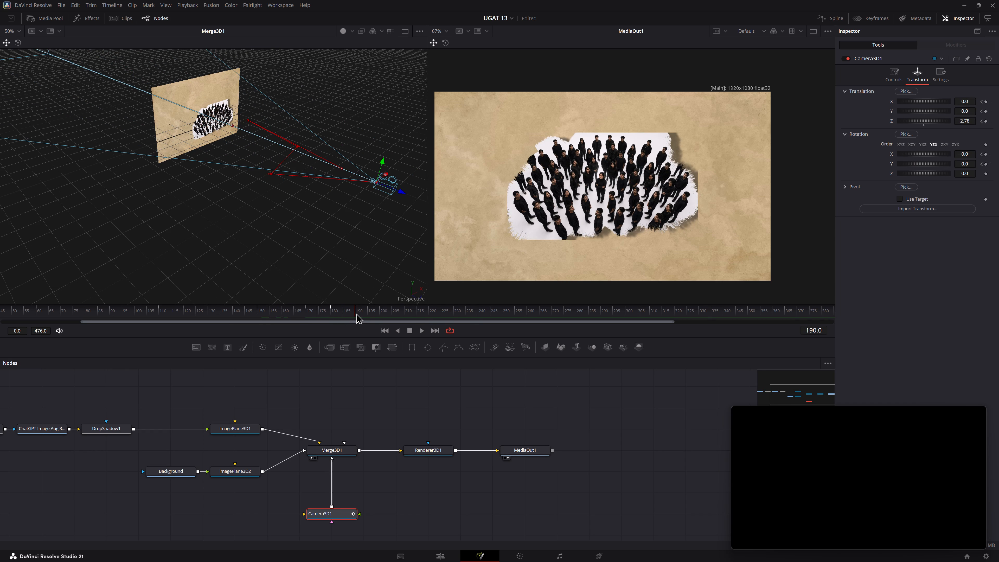
pyautogui.moveTo(356, 313); pyautogui.dragTo(291, 316)
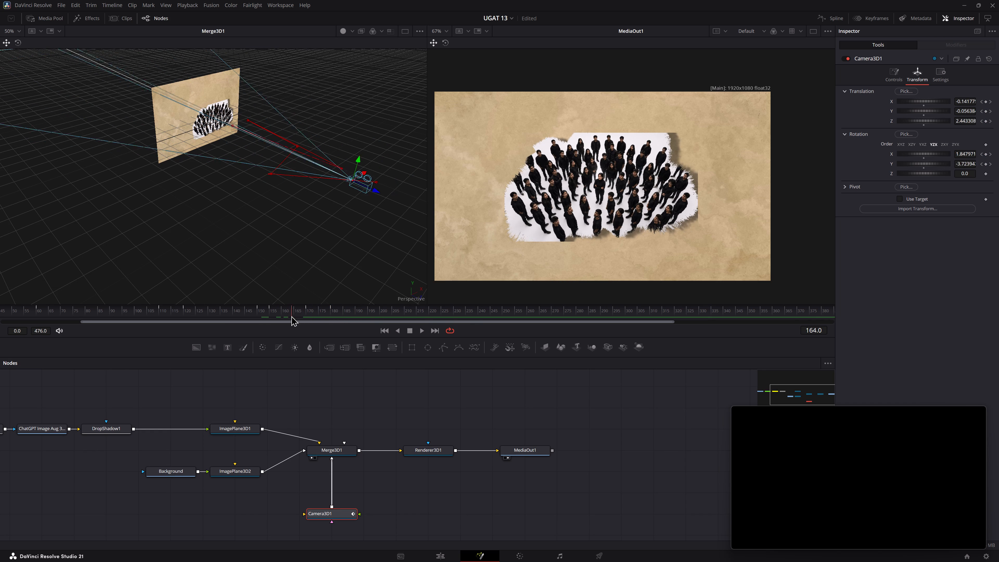
pyautogui.moveTo(291, 316); pyautogui.dragTo(306, 315)
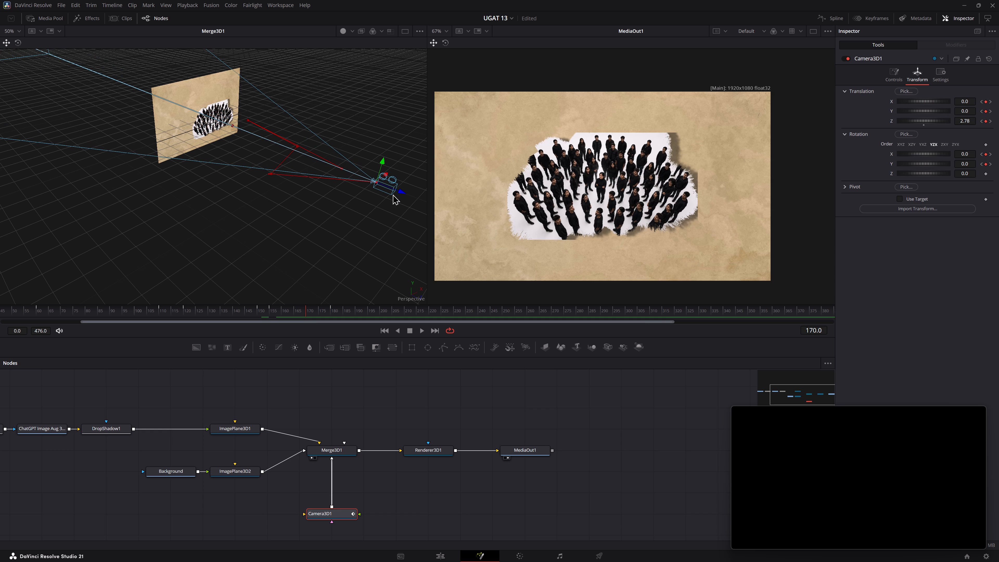
pyautogui.moveTo(401, 194); pyautogui.dragTo(331, 199)
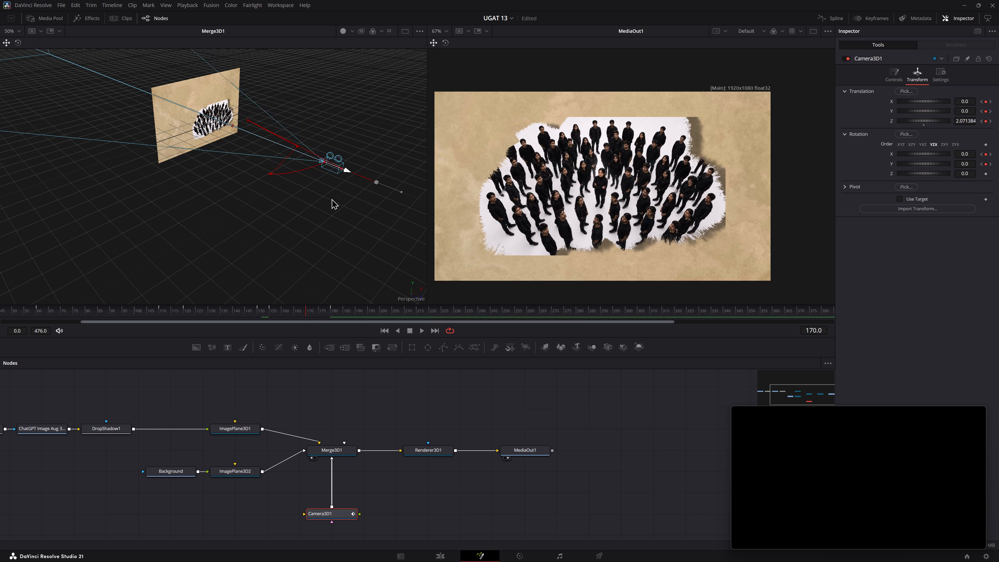
pyautogui.moveTo(331, 199); pyautogui.dragTo(314, 197)
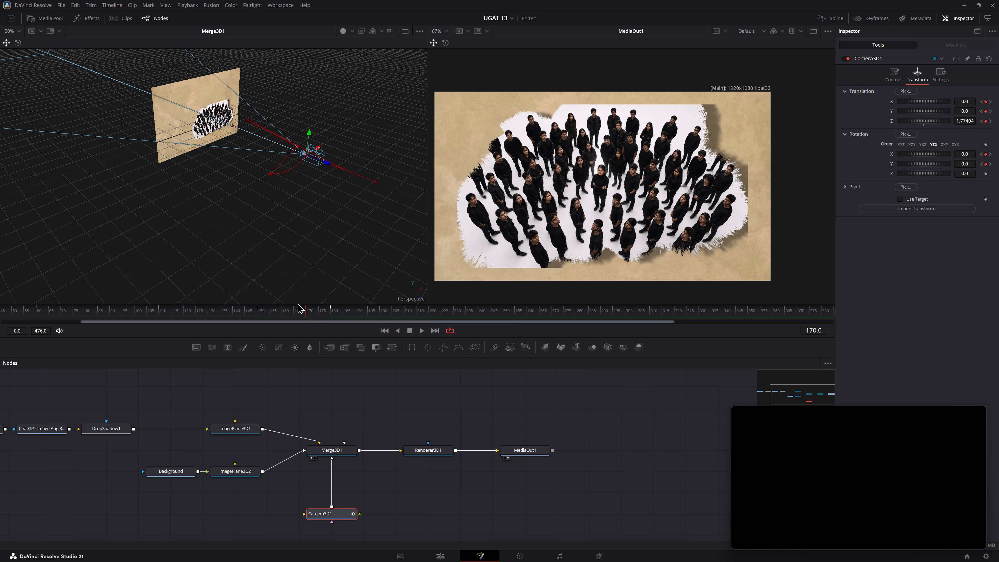
# Play the camera move from around frame 140 and scrub frames 170 to 172 to examine how the camera travels after the closer position.
pyautogui.click(296, 303)
pyautogui.moveTo(291, 310); pyautogui.dragTo(237, 313)
pyautogui.press('space')
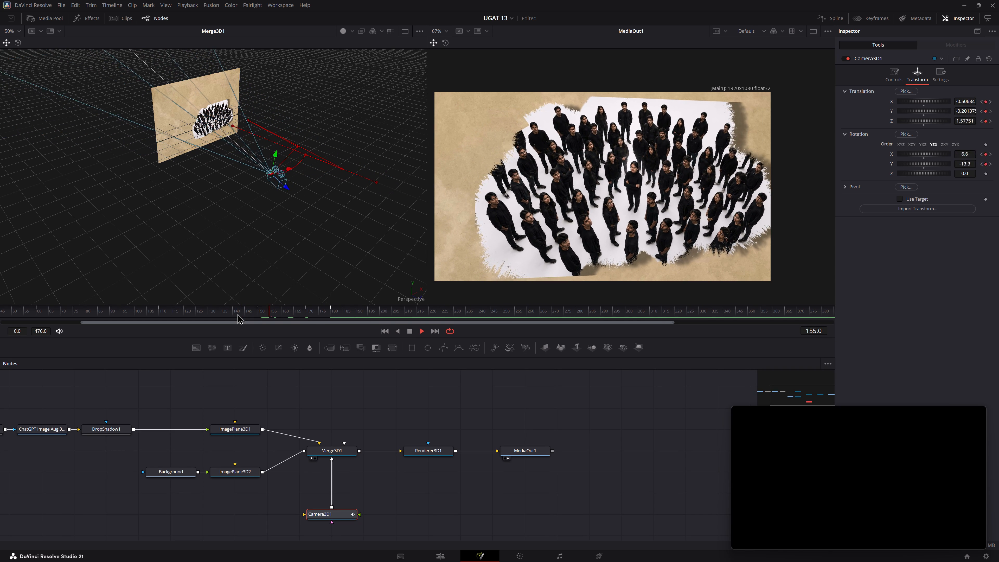
pyautogui.press('space')
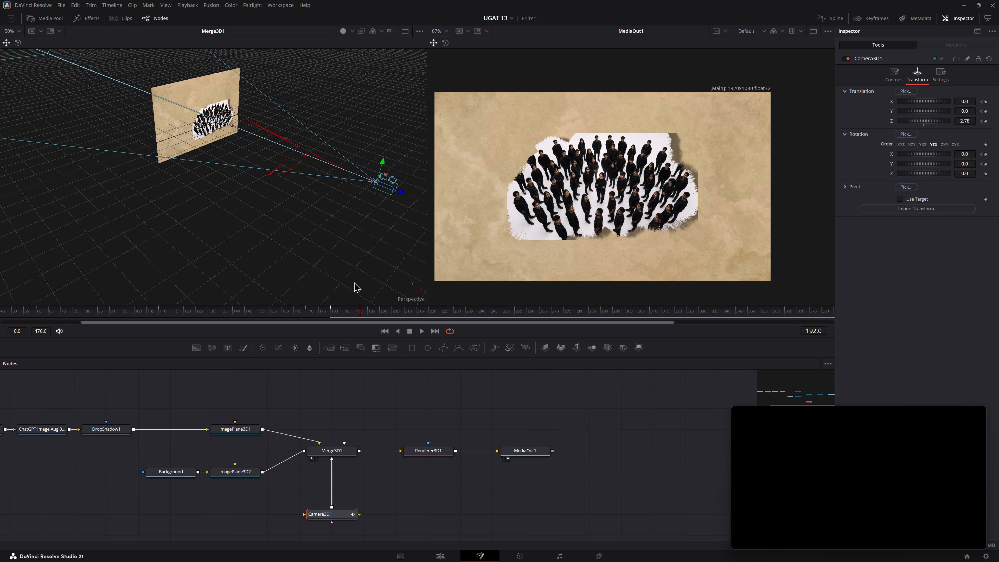
pyautogui.moveTo(349, 311); pyautogui.dragTo(308, 315)
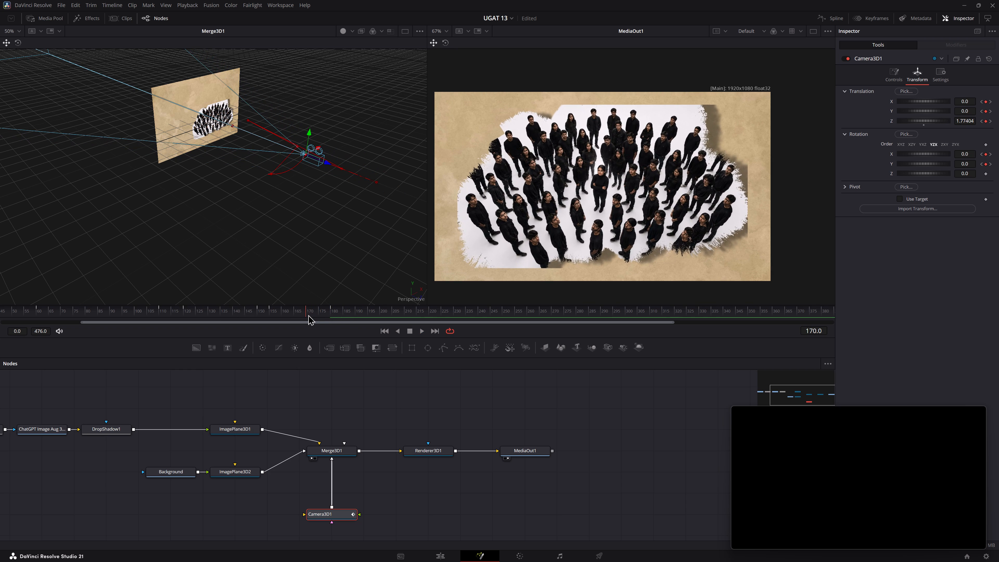
pyautogui.moveTo(308, 315); pyautogui.dragTo(309, 315)
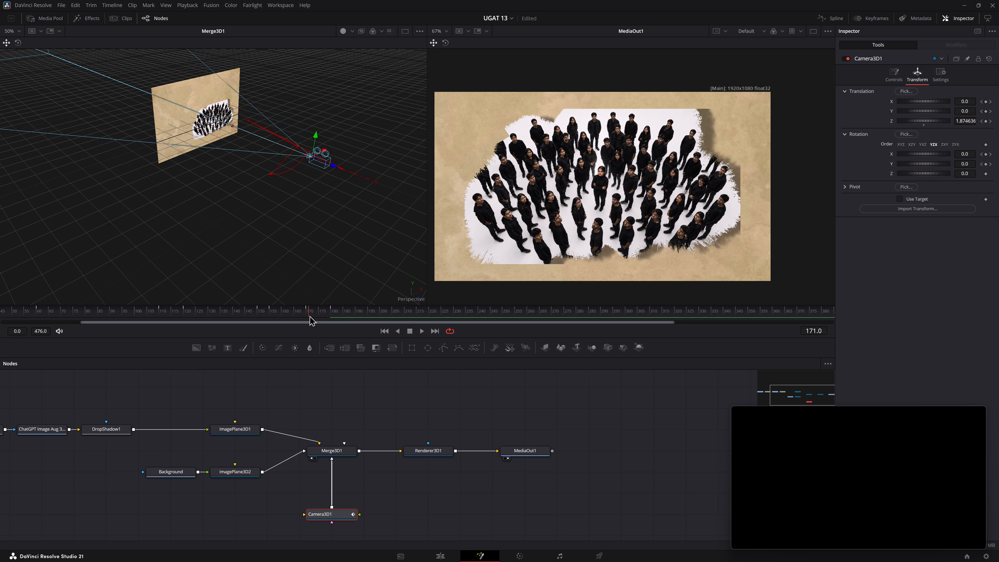
pyautogui.moveTo(309, 315); pyautogui.dragTo(311, 316)
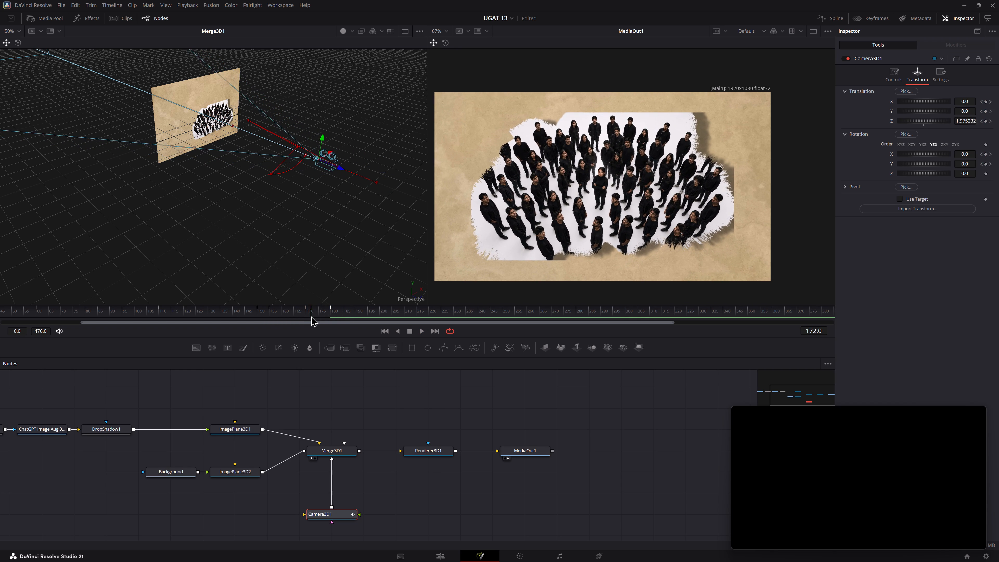
# Copy Camera3D1's Z translation of 1.77404 from the frame 170 keyframe into the frame 180 keyframe.
pyautogui.moveTo(311, 316); pyautogui.dragTo(307, 316)
pyautogui.doubleClick(965, 121)
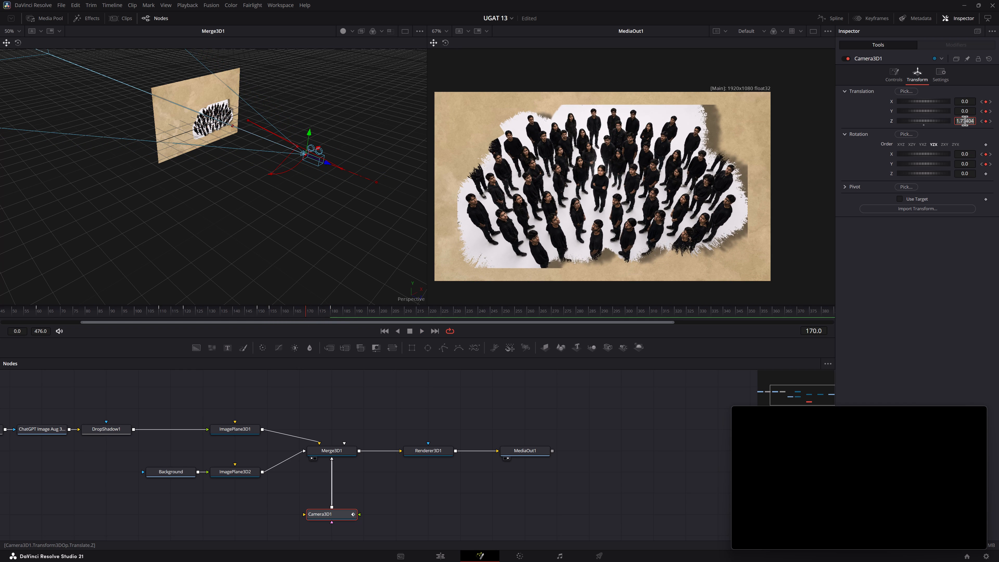
pyautogui.hotkey('ctrl', 'c')
pyautogui.moveTo(340, 316); pyautogui.dragTo(331, 316)
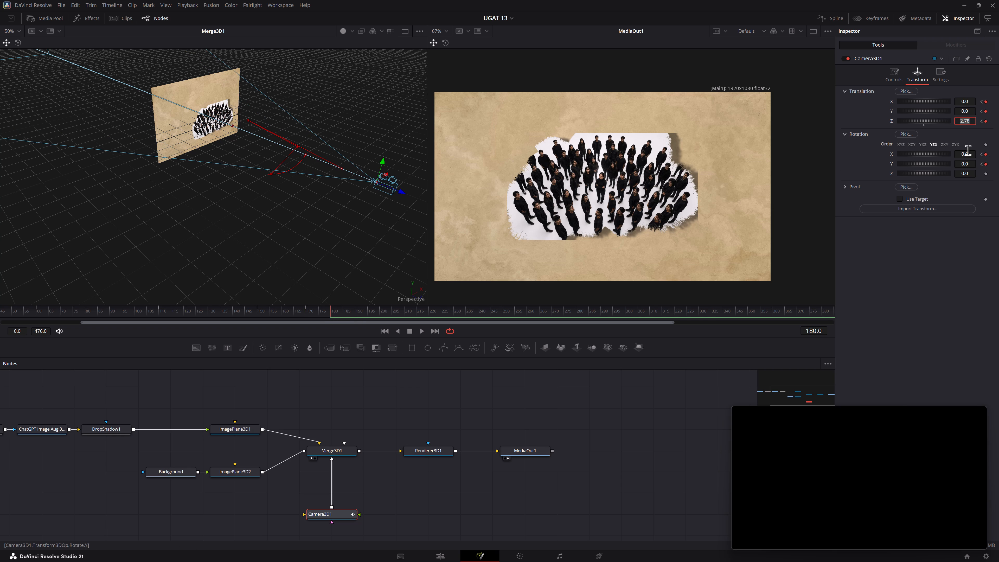
pyautogui.doubleClick(964, 123)
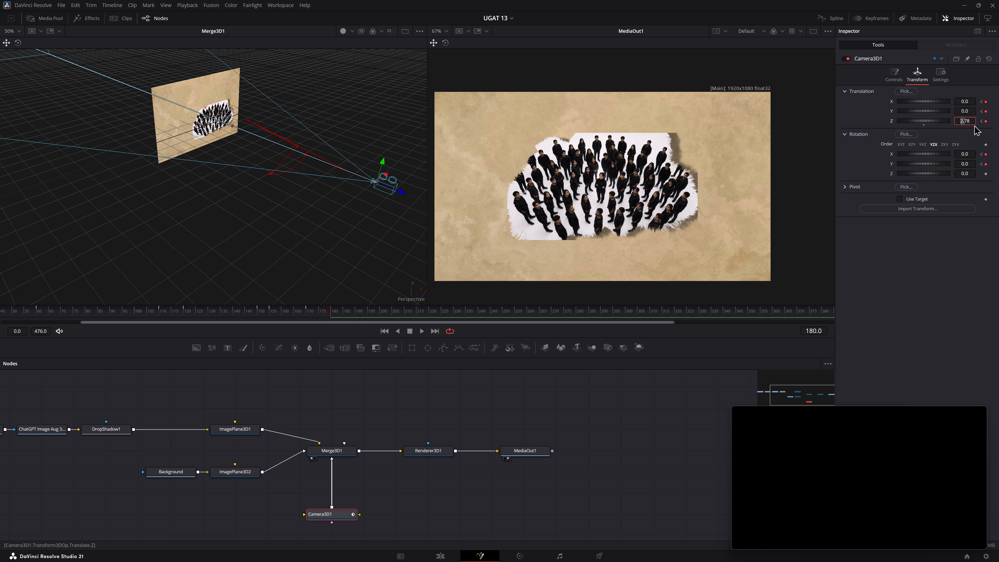
pyautogui.doubleClick(971, 120)
pyautogui.press('BackSpace')
pyautogui.hotkey('ctrl', 'v')
pyautogui.press('Return')
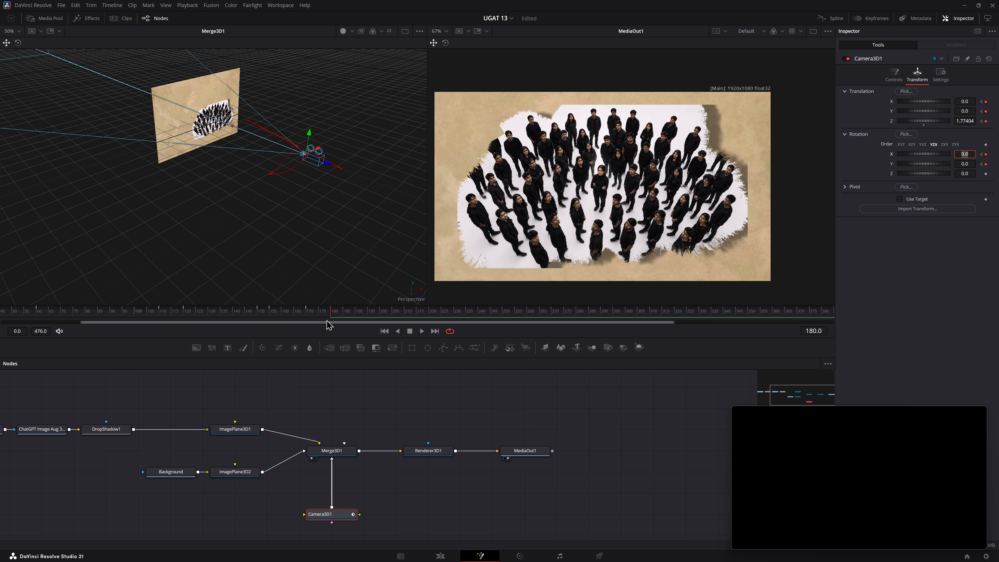
# Check the hold between frames 170 and 180, and at frame 210 move Camera3D1 sideways to an X translation of about -2.87.
pyautogui.moveTo(321, 312); pyautogui.dragTo(329, 310)
pyautogui.moveTo(329, 310); pyautogui.dragTo(308, 313)
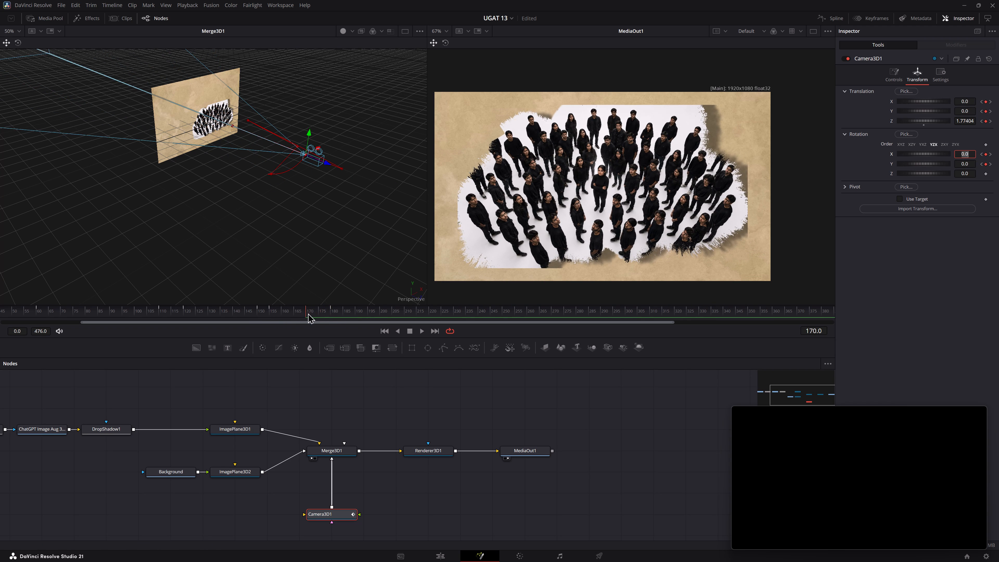
pyautogui.moveTo(308, 313); pyautogui.dragTo(381, 313)
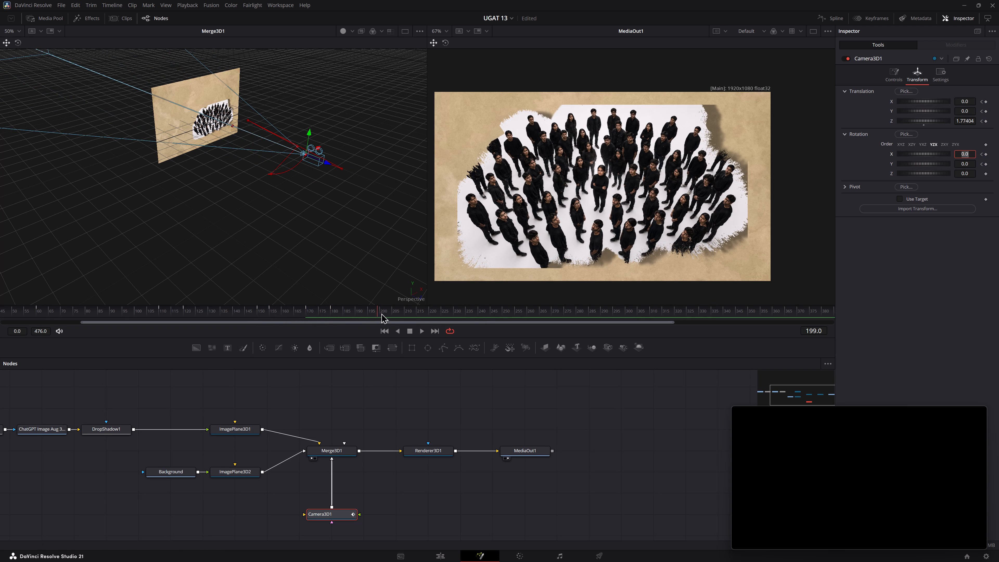
pyautogui.moveTo(381, 313); pyautogui.dragTo(404, 311)
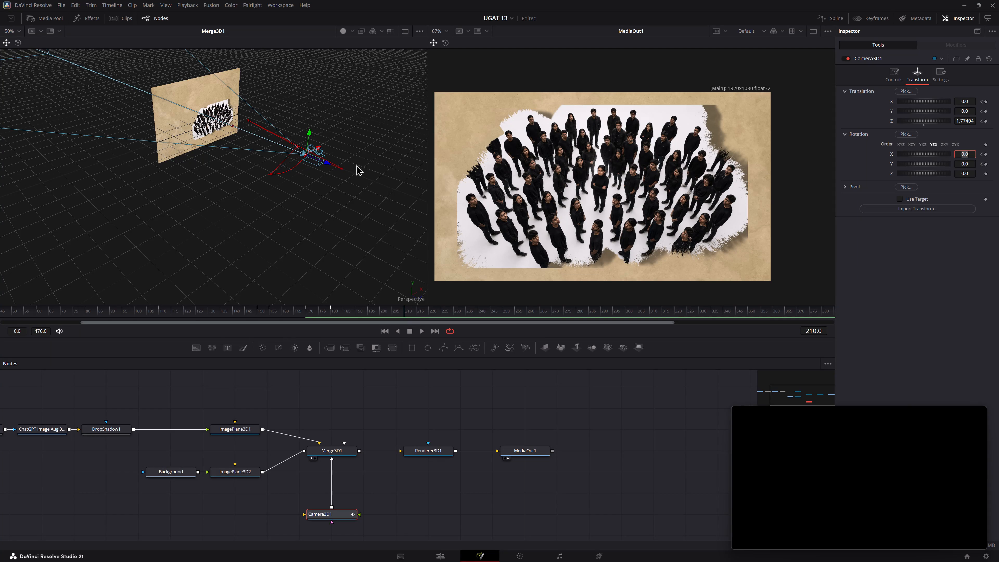
pyautogui.keyDown('alt'); pyautogui.middleClick(360, 204); pyautogui.keyUp('alt')
pyautogui.keyDown('alt'); pyautogui.moveTo(360, 203); pyautogui.dragTo(265, 197, button='middle'); pyautogui.keyUp('alt')
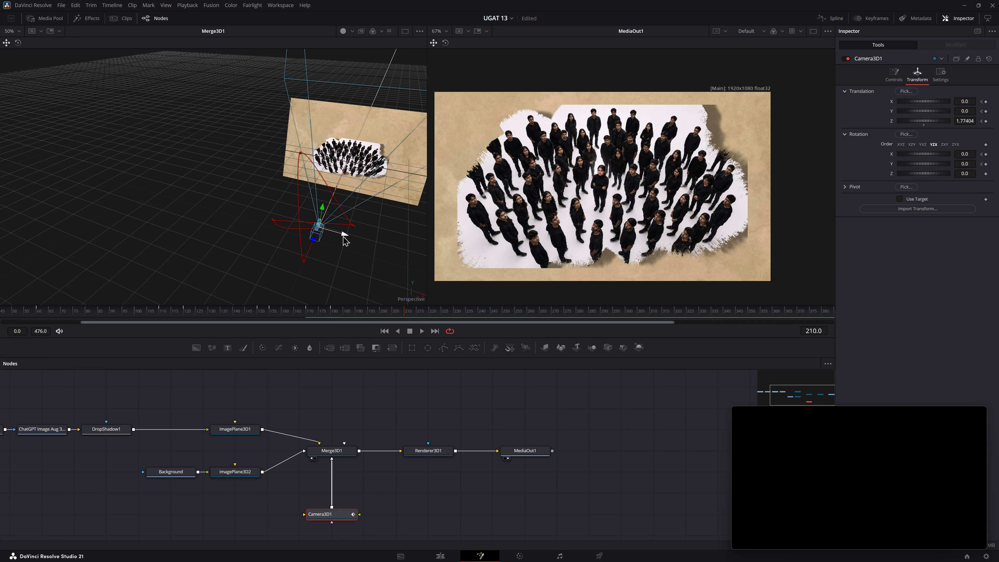
pyautogui.moveTo(344, 234); pyautogui.dragTo(327, 235)
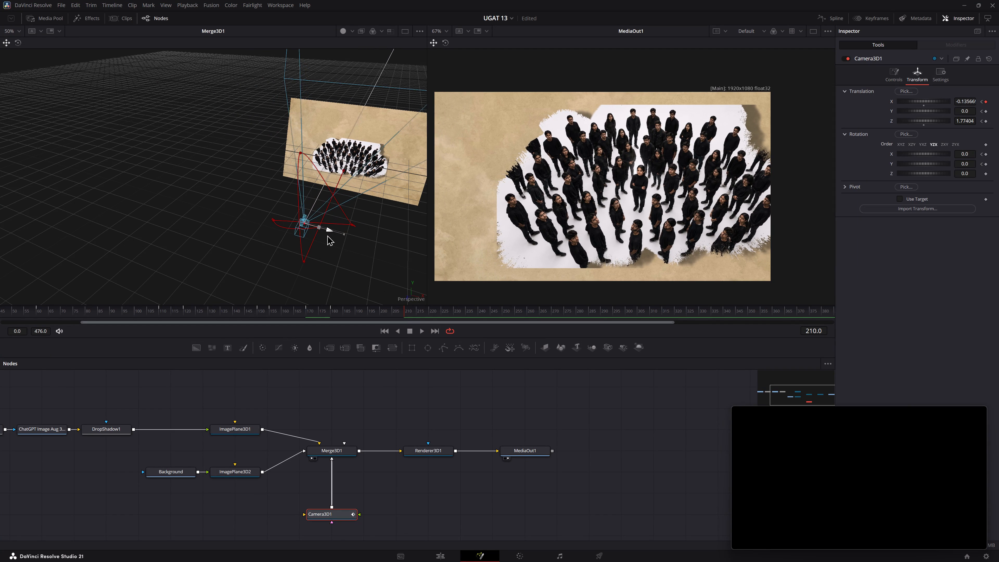
pyautogui.moveTo(327, 235); pyautogui.dragTo(258, 234)
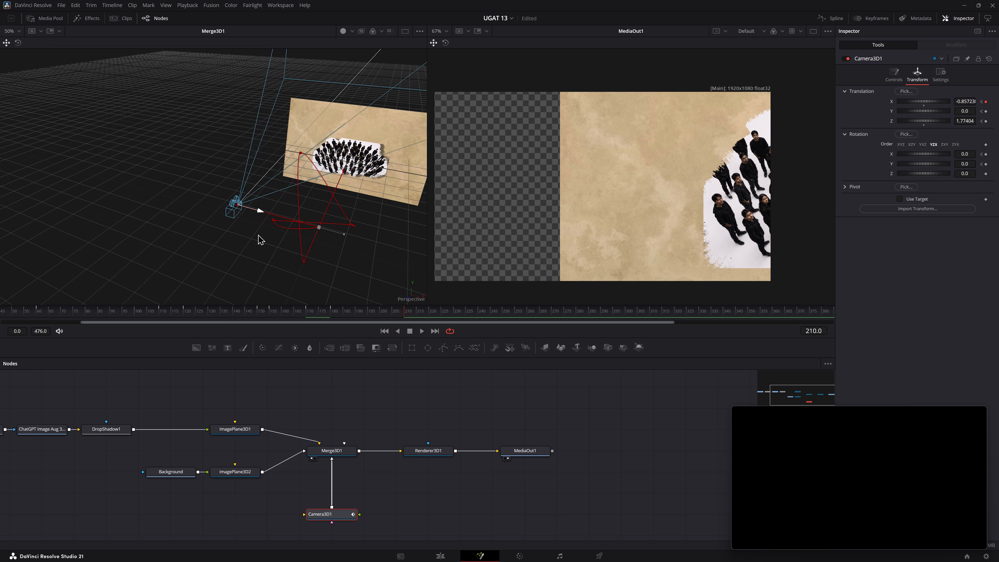
pyautogui.moveTo(258, 234); pyautogui.dragTo(118, 220)
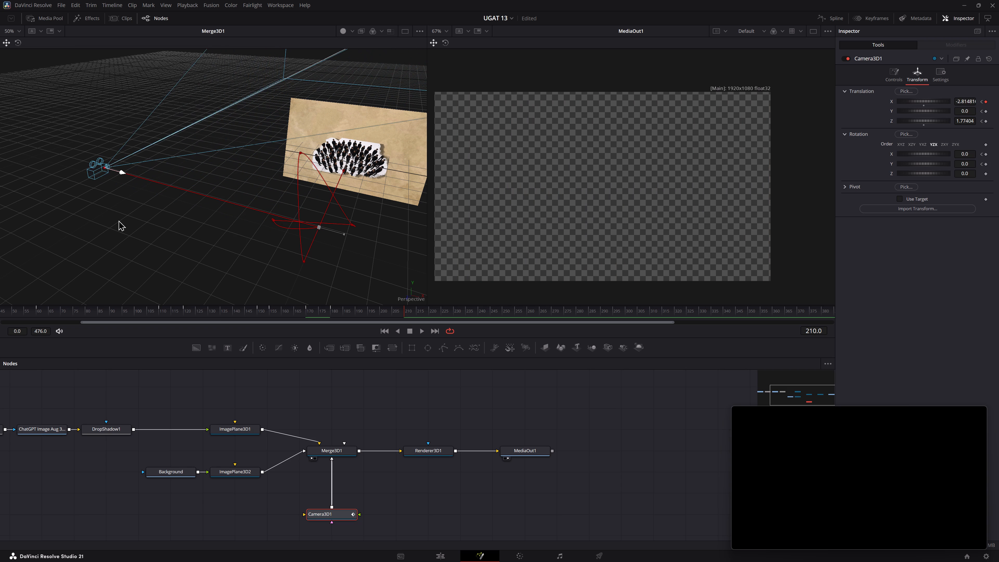
pyautogui.moveTo(118, 220); pyautogui.dragTo(116, 220)
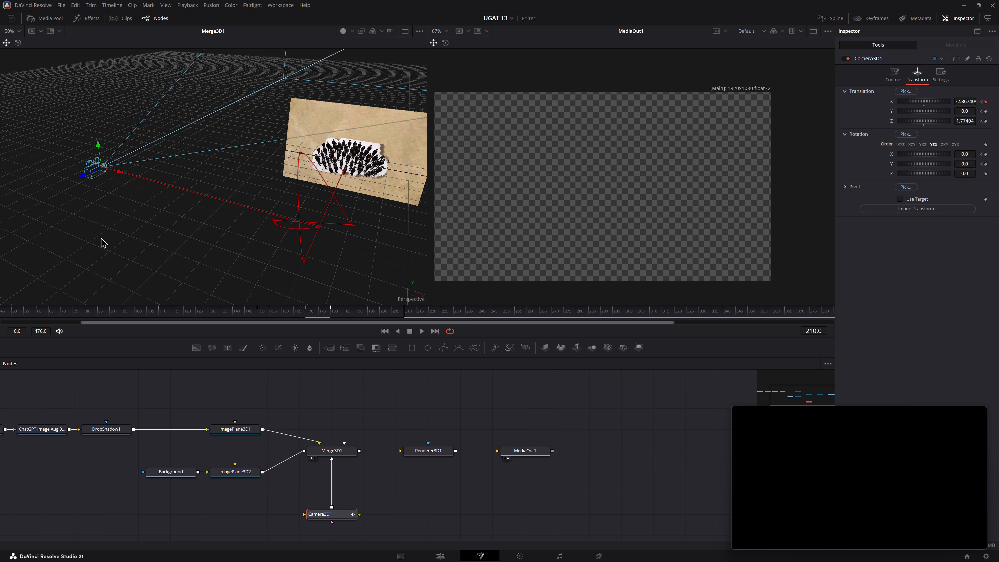
# At frame 210, turn Camera3D1 toward the crowd with a Y rotation of -45.8, and reposition it to about X -2.63, Z 1.68.
pyautogui.keyDown('alt'); pyautogui.moveTo(107, 241); pyautogui.dragTo(247, 263, button='middle'); pyautogui.keyUp('alt')
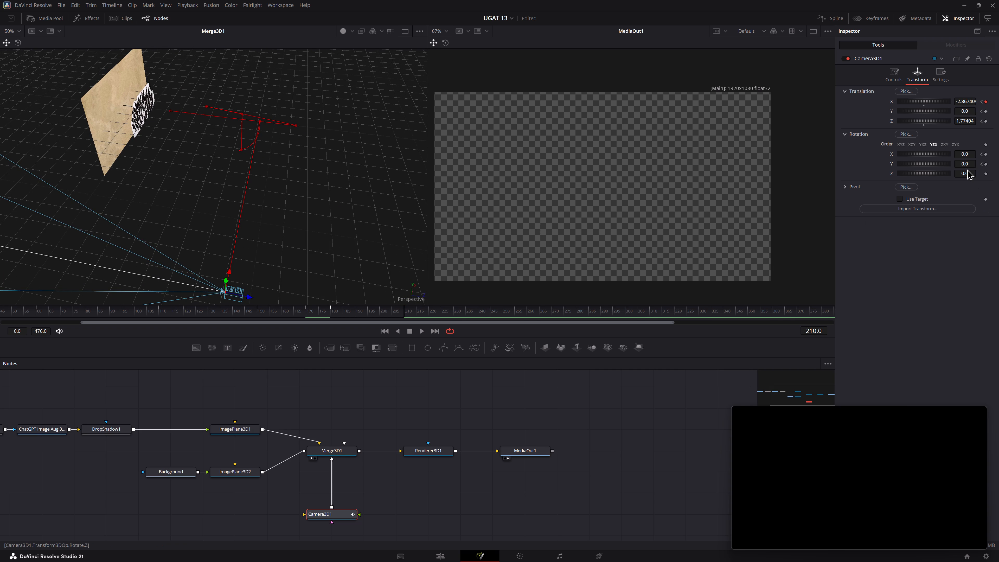
pyautogui.moveTo(968, 165); pyautogui.dragTo(981, 165)
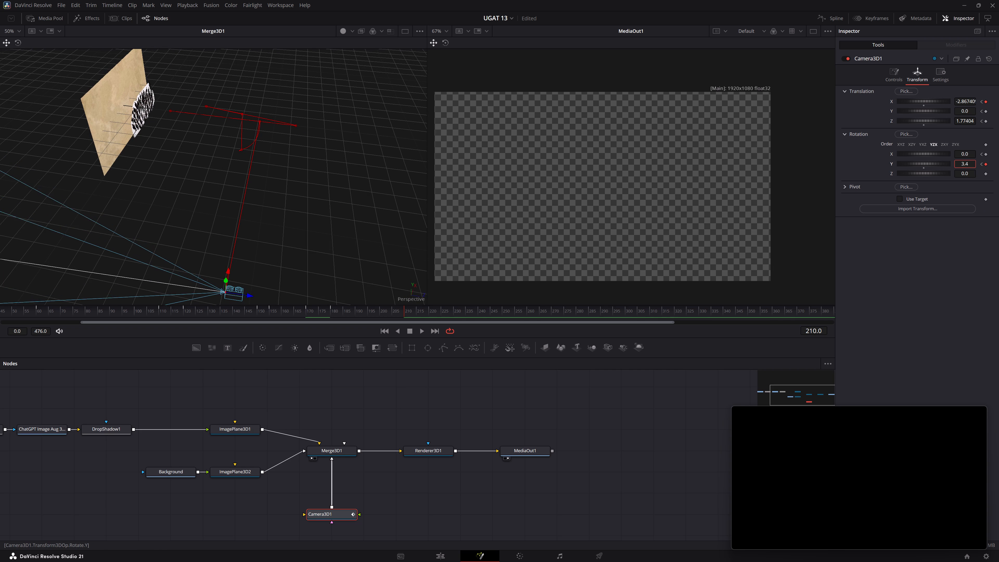
pyautogui.moveTo(981, 165); pyautogui.dragTo(761, 152)
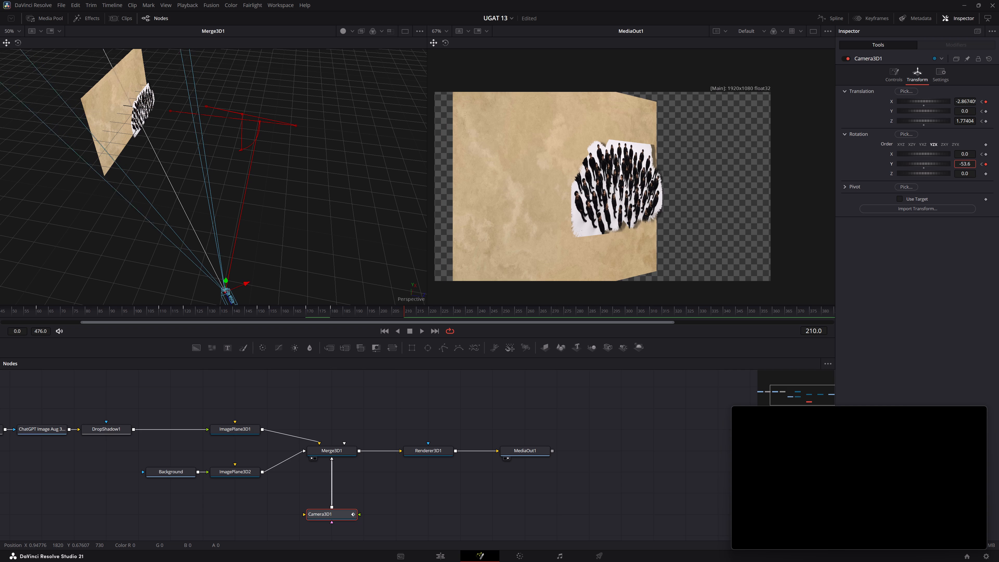
pyautogui.moveTo(761, 152); pyautogui.dragTo(772, 152)
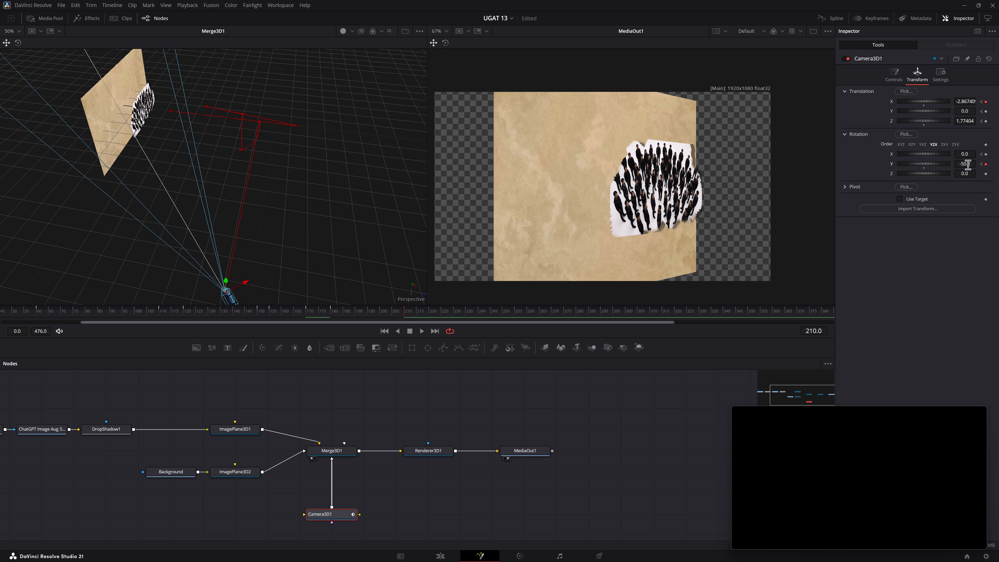
pyautogui.moveTo(973, 120); pyautogui.dragTo(981, 120)
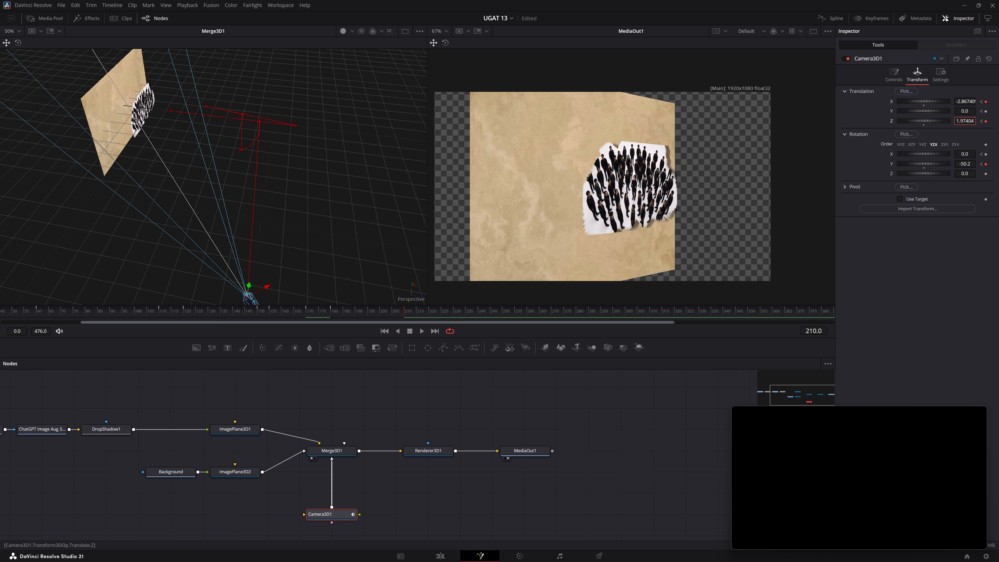
pyautogui.moveTo(981, 120); pyautogui.dragTo(970, 120)
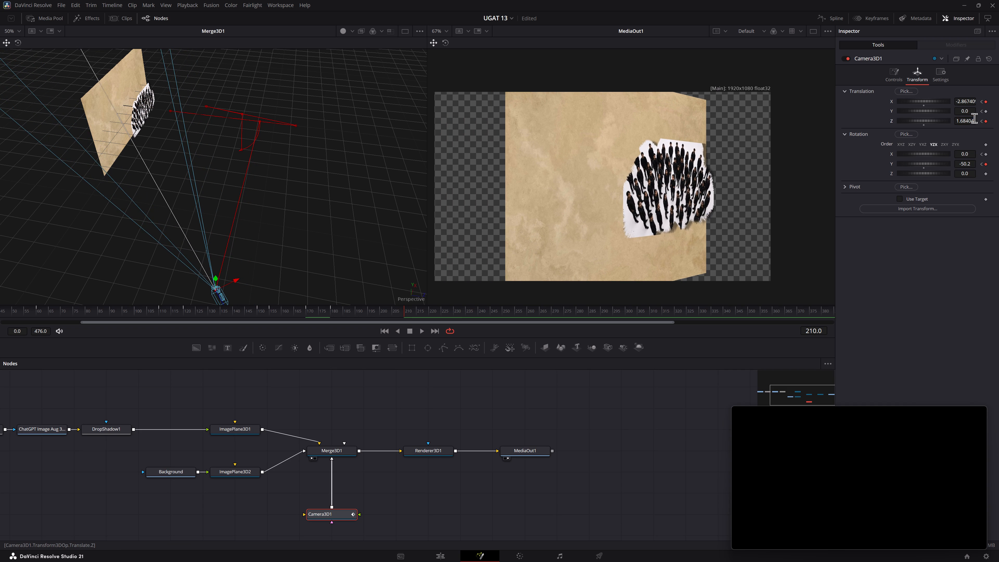
pyautogui.moveTo(970, 103); pyautogui.dragTo(952, 103)
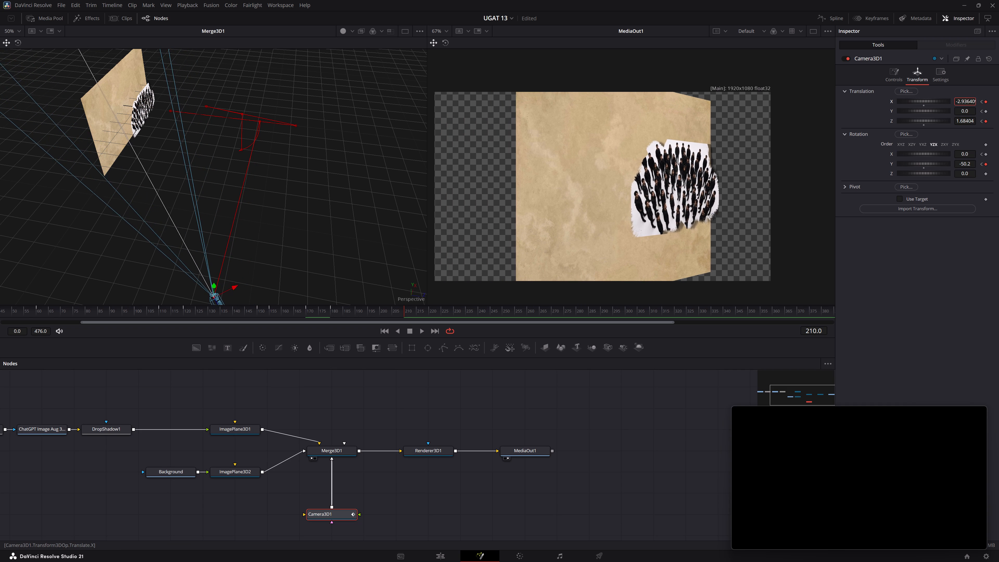
pyautogui.moveTo(952, 103); pyautogui.dragTo(673, 86)
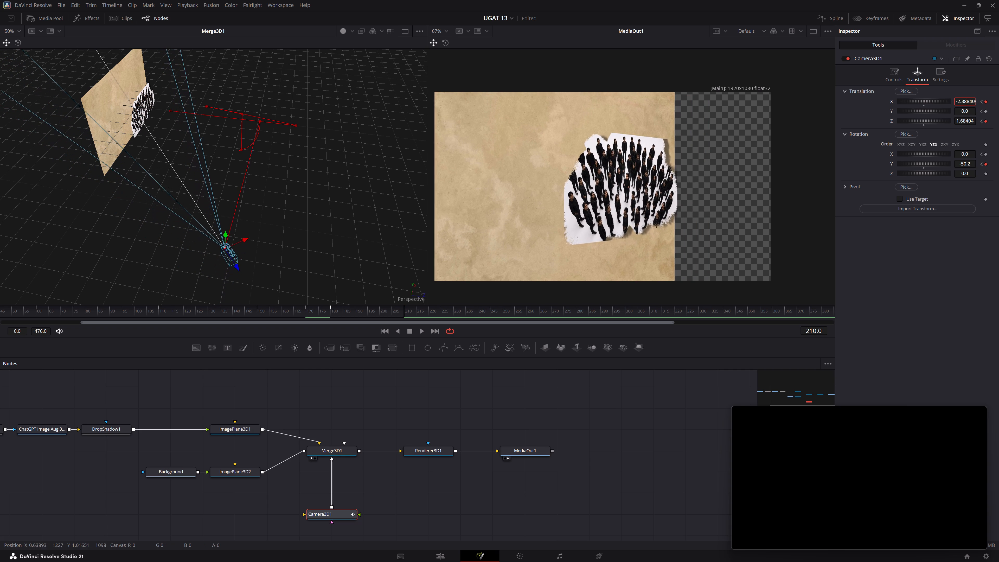
pyautogui.moveTo(673, 86); pyautogui.dragTo(570, 96)
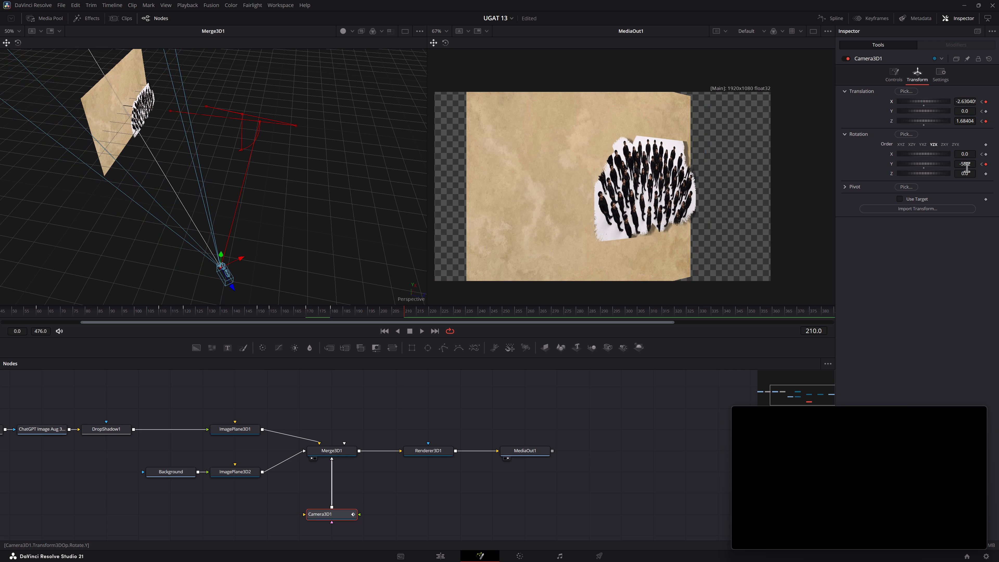
pyautogui.moveTo(967, 167); pyautogui.dragTo(492, 165)
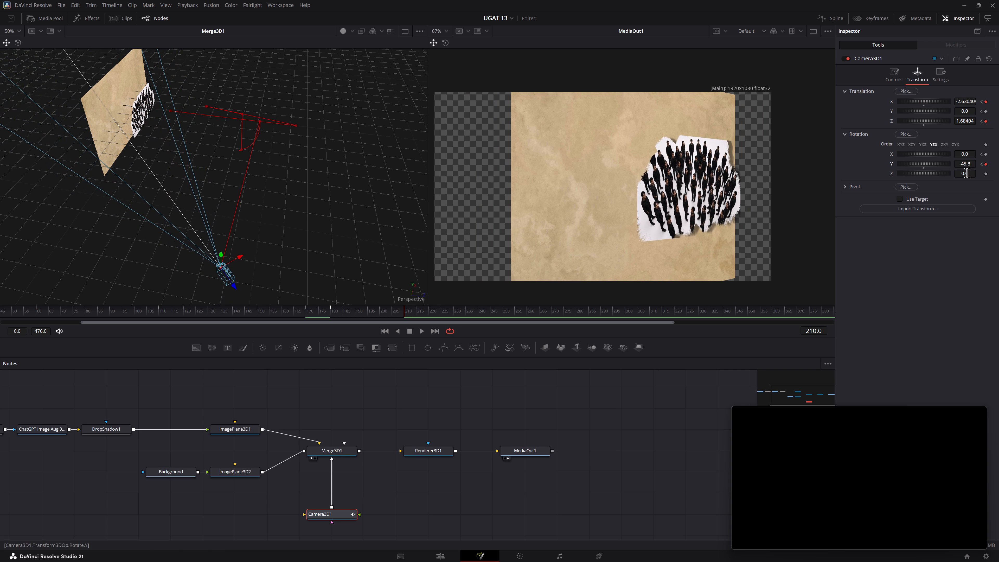
pyautogui.click(967, 173)
pyautogui.hotkey('ctrl', 'z')
# Scrub between about frames 196 and 238 to examine the camera's sideways swing and the hold after it, stopping at frame 234.
pyautogui.moveTo(404, 317); pyautogui.dragTo(380, 317)
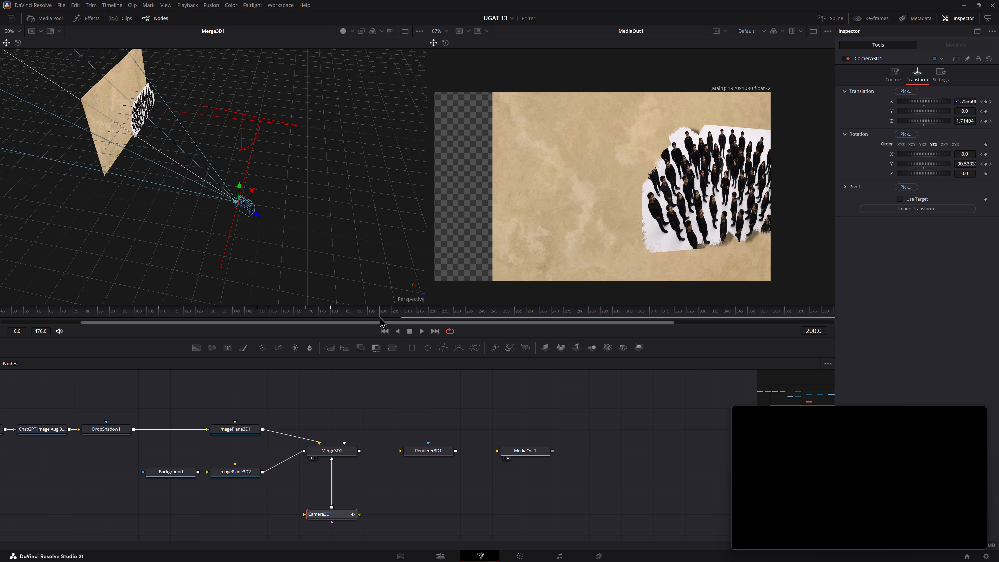
pyautogui.moveTo(380, 317); pyautogui.dragTo(373, 318)
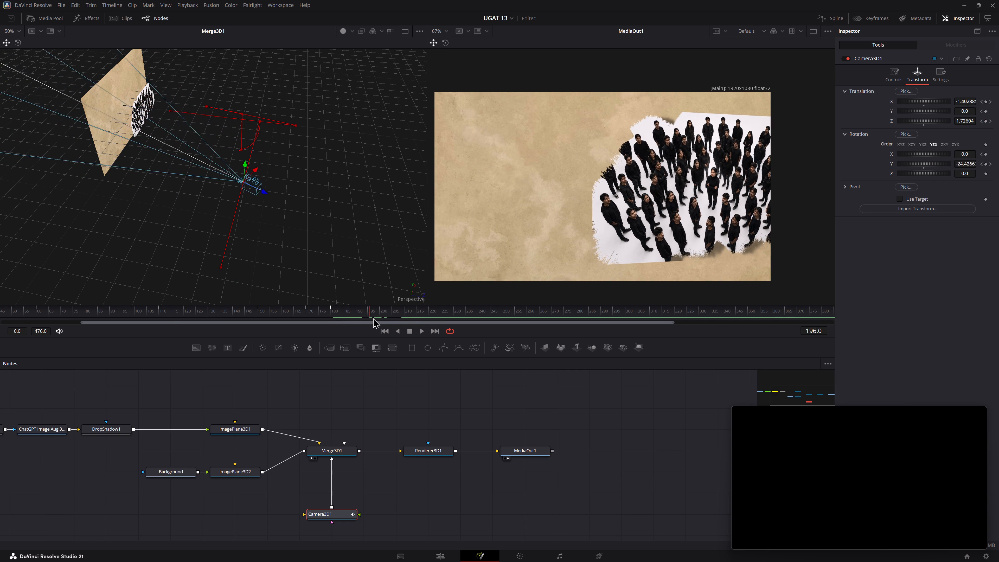
pyautogui.moveTo(373, 318); pyautogui.dragTo(407, 314)
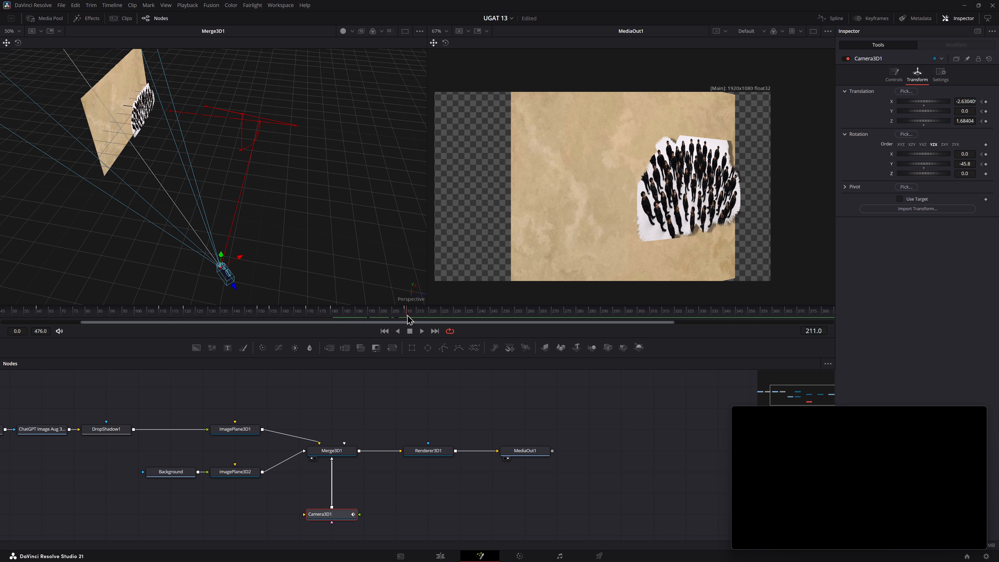
pyautogui.moveTo(407, 314); pyautogui.dragTo(444, 314)
pyautogui.moveTo(444, 314); pyautogui.dragTo(464, 313)
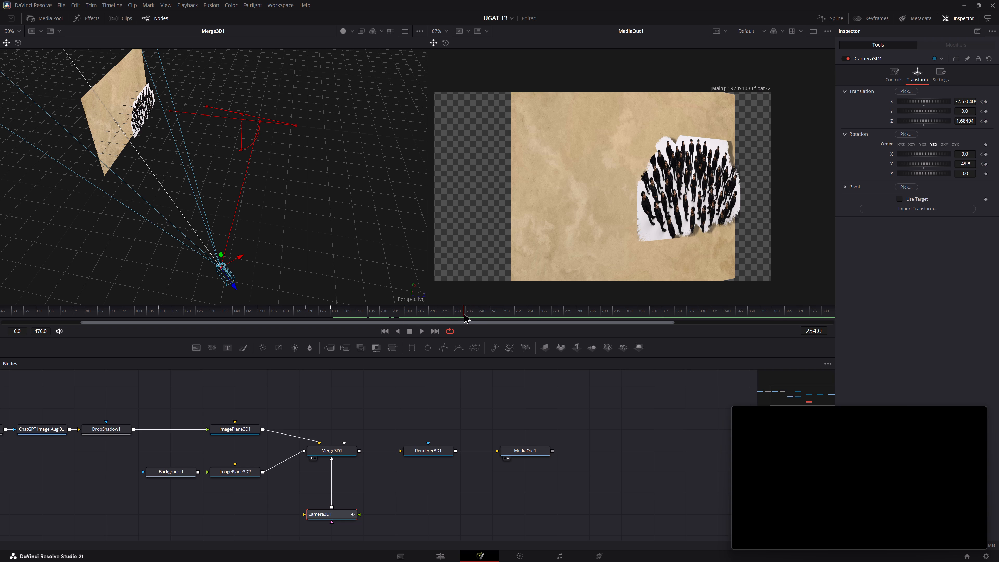
pyautogui.moveTo(464, 313); pyautogui.dragTo(466, 313)
pyautogui.moveTo(466, 313); pyautogui.dragTo(473, 313)
pyautogui.moveTo(473, 313); pyautogui.dragTo(473, 313)
pyautogui.moveTo(473, 313); pyautogui.dragTo(465, 313)
# At frame 234, slide Camera3D1 sideways along its local X axis to about X -3.38, Z 0.92.
pyautogui.moveTo(240, 256); pyautogui.dragTo(224, 270)
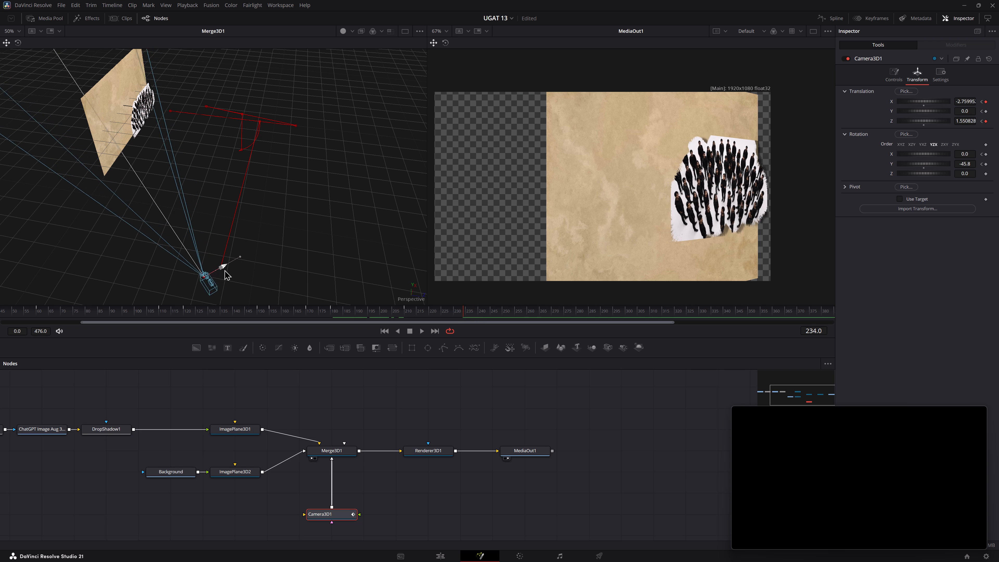
pyautogui.moveTo(224, 270); pyautogui.dragTo(128, 287)
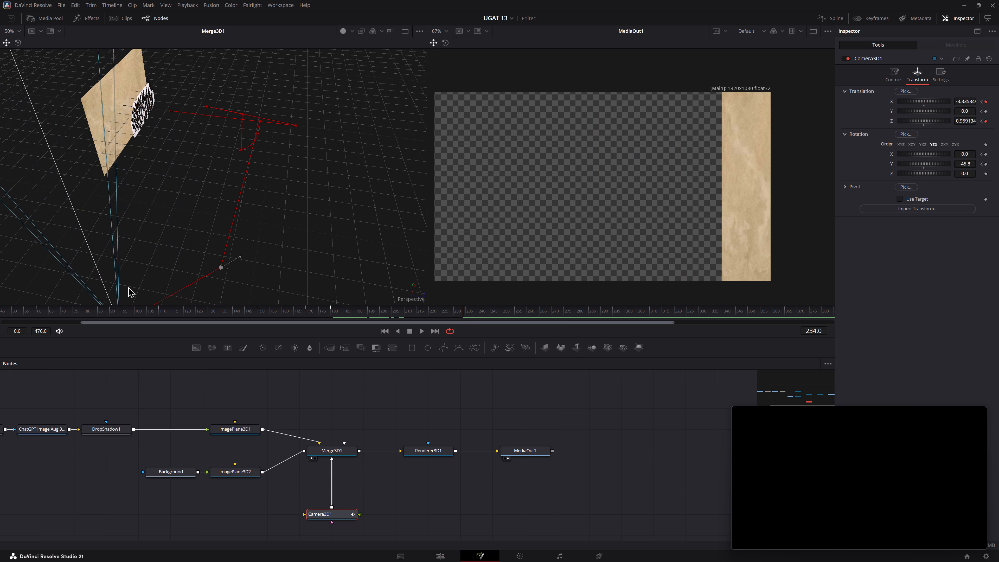
pyautogui.moveTo(128, 287); pyautogui.dragTo(123, 296)
# At frame 234, rotate Camera3D1 around Y to about -64.9 so the paper and crowd come back into the frame.
pyautogui.moveTo(156, 267); pyautogui.dragTo(239, 166, button='middle')
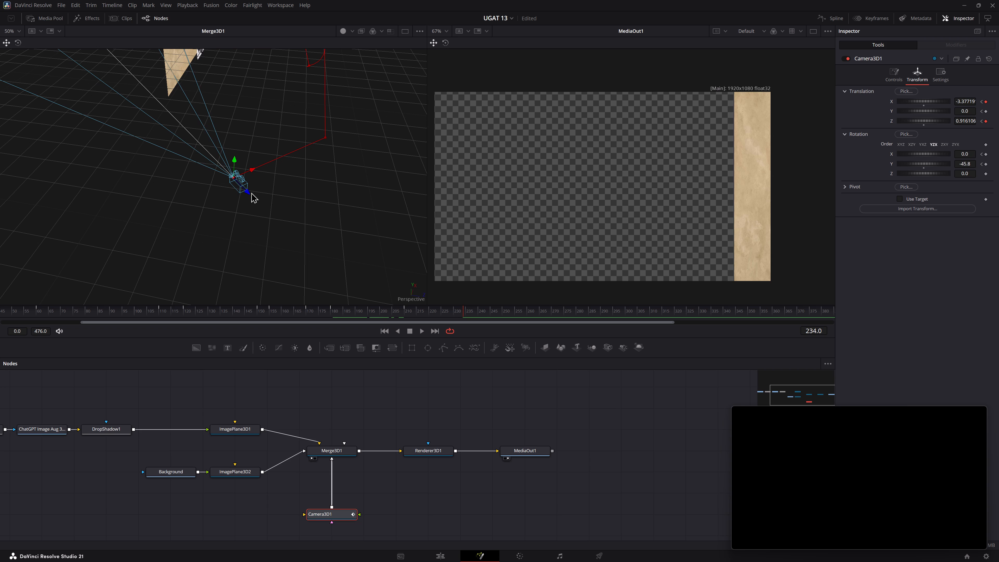
pyautogui.click(230, 174)
pyautogui.moveTo(173, 154); pyautogui.dragTo(193, 132)
pyautogui.moveTo(218, 112); pyautogui.dragTo(236, 163, button='middle')
pyautogui.keyDown('ctrl'); pyautogui.scroll(-2, 238, 164); pyautogui.keyUp('ctrl')
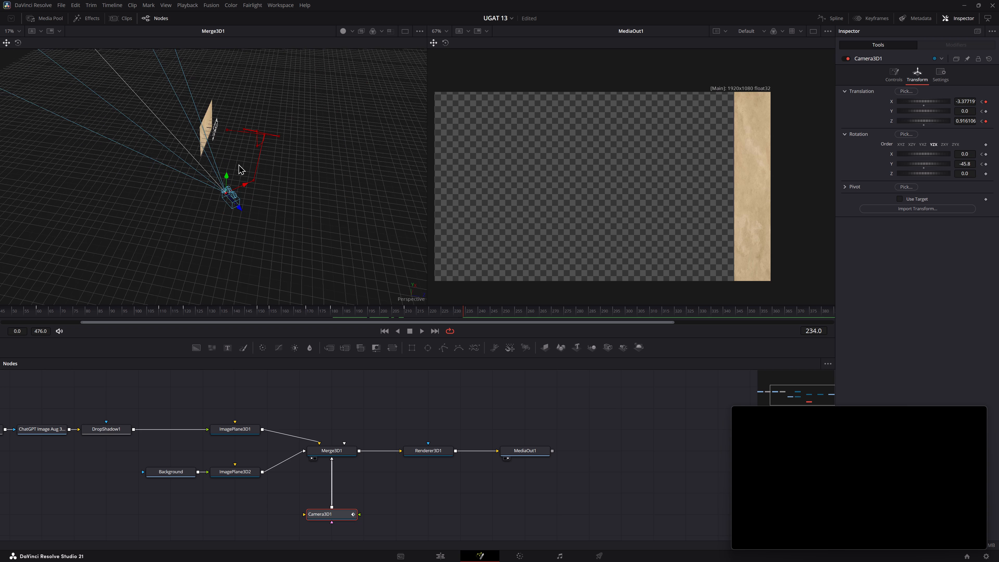
pyautogui.keyDown('ctrl'); pyautogui.scroll(-1, 238, 164); pyautogui.keyUp('ctrl')
pyautogui.keyDown('ctrl'); pyautogui.scroll(-3, 177, 167); pyautogui.keyUp('ctrl')
pyautogui.click(154, 112)
pyautogui.keyDown('ctrl'); pyautogui.scroll(4, 161, 171); pyautogui.keyUp('ctrl')
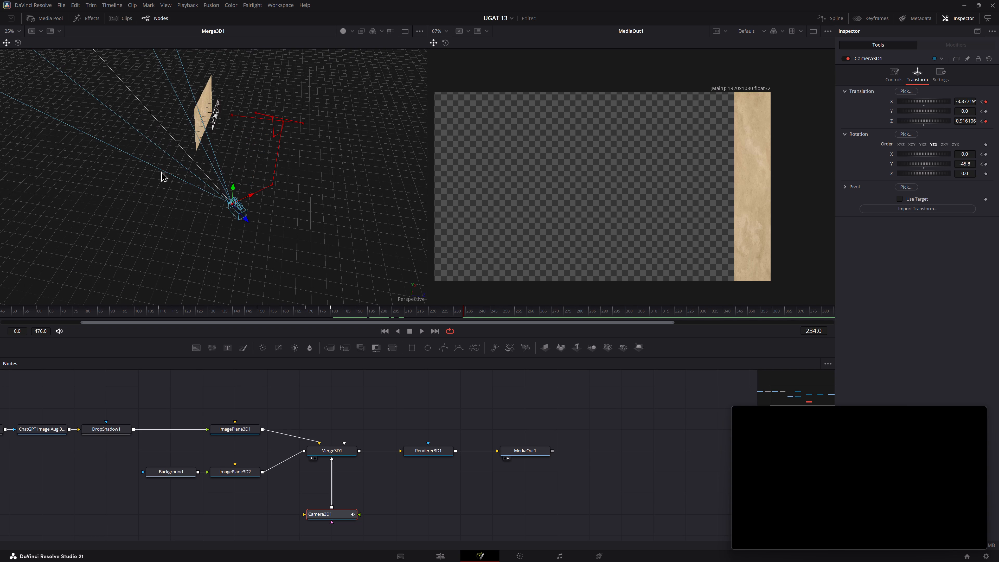
pyautogui.keyDown('ctrl'); pyautogui.scroll(3, 162, 173); pyautogui.keyUp('ctrl')
pyautogui.keyDown('ctrl'); pyautogui.scroll(-1, 162, 173); pyautogui.keyUp('ctrl')
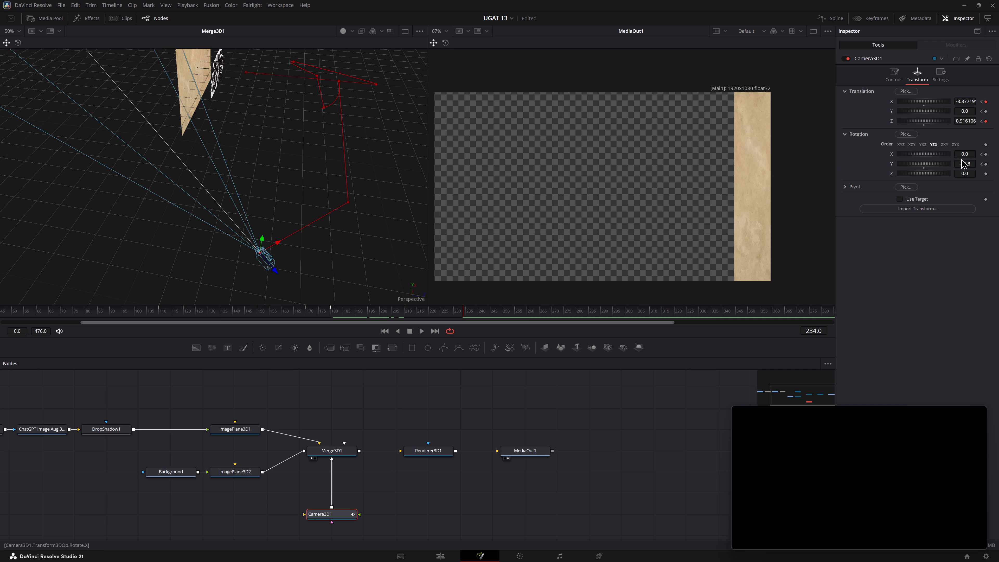
pyautogui.moveTo(968, 167); pyautogui.dragTo(961, 166)
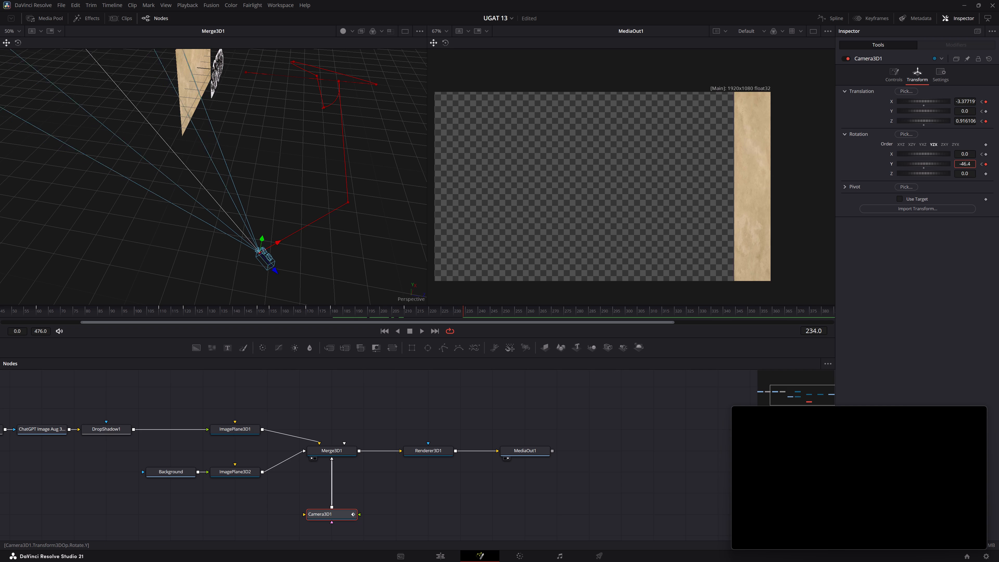
pyautogui.moveTo(961, 166); pyautogui.dragTo(904, 169)
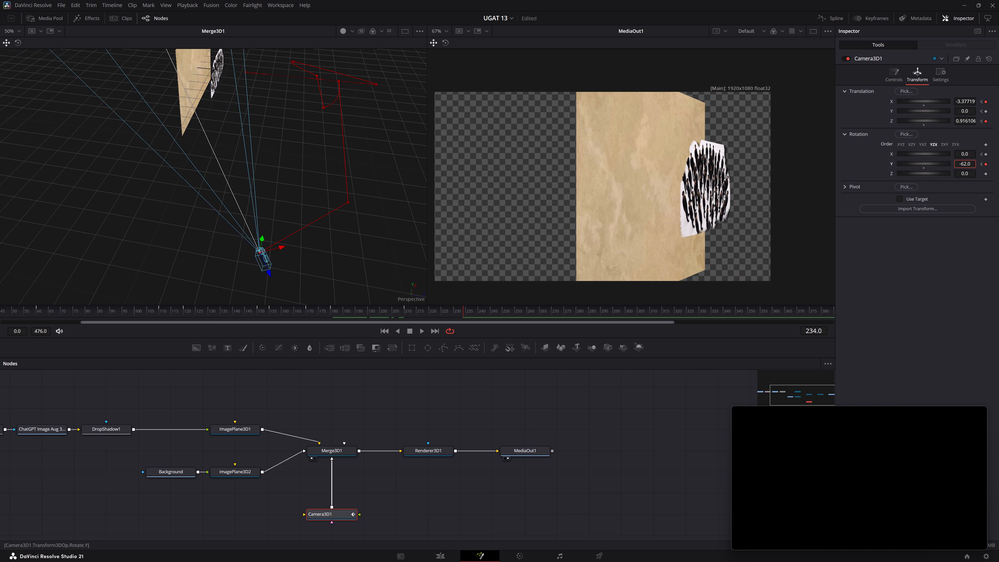
pyautogui.moveTo(904, 169); pyautogui.dragTo(893, 172)
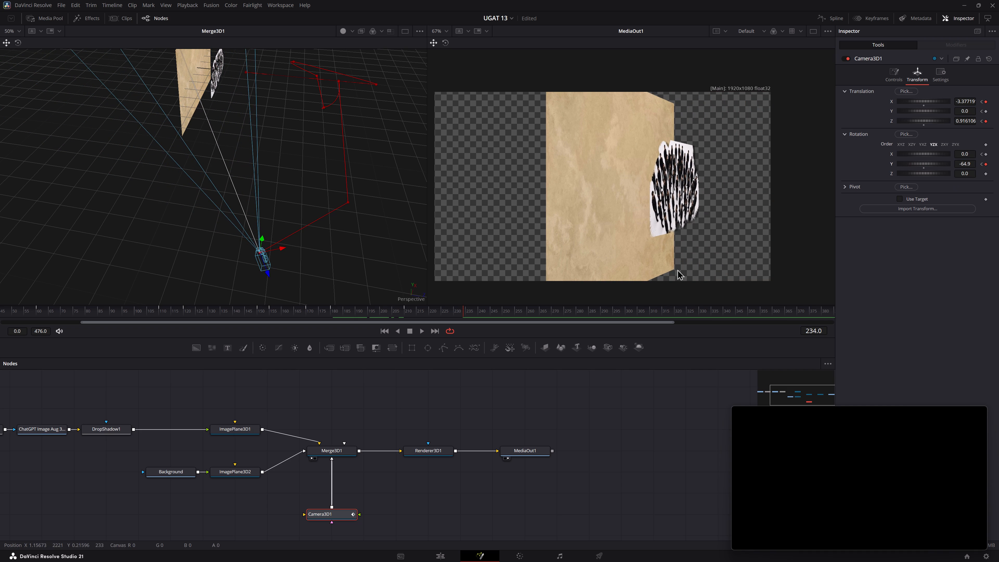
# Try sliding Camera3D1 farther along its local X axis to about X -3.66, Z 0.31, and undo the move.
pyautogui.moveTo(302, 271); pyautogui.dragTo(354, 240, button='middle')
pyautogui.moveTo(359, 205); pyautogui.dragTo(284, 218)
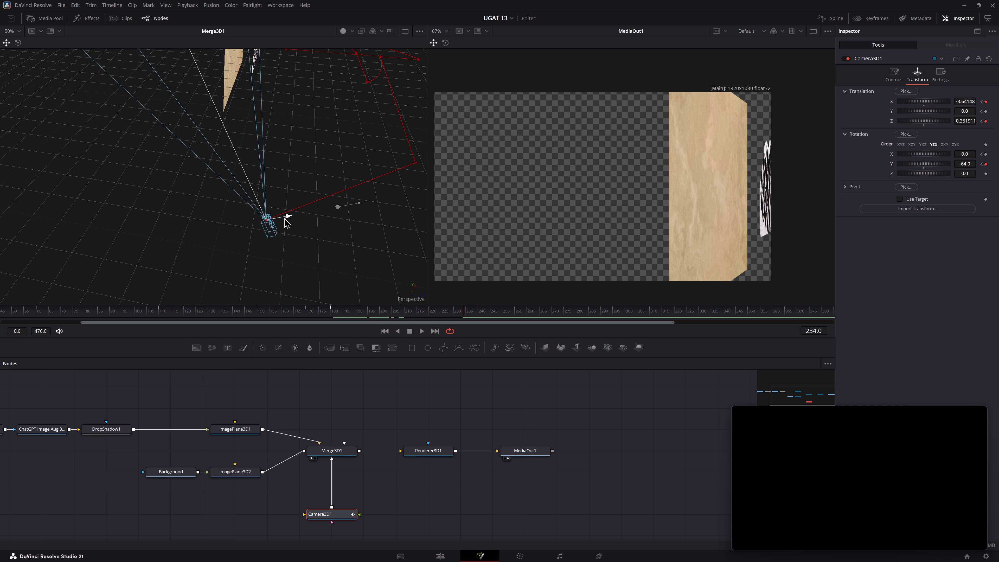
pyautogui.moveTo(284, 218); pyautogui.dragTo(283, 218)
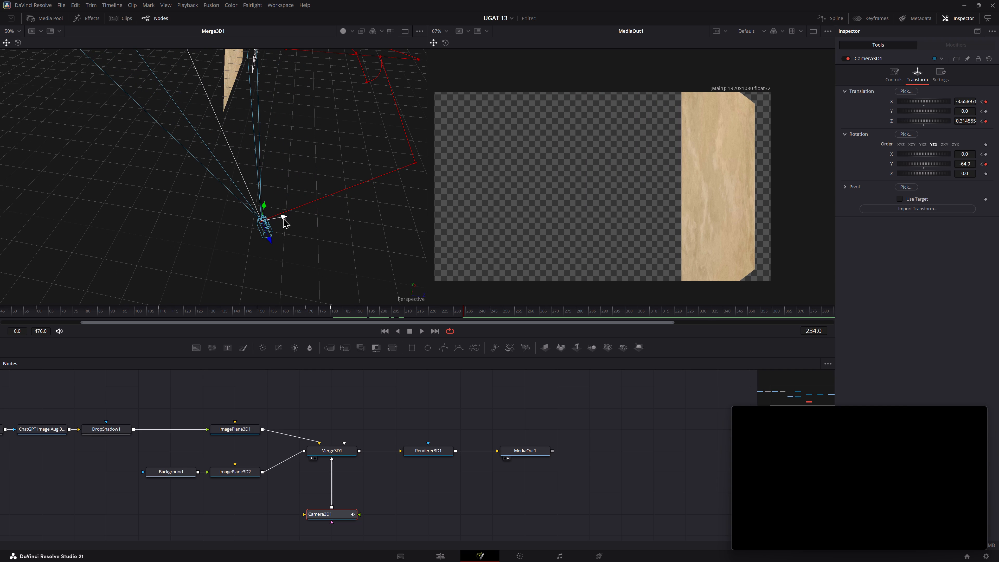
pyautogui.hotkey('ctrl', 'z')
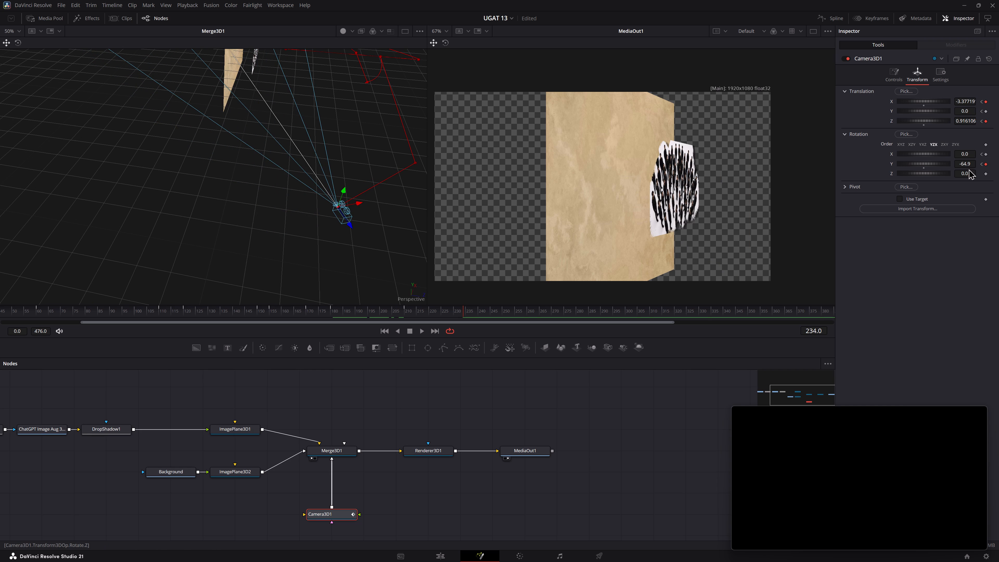
# Fine-tune Camera3D1's Y rotation at frame 234 to -64.7 and scrub back to frame 224 to check the camera move.
pyautogui.click(968, 165)
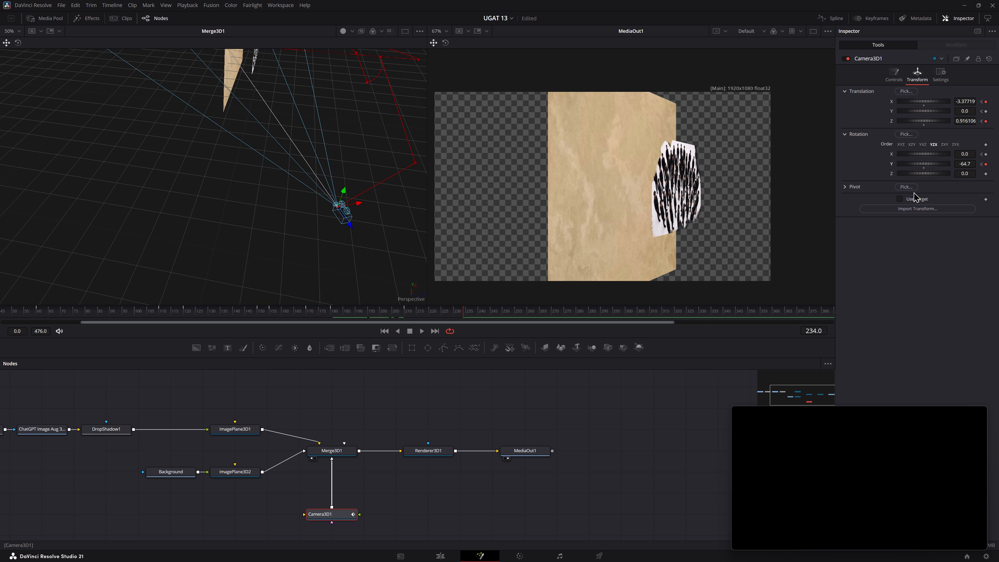
pyautogui.moveTo(494, 309); pyautogui.dragTo(433, 319)
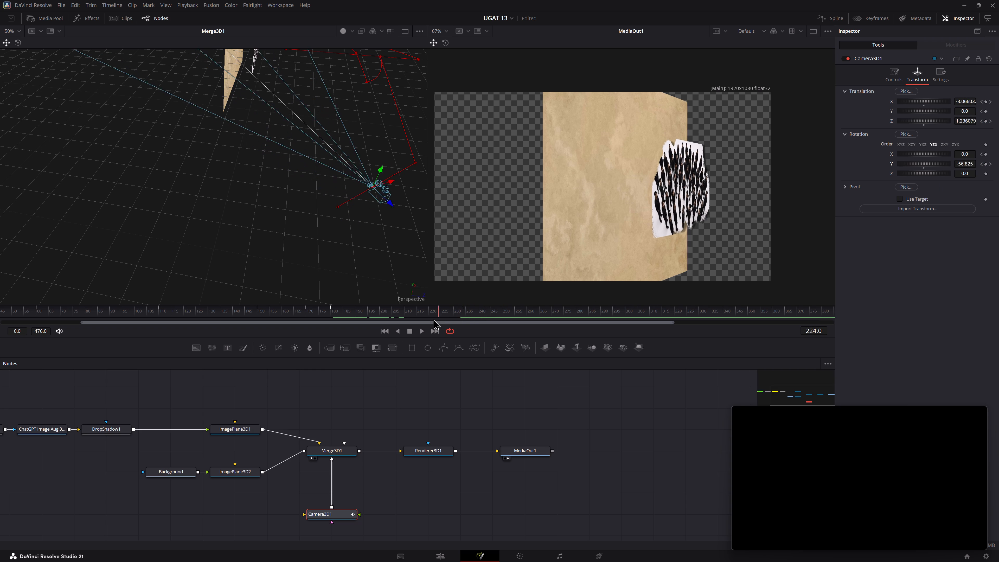
# Play and scrub the animation between about frames 150 and 257 to review the keyframed camera move around the paper and crowd.
pyautogui.moveTo(433, 319); pyautogui.dragTo(356, 325)
pyautogui.press('space')
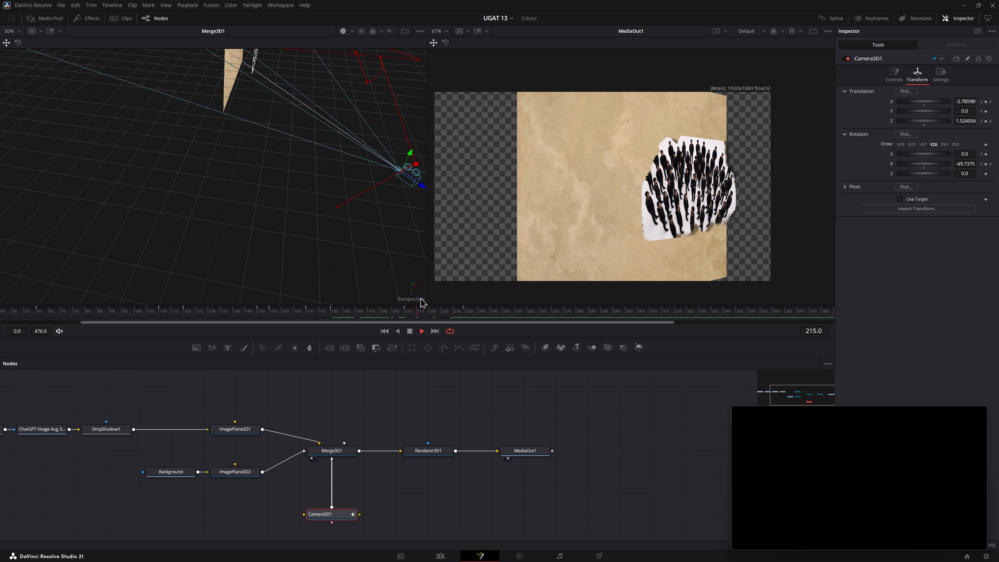
pyautogui.press('space')
pyautogui.press('space')
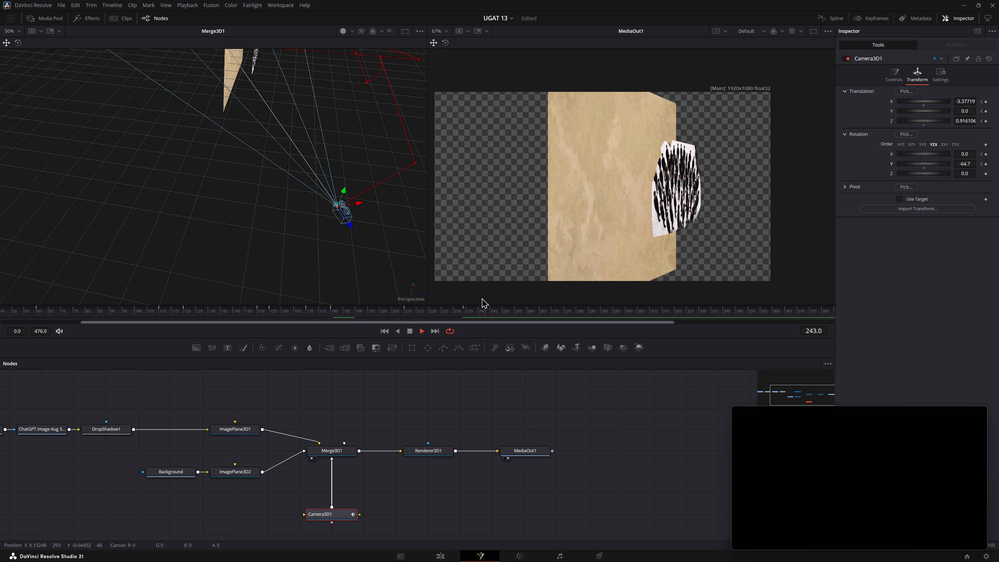
pyautogui.press('space')
pyautogui.moveTo(467, 311); pyautogui.dragTo(363, 322)
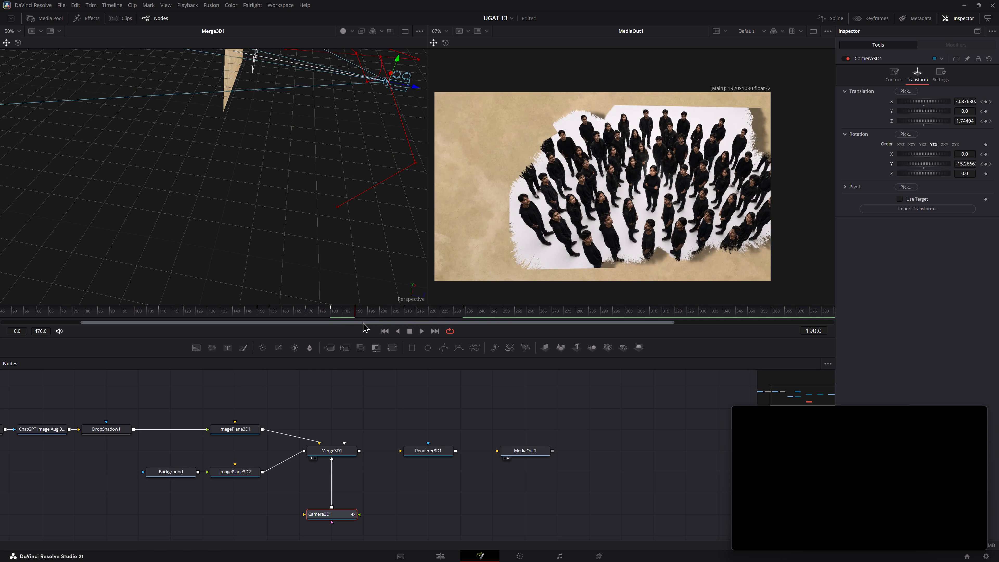
pyautogui.moveTo(363, 322); pyautogui.dragTo(499, 320)
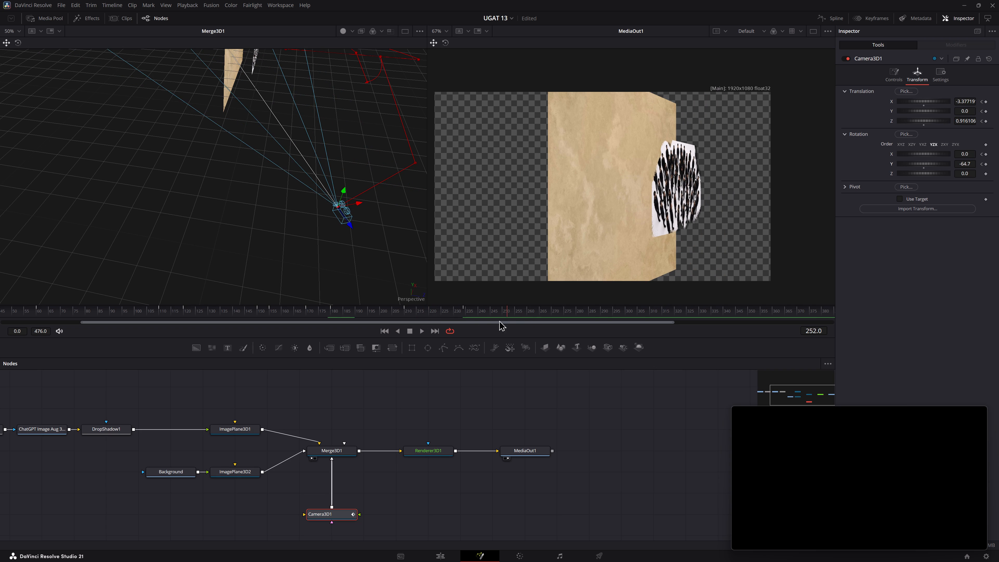
pyautogui.moveTo(499, 320); pyautogui.dragTo(271, 328)
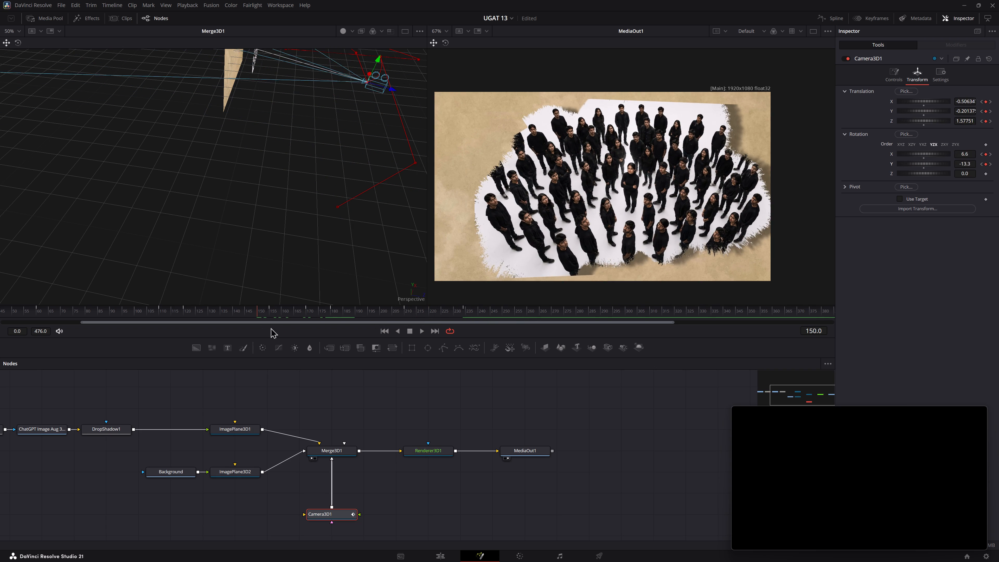
pyautogui.moveTo(271, 328); pyautogui.dragTo(502, 311)
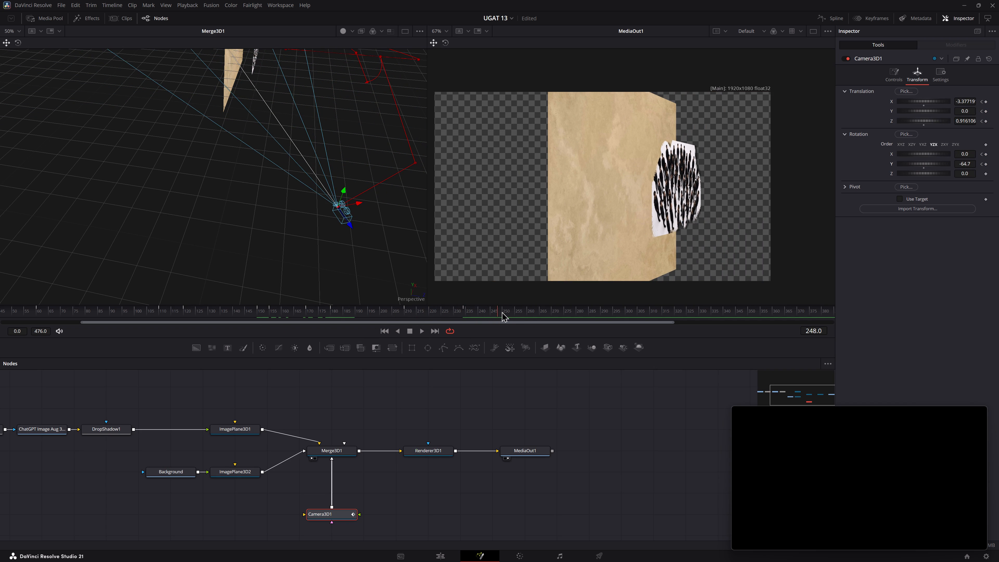
pyautogui.moveTo(502, 311); pyautogui.dragTo(402, 328)
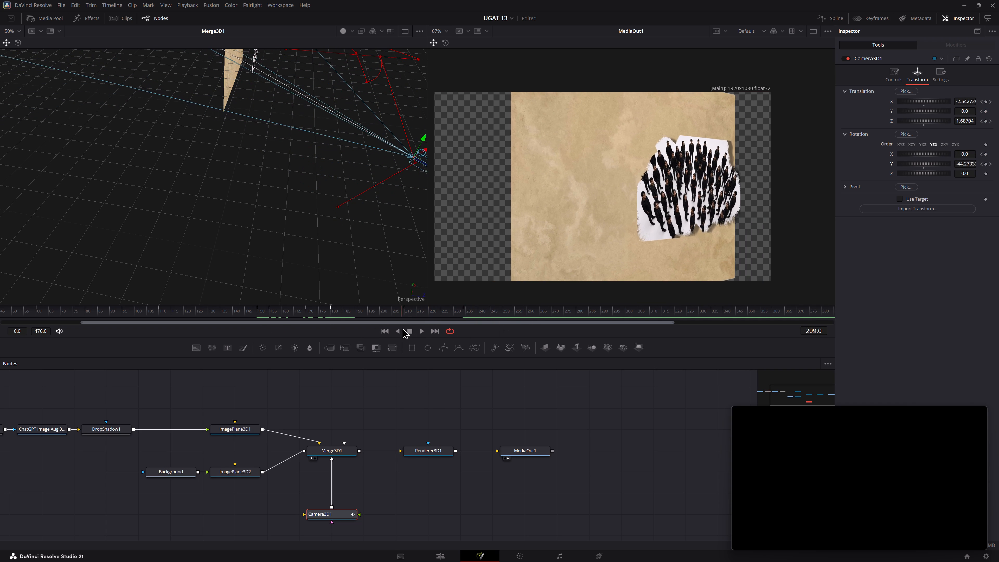
pyautogui.moveTo(402, 328); pyautogui.dragTo(462, 329)
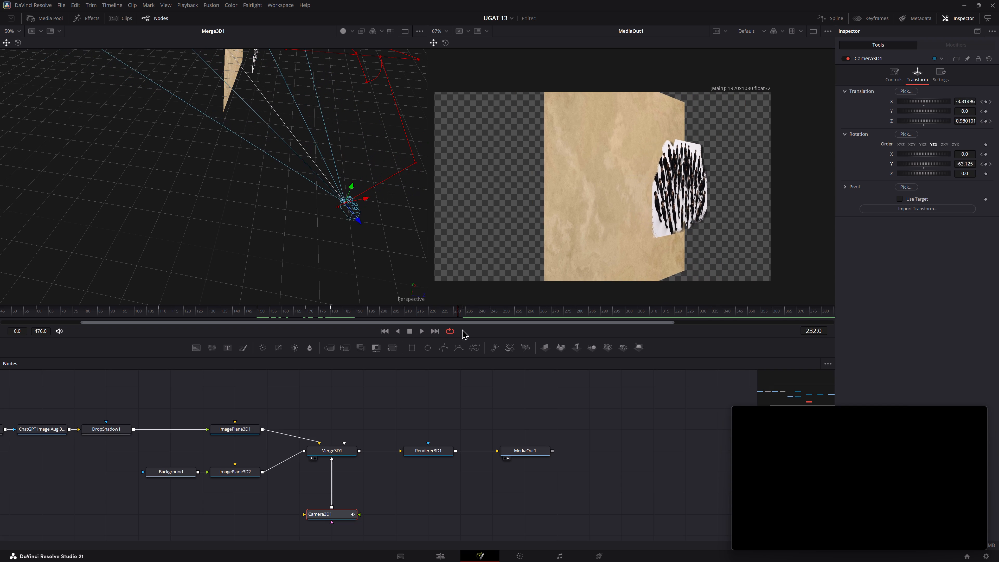
pyautogui.moveTo(462, 329); pyautogui.dragTo(522, 327)
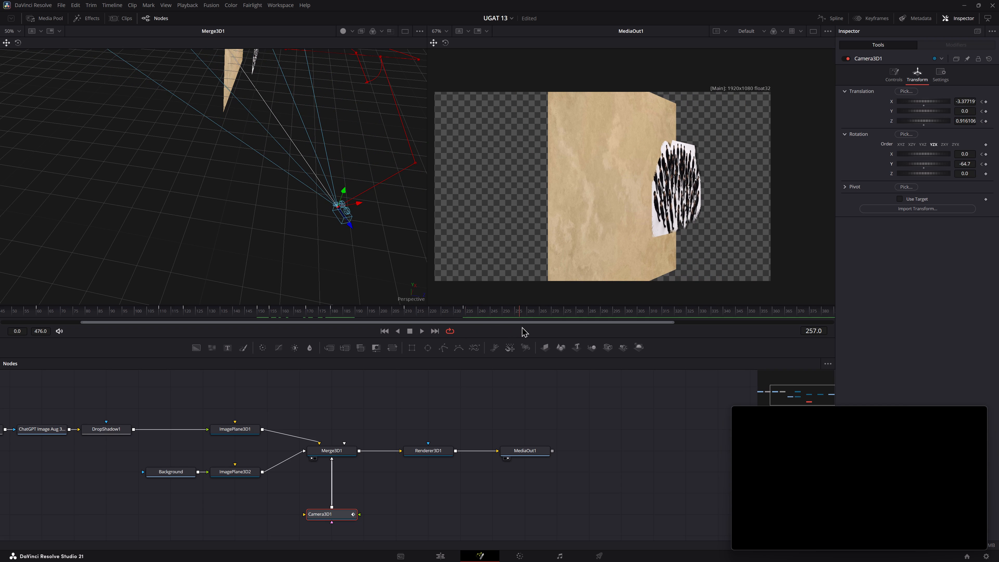
# At frame 260, slide Camera3D1 sideways along its local X axis to about X -4.19, Z -0.81.
pyautogui.moveTo(522, 327); pyautogui.dragTo(526, 327)
pyautogui.moveTo(526, 327); pyautogui.dragTo(528, 326)
pyautogui.moveTo(360, 202); pyautogui.dragTo(305, 216)
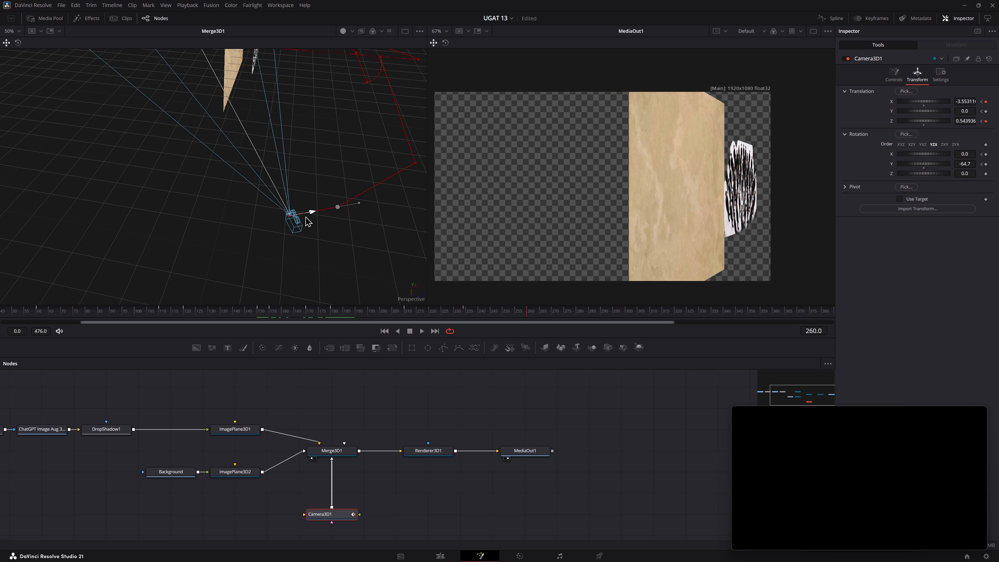
pyautogui.moveTo(305, 216); pyautogui.dragTo(109, 239)
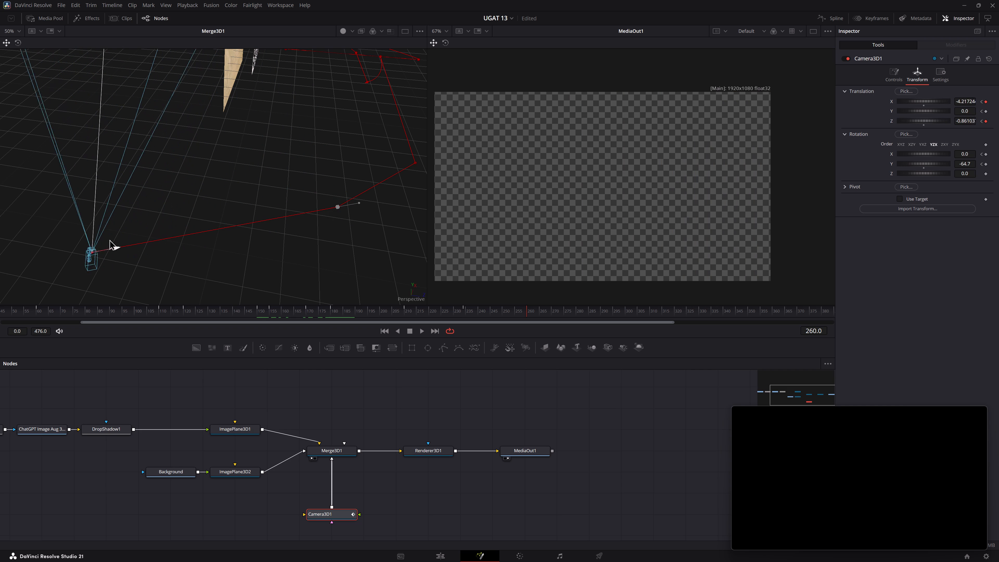
pyautogui.moveTo(109, 239); pyautogui.dragTo(74, 242)
pyautogui.moveTo(100, 227); pyautogui.dragTo(194, 213, button='middle')
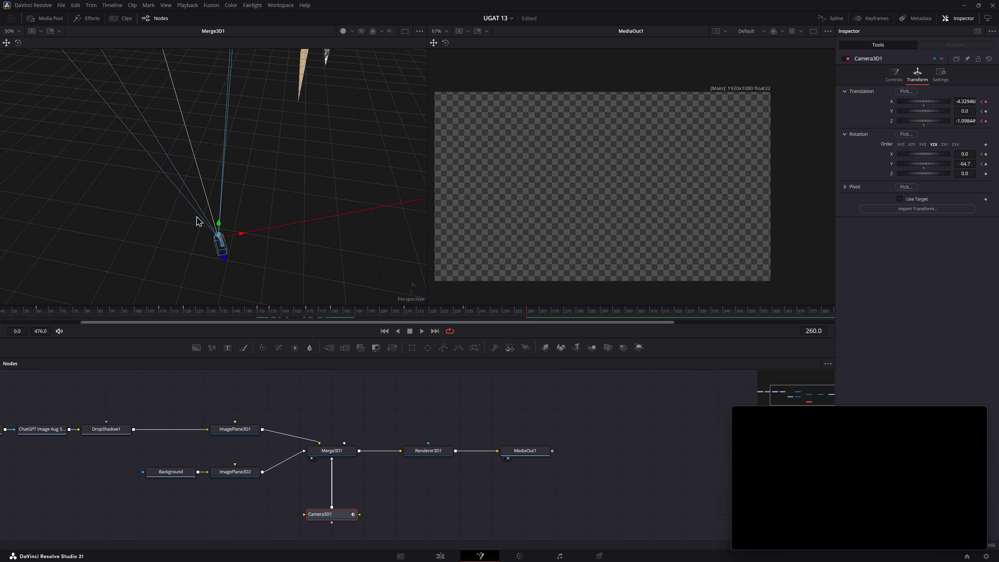
pyautogui.moveTo(241, 232); pyautogui.dragTo(343, 206)
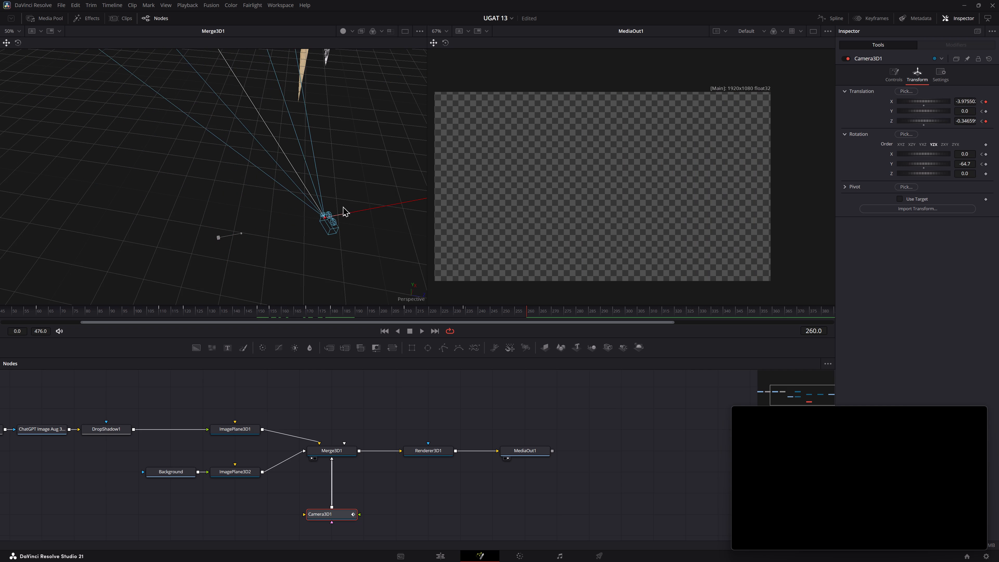
pyautogui.moveTo(343, 206); pyautogui.dragTo(282, 218)
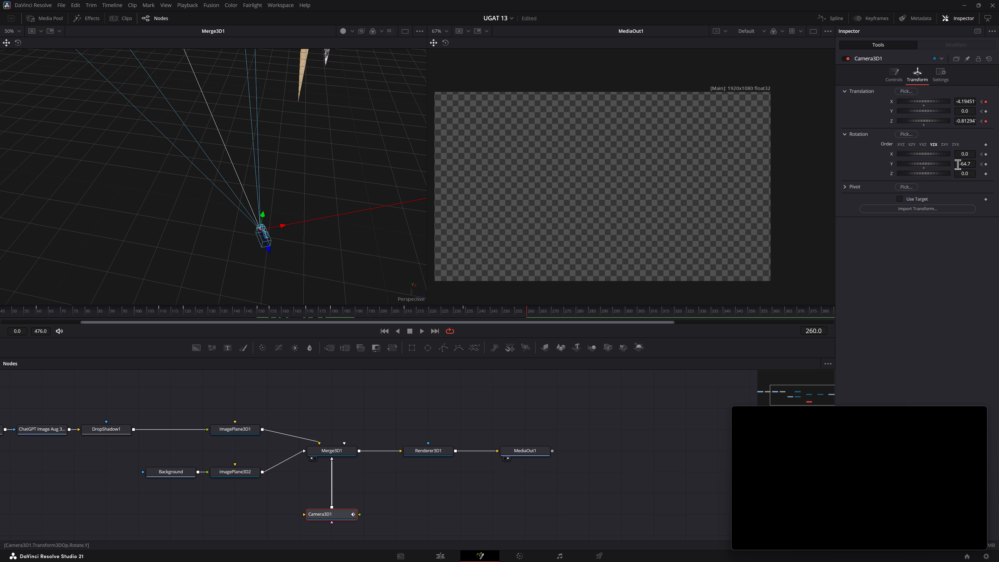
# At frame 260, rotate Camera3D1 around Y to -89.5 so it faces the edges of the paper and crowd.
pyautogui.moveTo(962, 163); pyautogui.dragTo(856, 171)
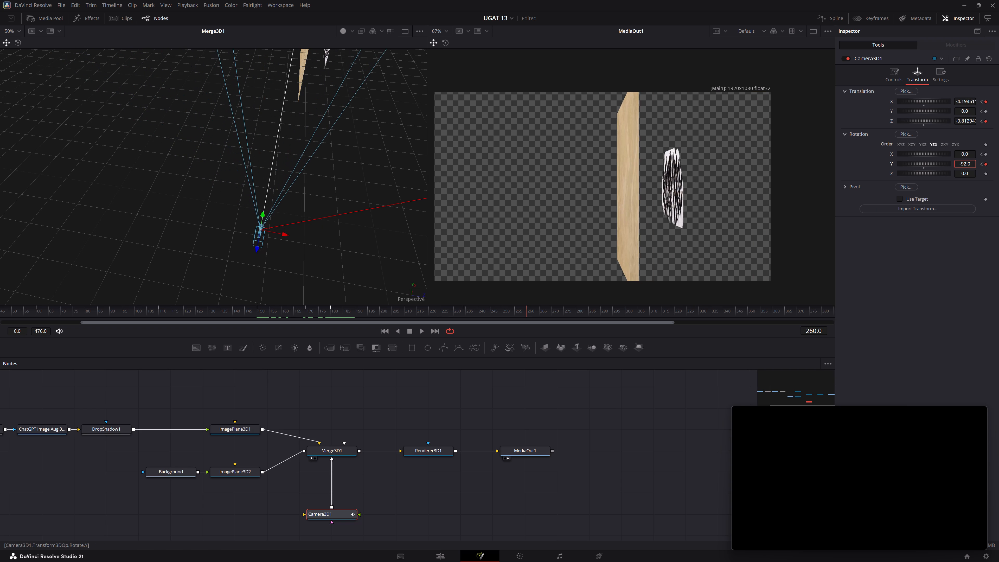
pyautogui.moveTo(856, 171); pyautogui.dragTo(866, 171)
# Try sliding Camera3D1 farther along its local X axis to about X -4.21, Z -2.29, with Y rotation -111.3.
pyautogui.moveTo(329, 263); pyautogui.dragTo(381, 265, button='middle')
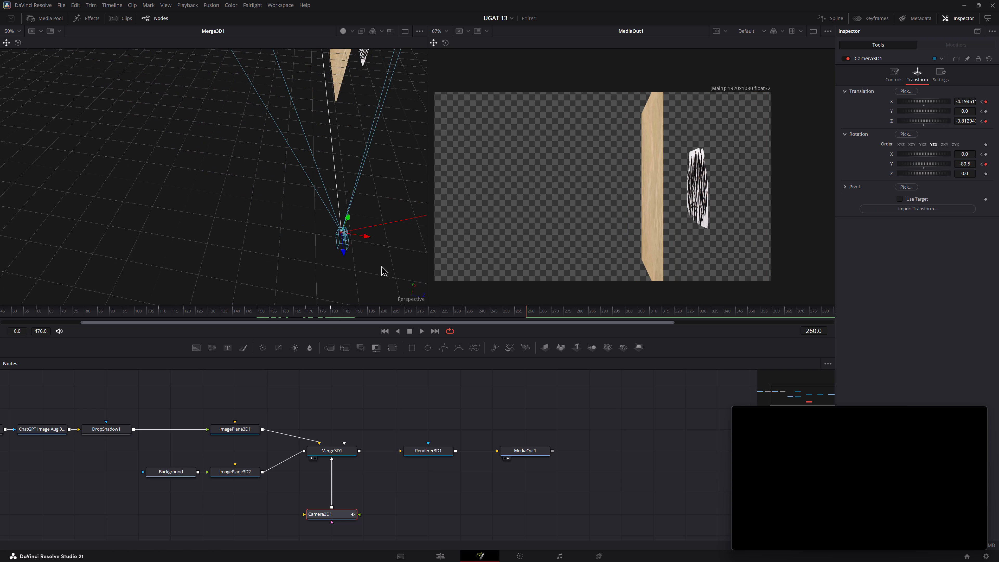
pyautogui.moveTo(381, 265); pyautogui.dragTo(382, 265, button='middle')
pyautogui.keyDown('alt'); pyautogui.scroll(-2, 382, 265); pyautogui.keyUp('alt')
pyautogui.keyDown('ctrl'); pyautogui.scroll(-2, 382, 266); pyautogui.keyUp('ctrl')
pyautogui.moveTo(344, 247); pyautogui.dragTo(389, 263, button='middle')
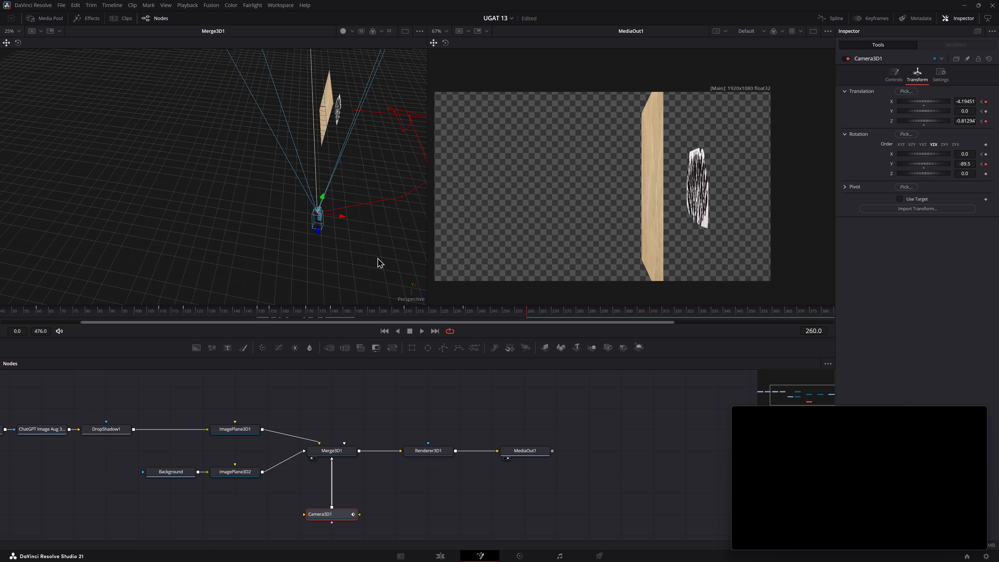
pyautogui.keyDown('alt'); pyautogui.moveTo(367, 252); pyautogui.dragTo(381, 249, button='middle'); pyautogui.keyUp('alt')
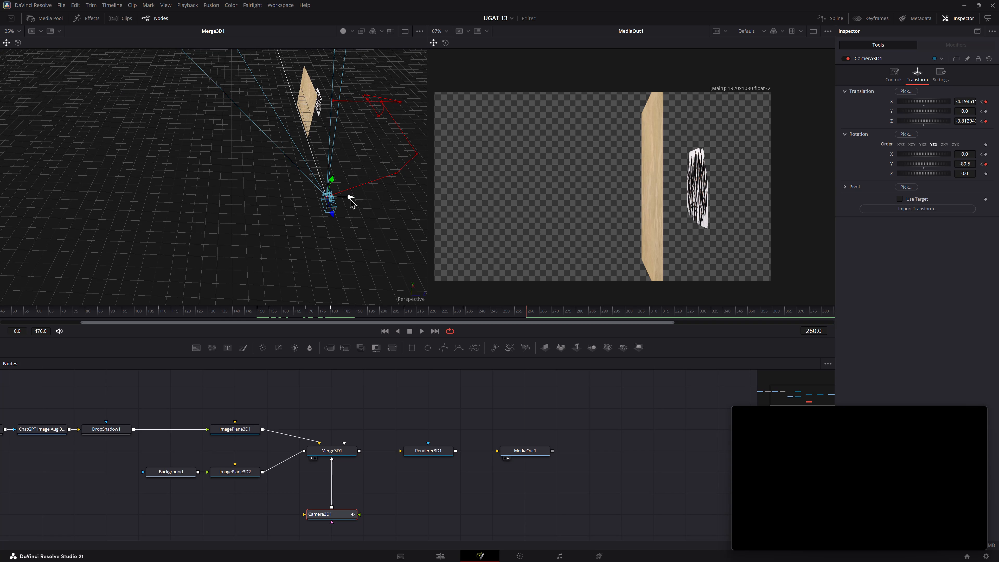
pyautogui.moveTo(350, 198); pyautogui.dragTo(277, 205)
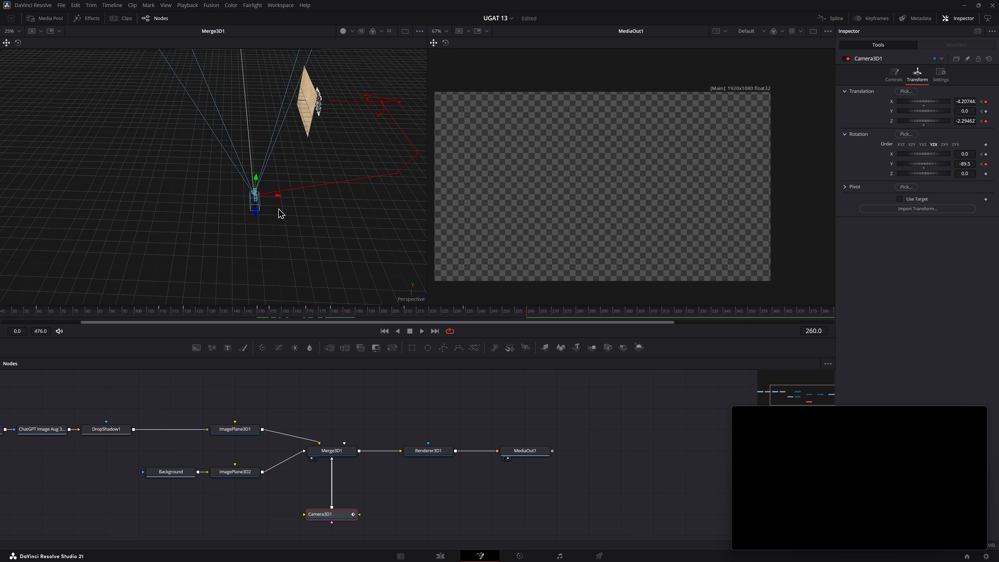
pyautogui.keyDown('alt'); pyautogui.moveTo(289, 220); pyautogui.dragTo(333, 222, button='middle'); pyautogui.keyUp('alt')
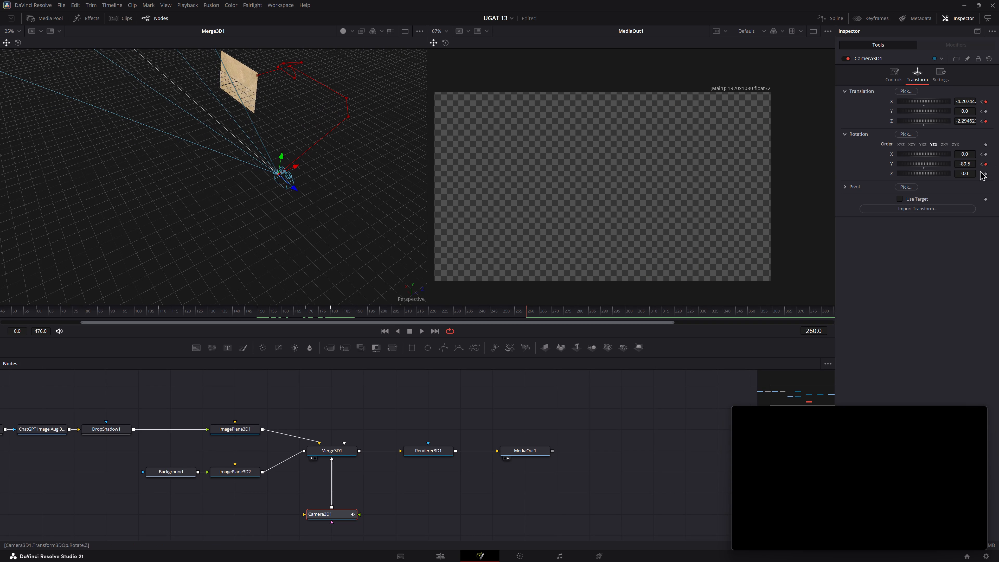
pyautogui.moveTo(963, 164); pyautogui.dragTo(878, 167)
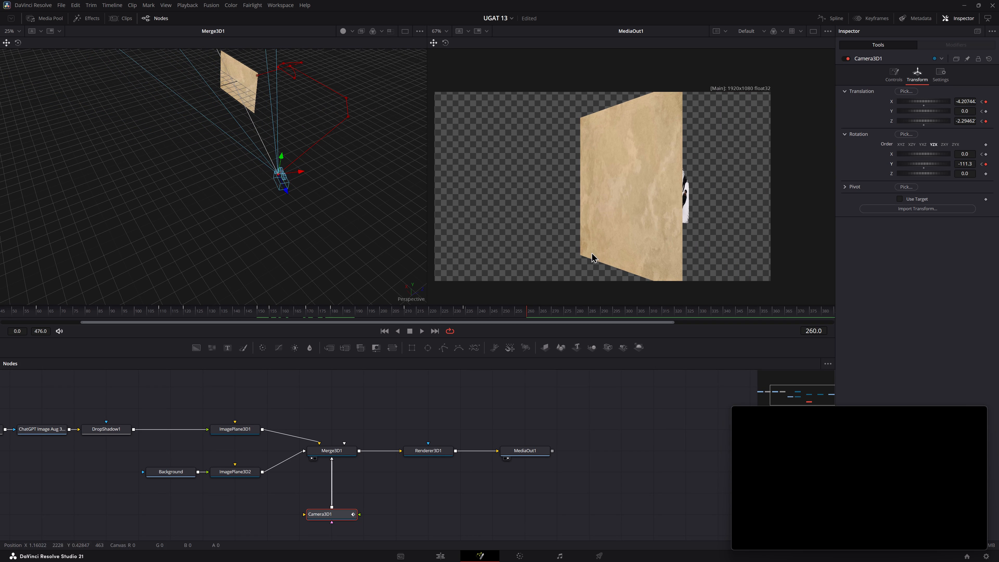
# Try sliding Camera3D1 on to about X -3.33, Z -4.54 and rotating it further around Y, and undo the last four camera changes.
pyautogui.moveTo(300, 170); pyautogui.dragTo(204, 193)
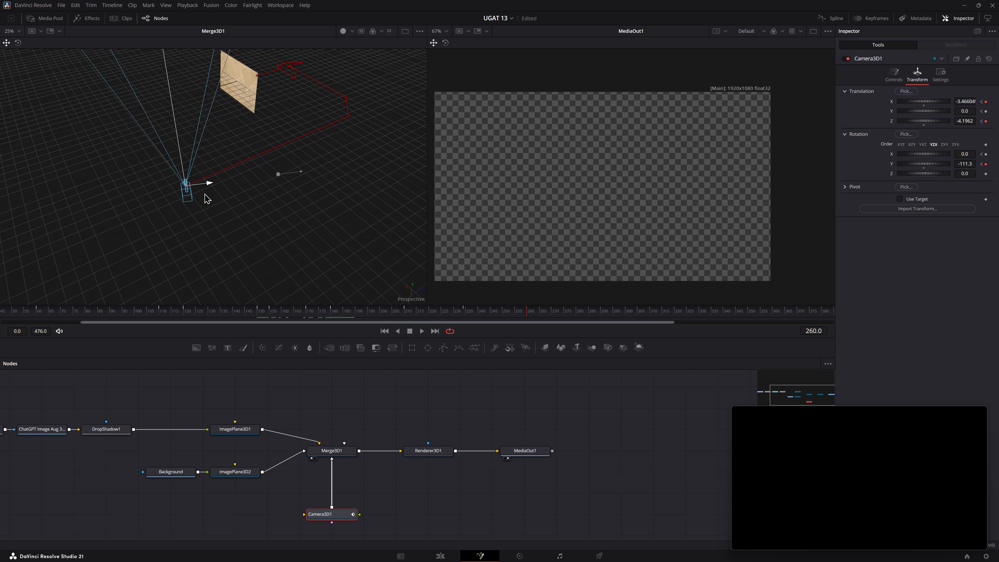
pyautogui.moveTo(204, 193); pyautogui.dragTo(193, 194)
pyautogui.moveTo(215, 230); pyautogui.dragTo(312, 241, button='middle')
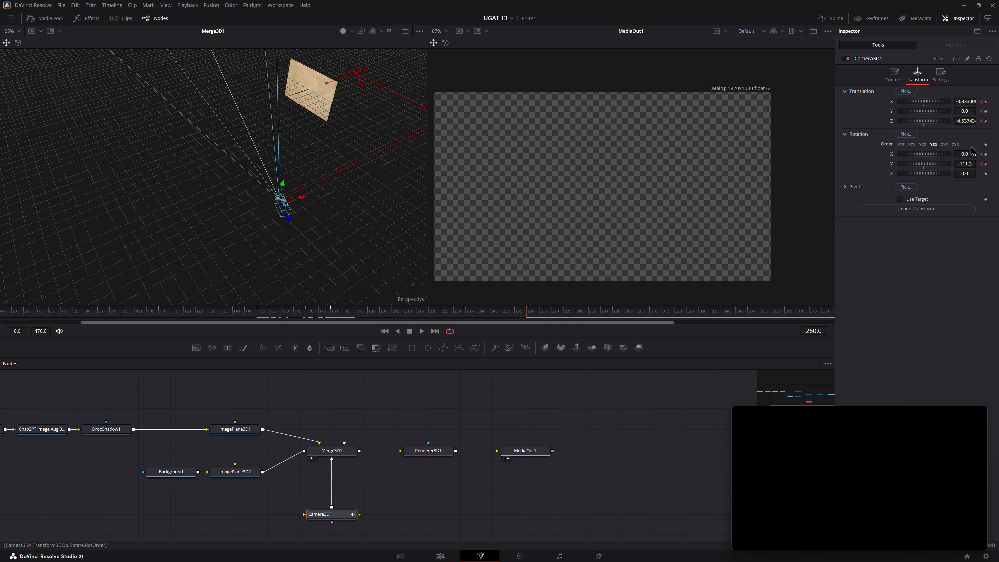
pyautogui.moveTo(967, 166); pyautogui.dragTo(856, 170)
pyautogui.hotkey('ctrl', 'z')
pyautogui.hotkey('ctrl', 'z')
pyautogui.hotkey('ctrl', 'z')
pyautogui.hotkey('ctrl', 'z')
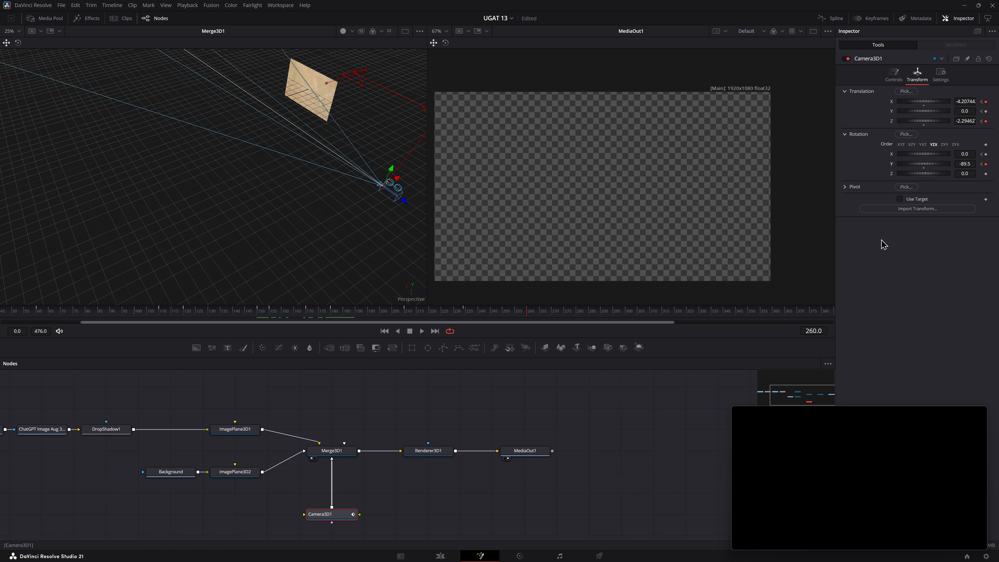
# Examine Camera3D1 and its motion path around the paper and crowd planes from several angles in the 3D view.
pyautogui.keyDown('ctrl'); pyautogui.moveTo(352, 231); pyautogui.dragTo(182, 214, button='middle'); pyautogui.keyUp('ctrl')
pyautogui.keyDown('alt'); pyautogui.moveTo(321, 212); pyautogui.dragTo(147, 228, button='middle'); pyautogui.keyUp('alt')
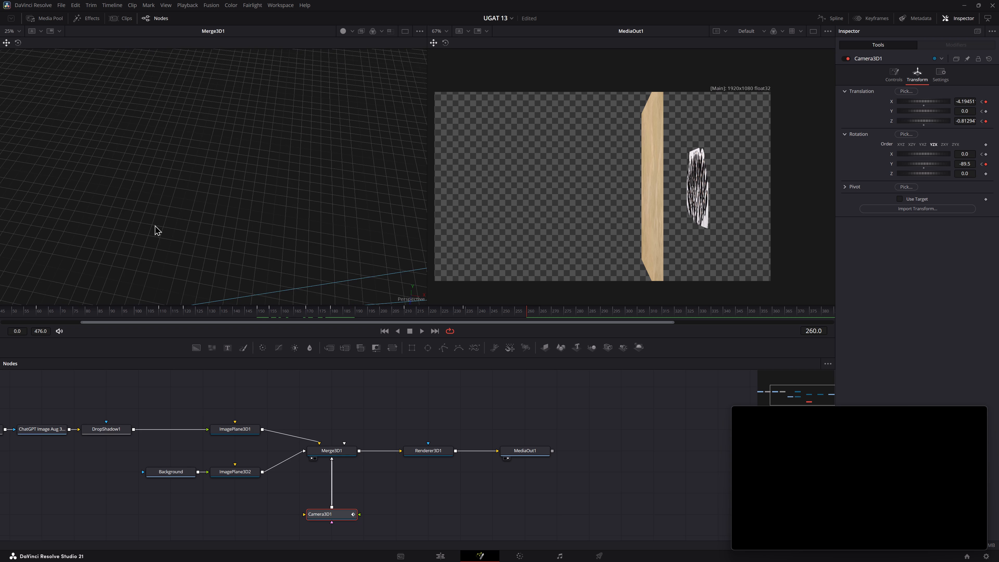
pyautogui.moveTo(250, 191); pyautogui.dragTo(379, 201, button='middle')
pyautogui.keyDown('alt'); pyautogui.moveTo(314, 197); pyautogui.dragTo(398, 301, button='middle'); pyautogui.keyUp('alt')
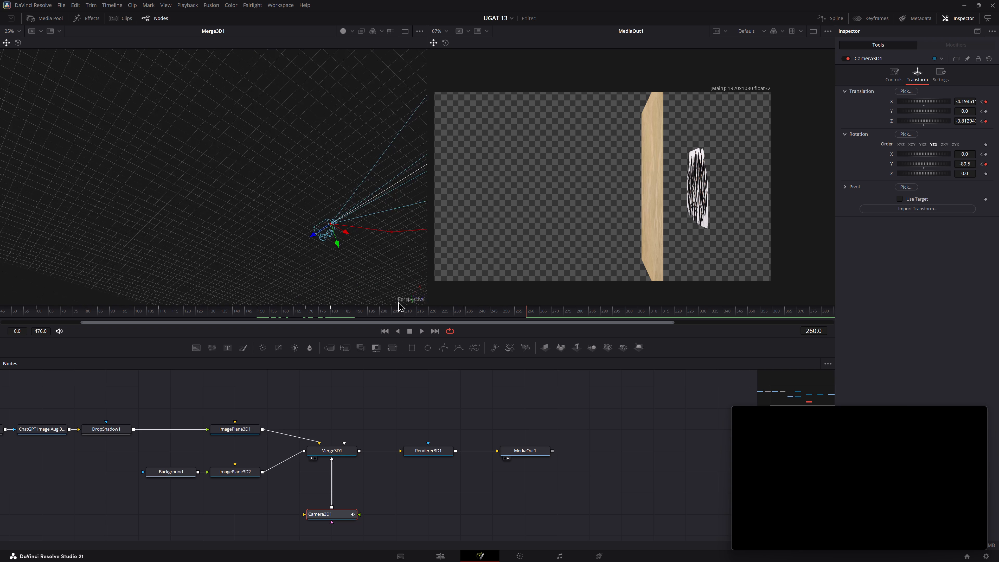
pyautogui.keyDown('alt'); pyautogui.moveTo(398, 301); pyautogui.dragTo(352, 195, button='middle'); pyautogui.keyUp('alt')
pyautogui.keyDown('alt'); pyautogui.scroll(1, 366, 245); pyautogui.keyUp('alt')
pyautogui.keyDown('alt'); pyautogui.moveTo(366, 242); pyautogui.dragTo(306, 160, button='middle'); pyautogui.keyUp('alt')
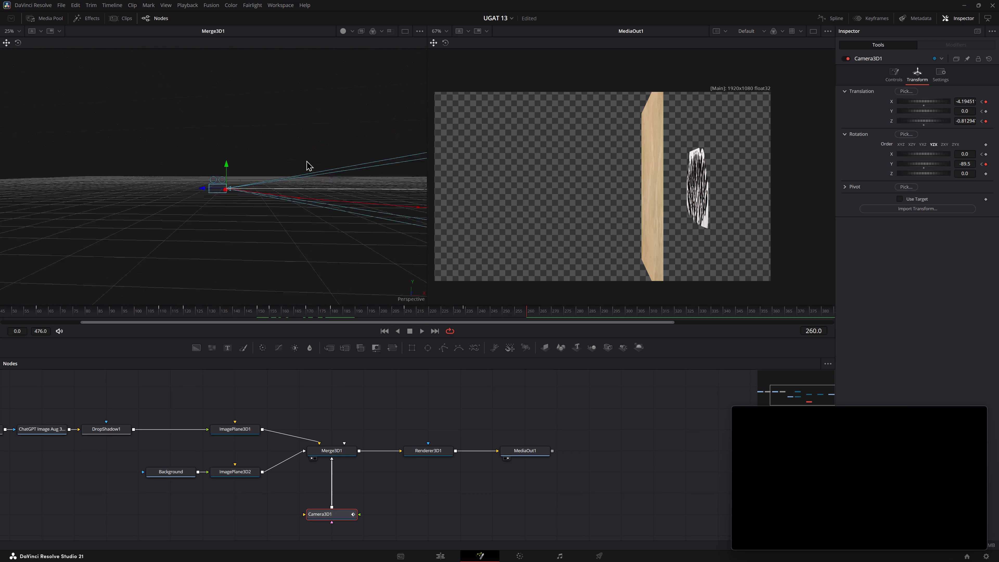
pyautogui.keyDown('alt'); pyautogui.moveTo(306, 160); pyautogui.dragTo(338, 215, button='middle'); pyautogui.keyUp('alt')
pyautogui.keyDown('ctrl'); pyautogui.moveTo(268, 203); pyautogui.dragTo(330, 224, button='middle'); pyautogui.keyUp('ctrl')
pyautogui.moveTo(276, 193); pyautogui.dragTo(297, 202, button='middle')
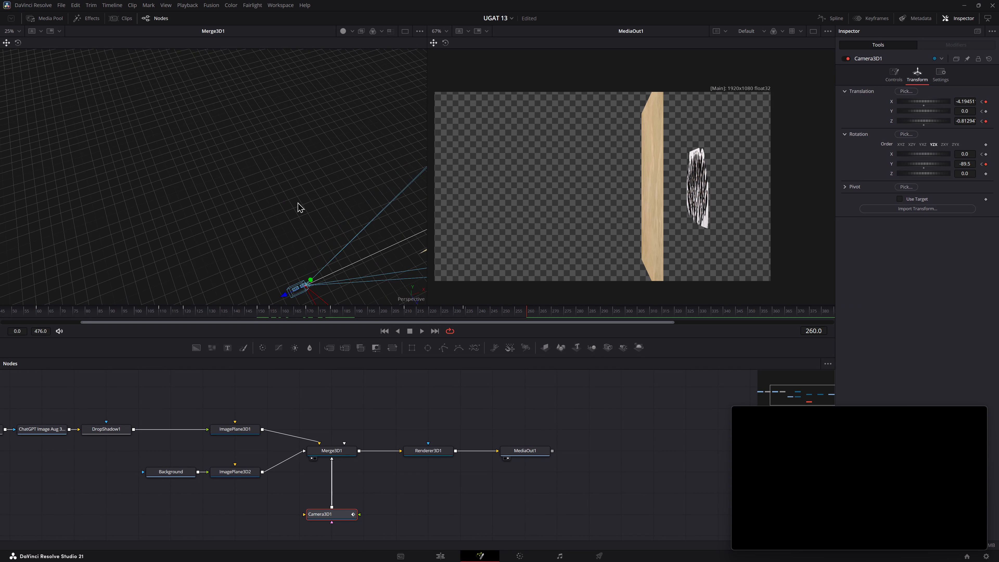
pyautogui.moveTo(297, 202); pyautogui.dragTo(417, 212, button='middle')
pyautogui.keyDown('shift'); pyautogui.scroll(1, 330, 209); pyautogui.keyUp('shift')
pyautogui.keyDown('shift'); pyautogui.moveTo(266, 212); pyautogui.dragTo(326, 220, button='middle'); pyautogui.keyUp('shift')
pyautogui.keyDown('alt'); pyautogui.moveTo(293, 189); pyautogui.dragTo(370, 231, button='middle'); pyautogui.keyUp('alt')
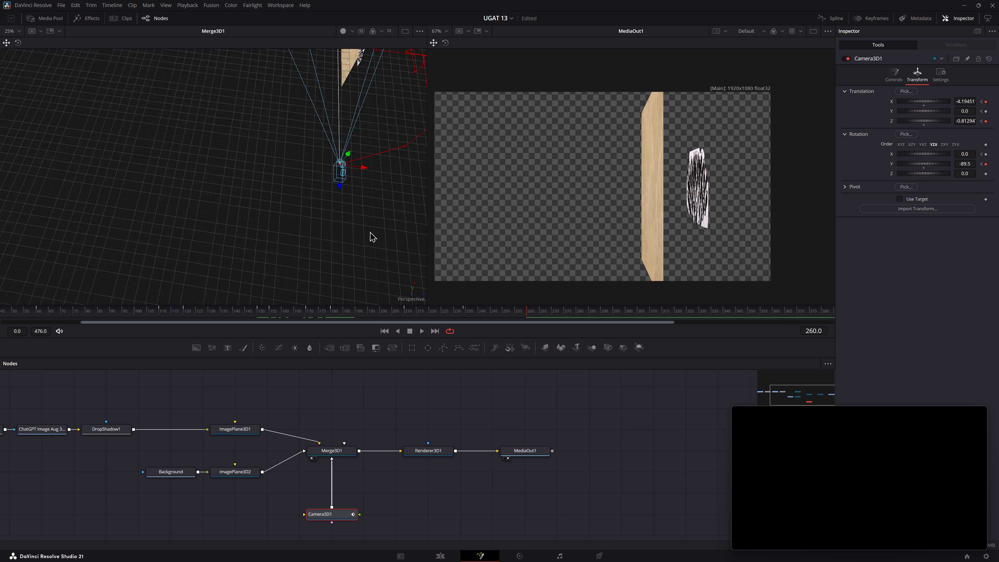
pyautogui.keyDown('alt'); pyautogui.moveTo(370, 231); pyautogui.dragTo(368, 178, button='middle'); pyautogui.keyUp('alt')
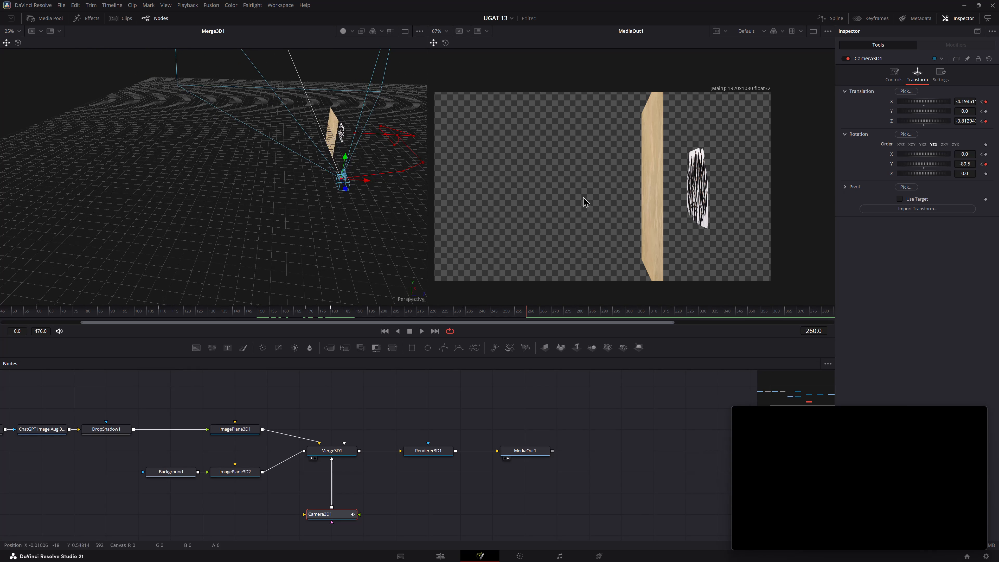
# Scrub between frames 247 and 282 to check the camera move around the frame 260 keyframe.
pyautogui.moveTo(524, 315); pyautogui.dragTo(490, 315)
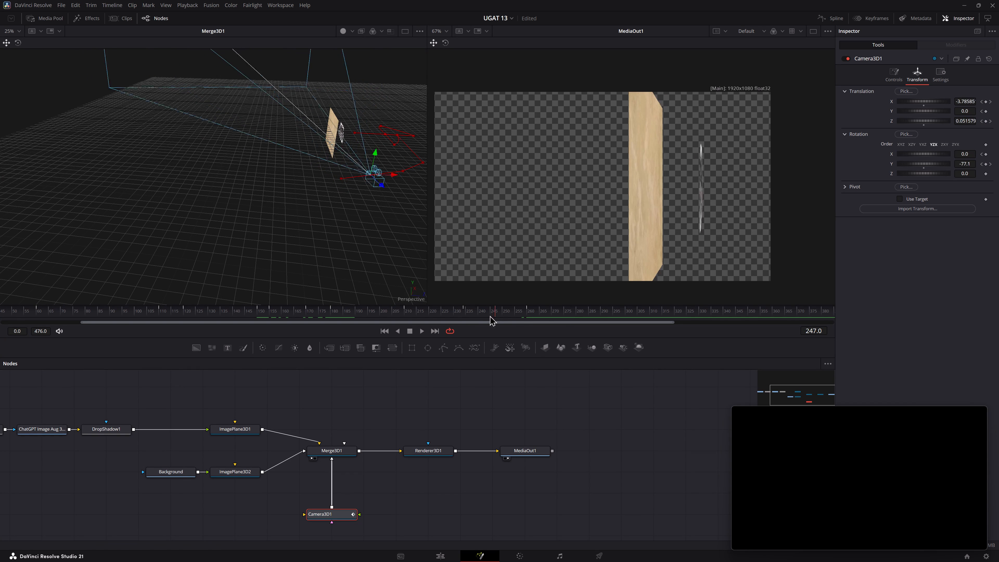
pyautogui.moveTo(490, 315); pyautogui.dragTo(560, 309)
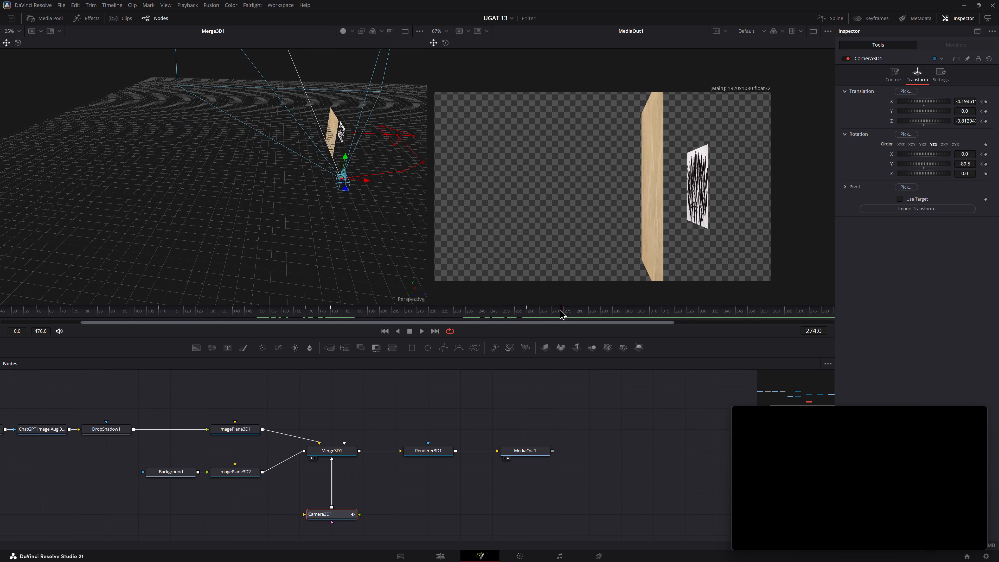
pyautogui.moveTo(560, 309); pyautogui.dragTo(583, 318)
# Keyframe Camera3D1 at frame 280 at about X -4.21, Z -2.45, with Y rotation -112.1.
pyautogui.moveTo(583, 318); pyautogui.dragTo(577, 318)
pyautogui.click(987, 164)
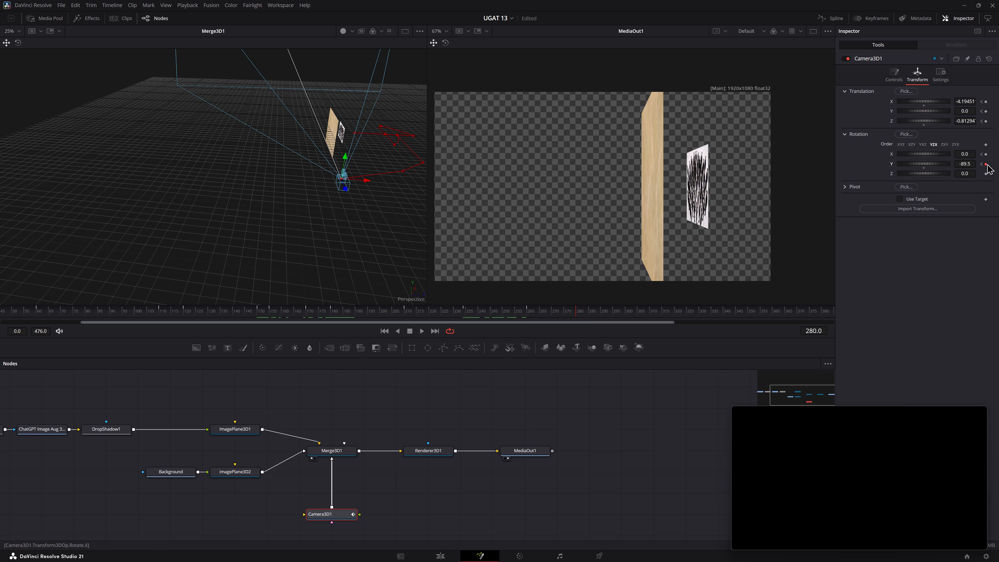
pyautogui.moveTo(964, 161); pyautogui.dragTo(965, 161)
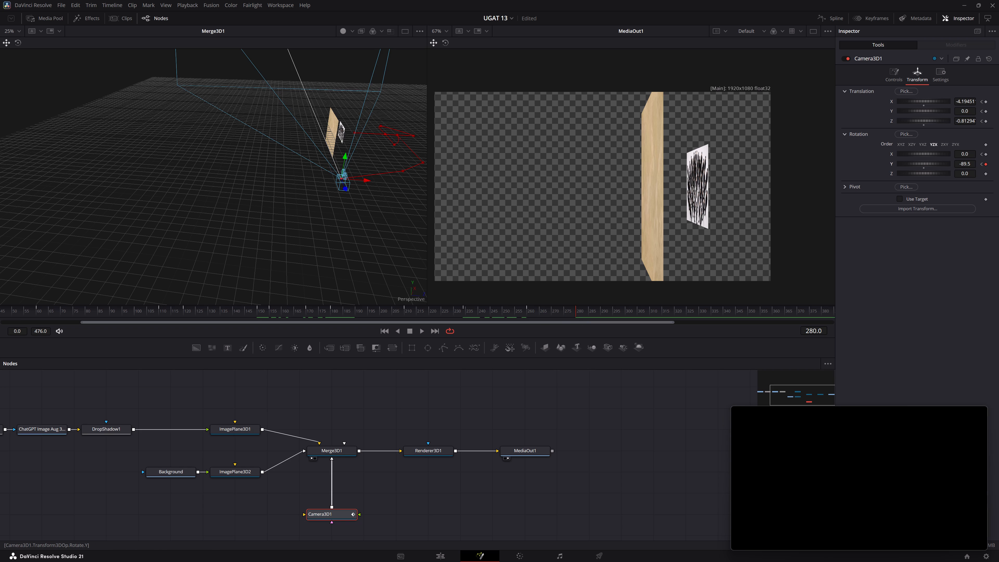
pyautogui.moveTo(965, 161); pyautogui.dragTo(970, 161)
pyautogui.hotkey('ctrl', 'z')
pyautogui.moveTo(367, 181); pyautogui.dragTo(327, 184)
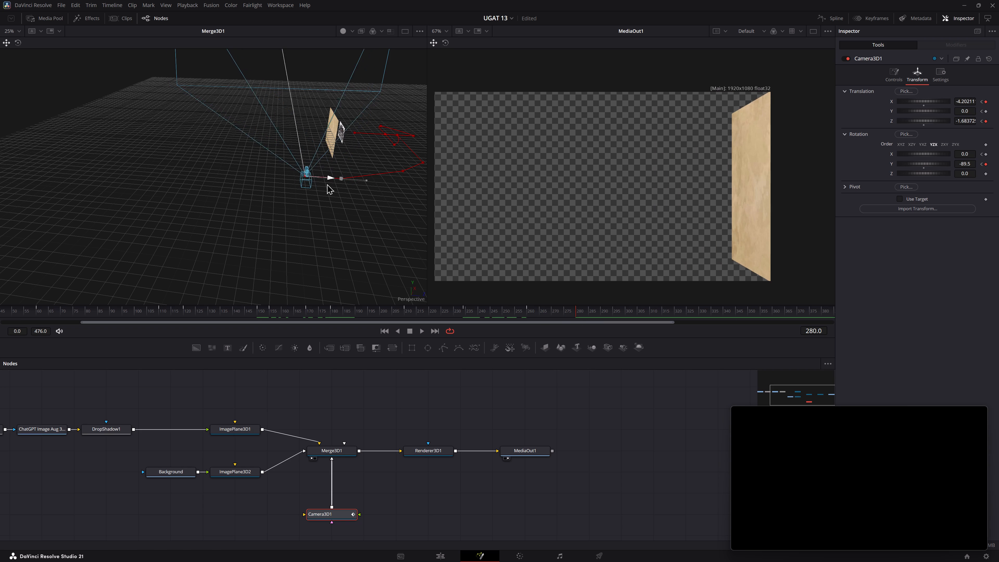
pyautogui.moveTo(327, 184); pyautogui.dragTo(302, 187)
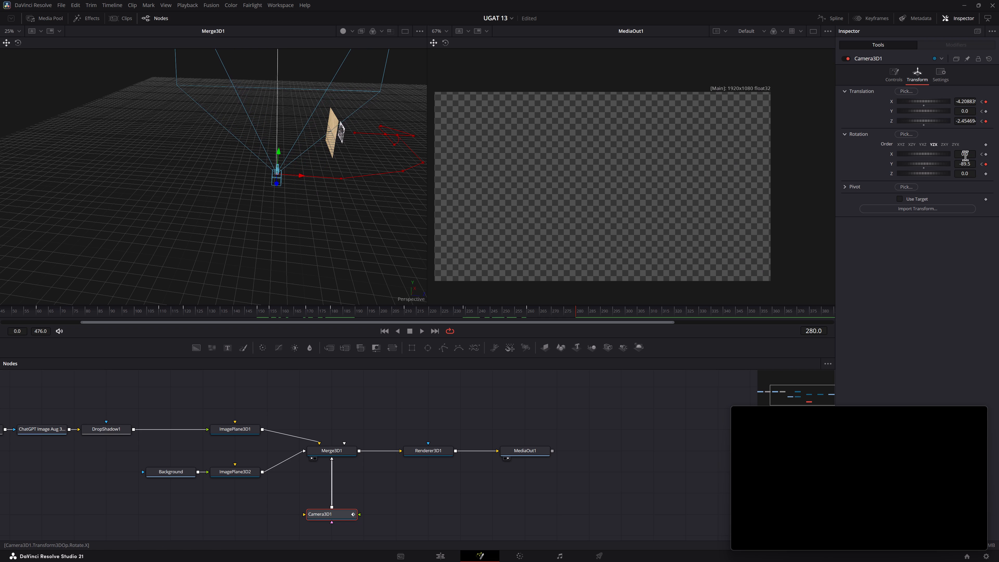
pyautogui.moveTo(963, 160); pyautogui.dragTo(942, 162)
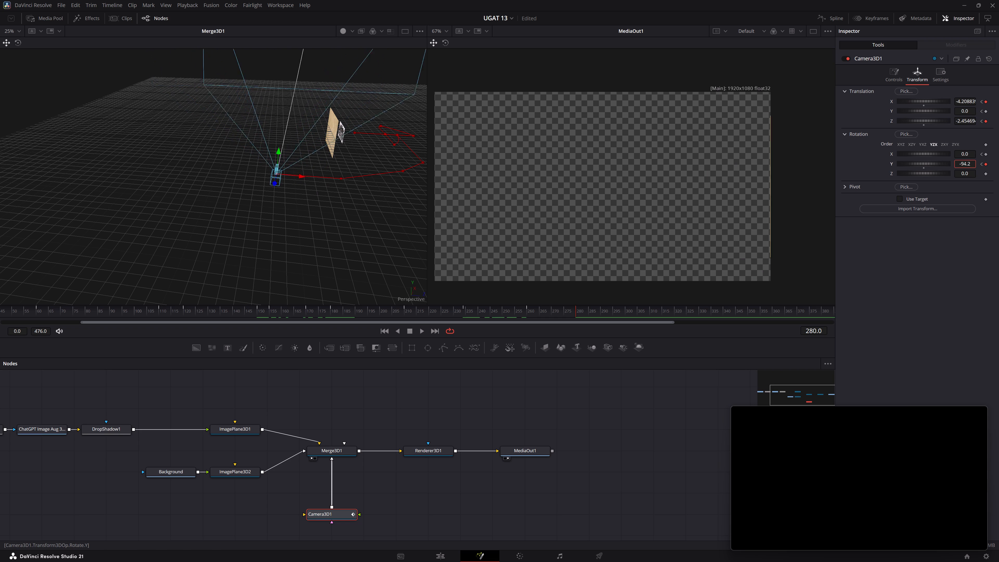
pyautogui.moveTo(942, 162); pyautogui.dragTo(885, 165)
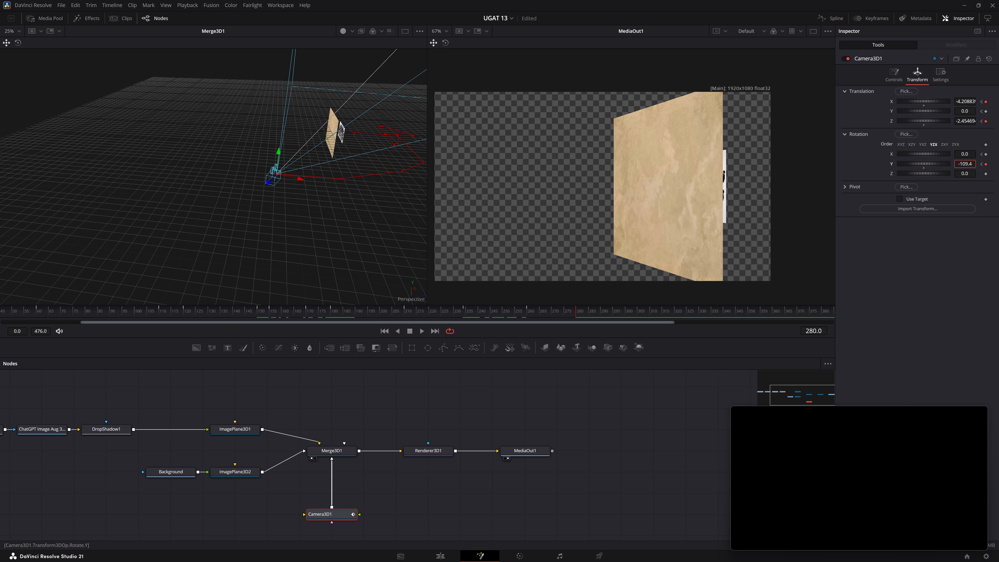
pyautogui.moveTo(885, 165); pyautogui.dragTo(874, 166)
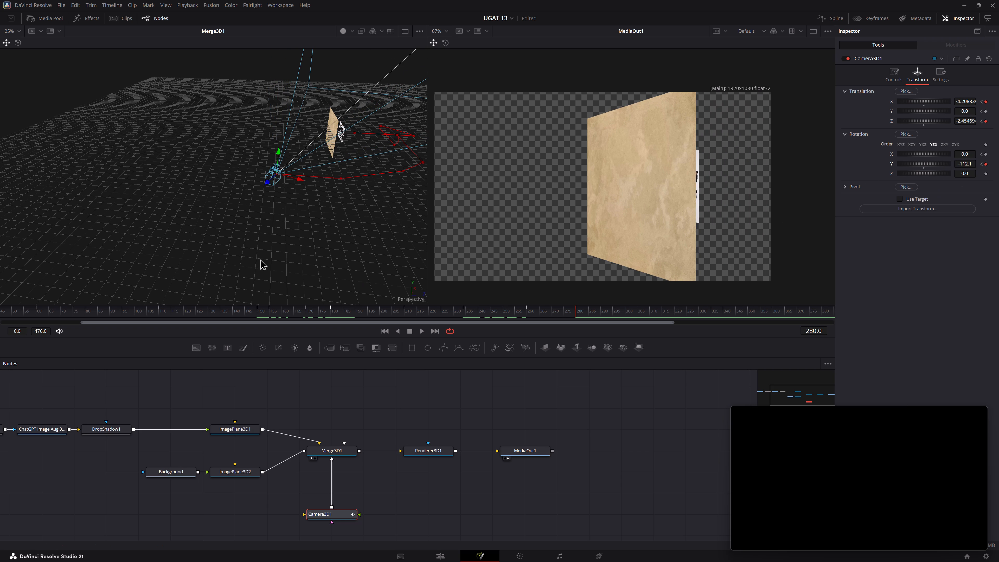
# Keyframe Camera3D1 at frame 300 at about X -3.55, Z -4.07, with Y rotation -132.5.
pyautogui.moveTo(578, 315); pyautogui.dragTo(607, 313)
pyautogui.moveTo(607, 313); pyautogui.dragTo(627, 312)
pyautogui.moveTo(299, 180); pyautogui.dragTo(241, 173)
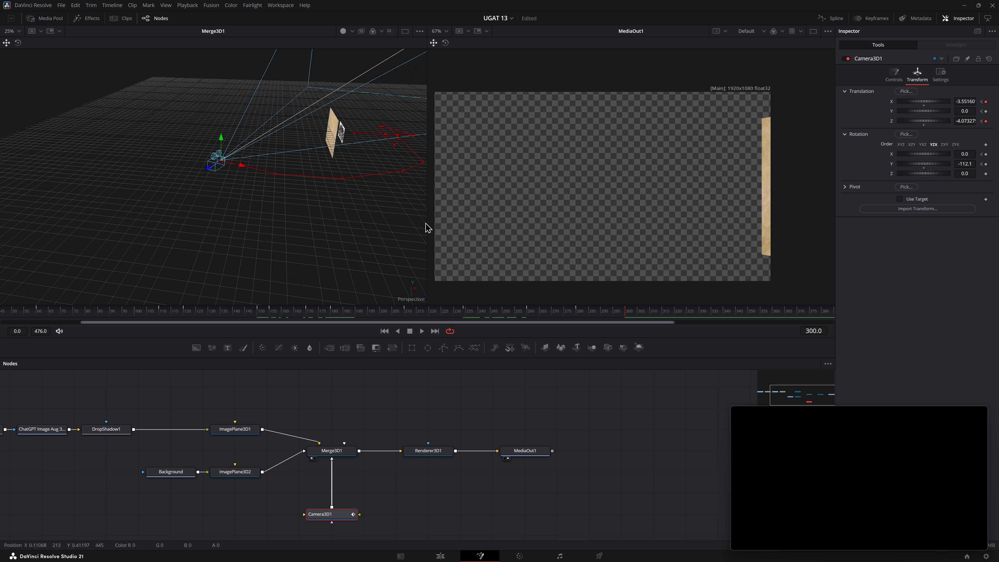
pyautogui.moveTo(960, 161); pyautogui.dragTo(932, 162)
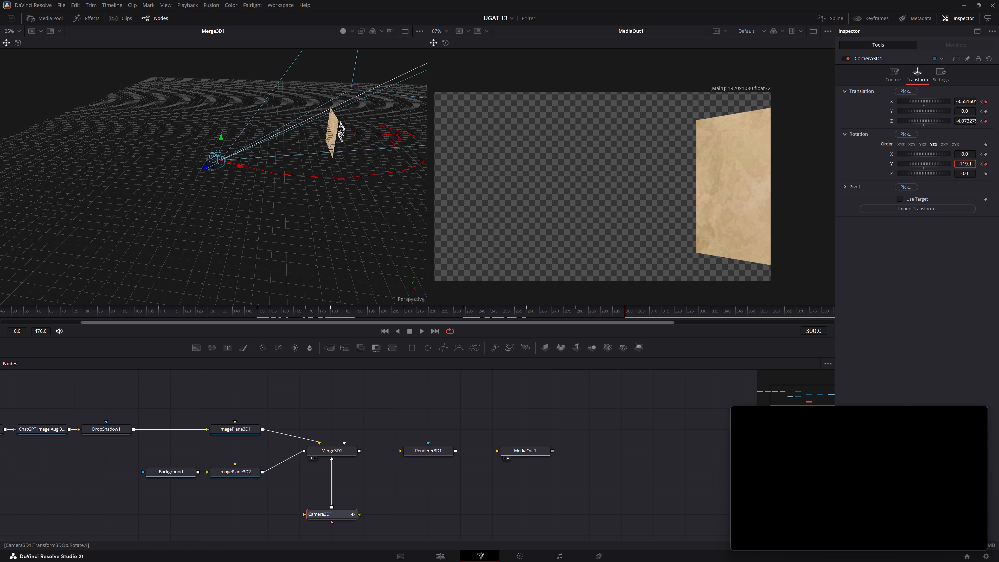
pyautogui.moveTo(932, 162); pyautogui.dragTo(880, 164)
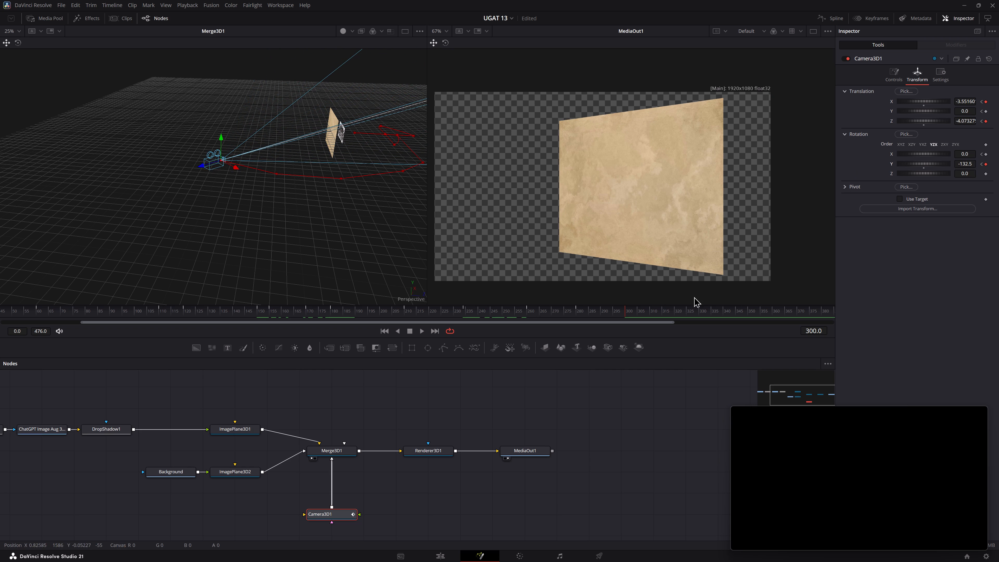
# Show the spline curves and smooth Camera3D1's keyframes across the orbit move ending at frame 300.
pyautogui.click(835, 22)
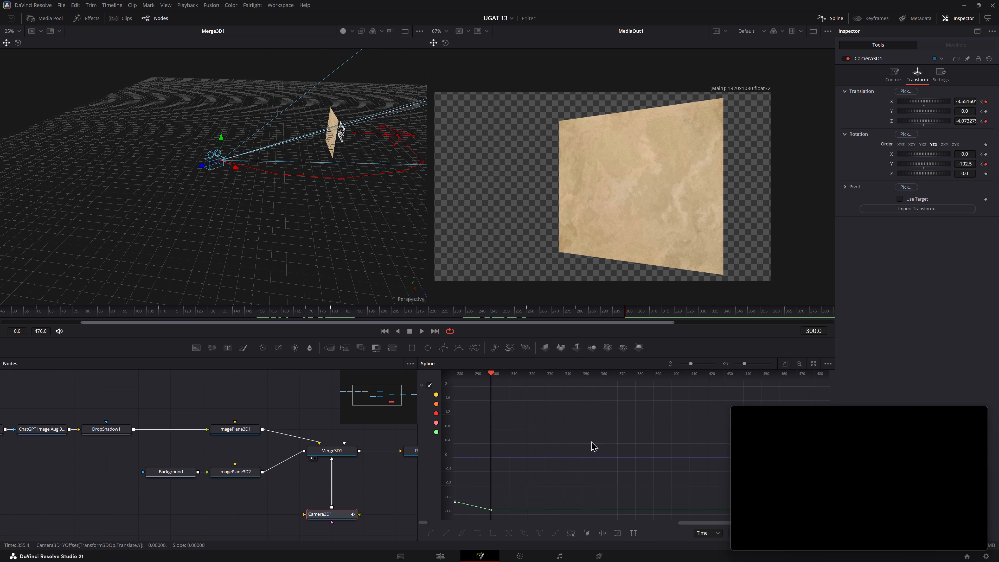
pyautogui.keyDown('ctrl'); pyautogui.scroll(-2, 591, 441); pyautogui.keyUp('ctrl')
pyautogui.click(565, 481)
pyautogui.moveTo(584, 456); pyautogui.dragTo(647, 435, button='middle')
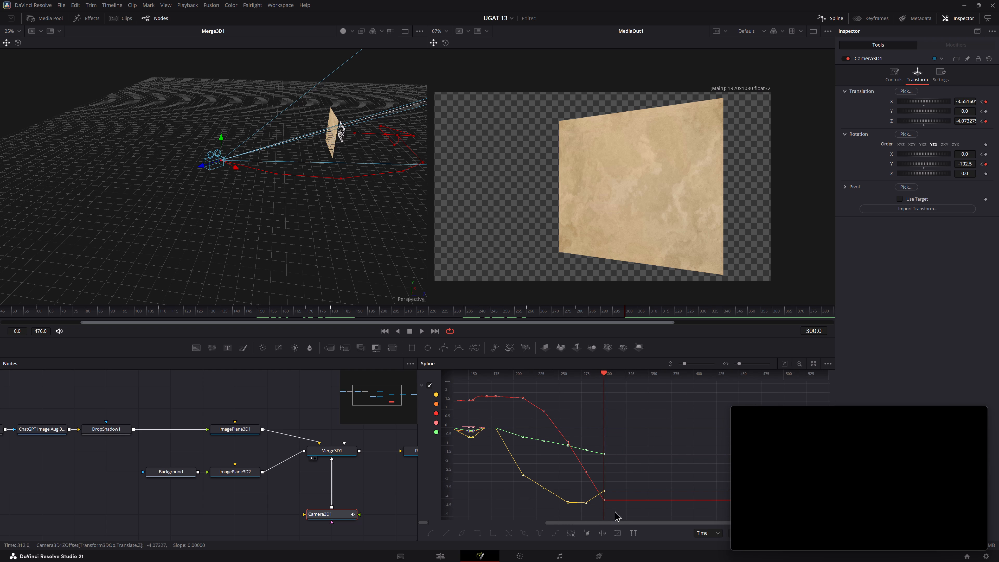
pyautogui.moveTo(621, 513); pyautogui.dragTo(491, 369)
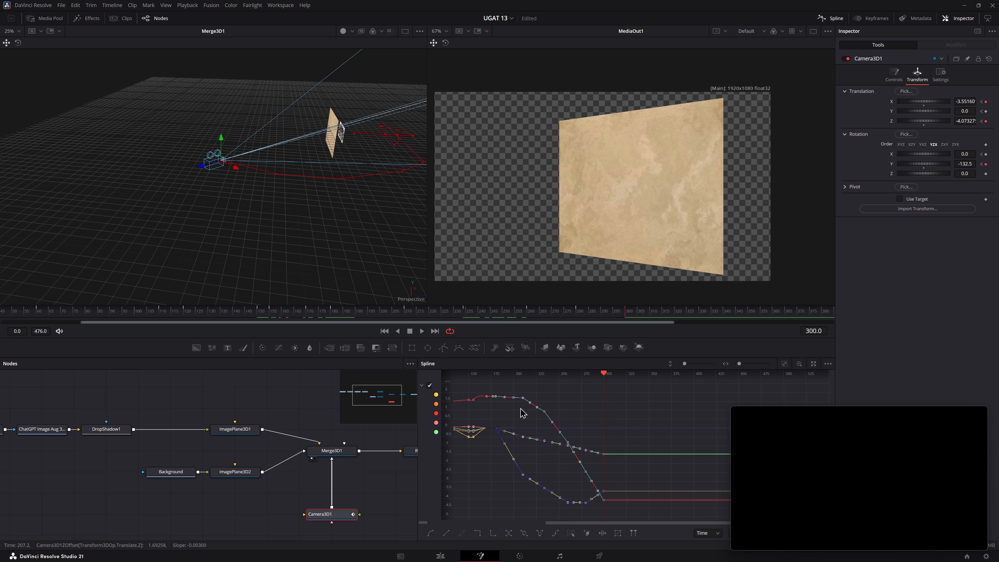
pyautogui.hotkey('alt', 's')
# Play back the smoothed camera animation from around frame 162 and again from the start to check the motion.
pyautogui.moveTo(604, 372); pyautogui.dragTo(479, 375)
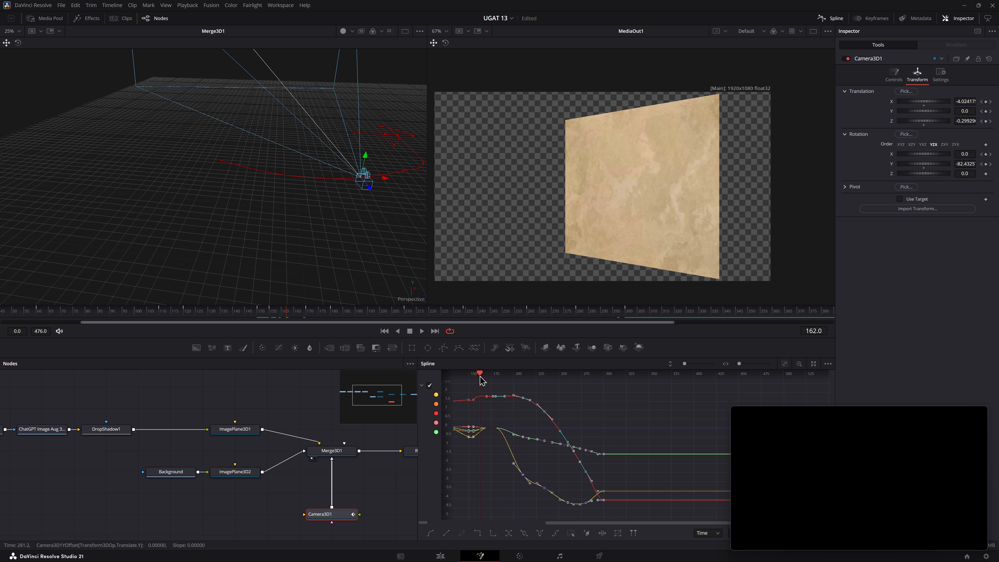
pyautogui.moveTo(479, 375); pyautogui.dragTo(479, 376)
pyautogui.press('space')
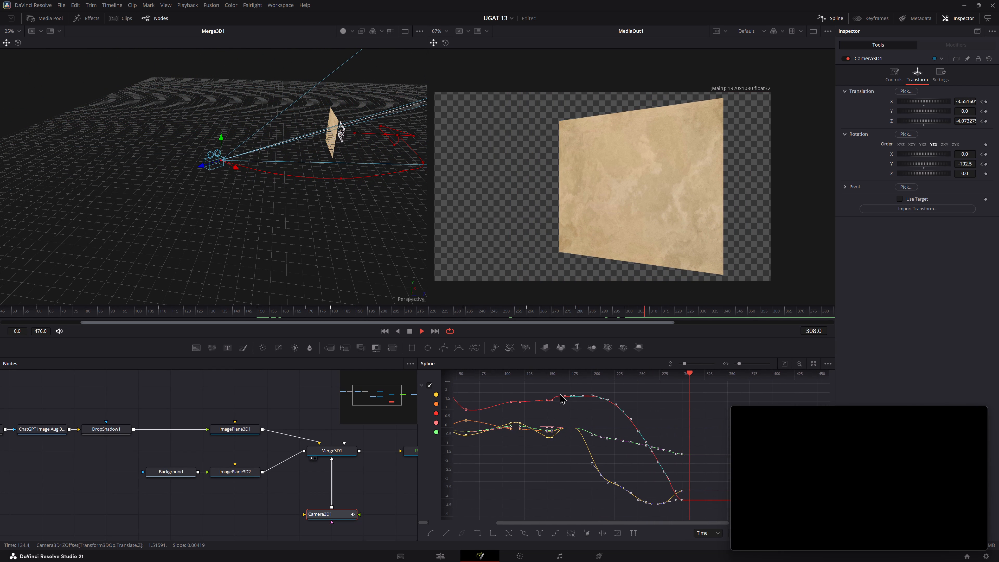
pyautogui.press('space')
pyautogui.moveTo(631, 373); pyautogui.dragTo(527, 374)
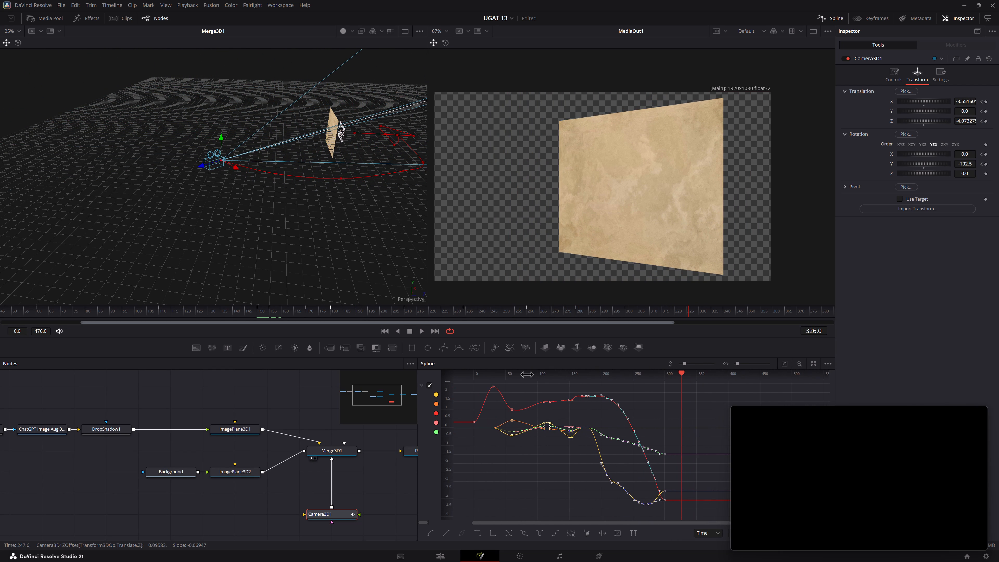
pyautogui.moveTo(681, 374); pyautogui.dragTo(538, 372)
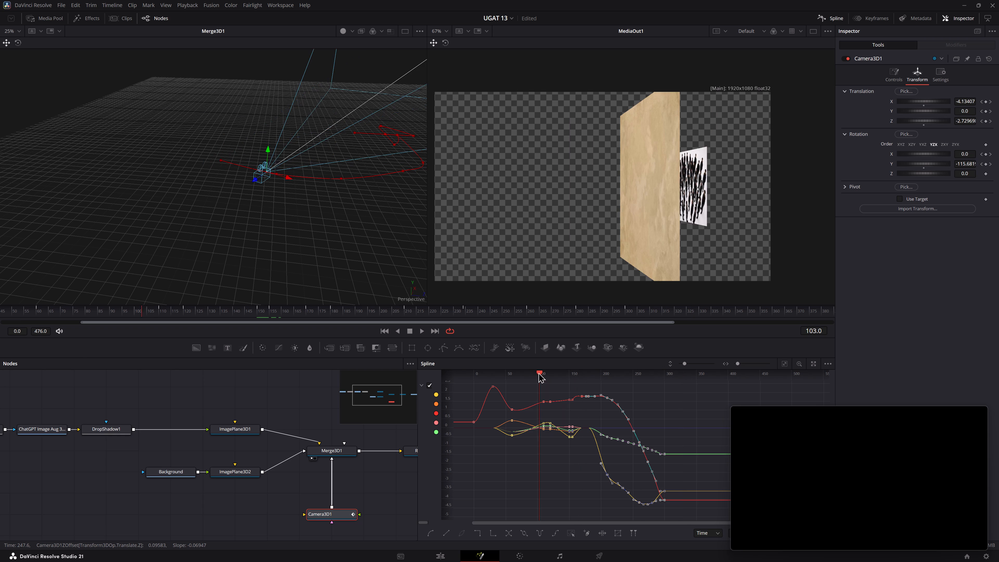
pyautogui.moveTo(538, 372); pyautogui.dragTo(472, 377)
pyautogui.press('space')
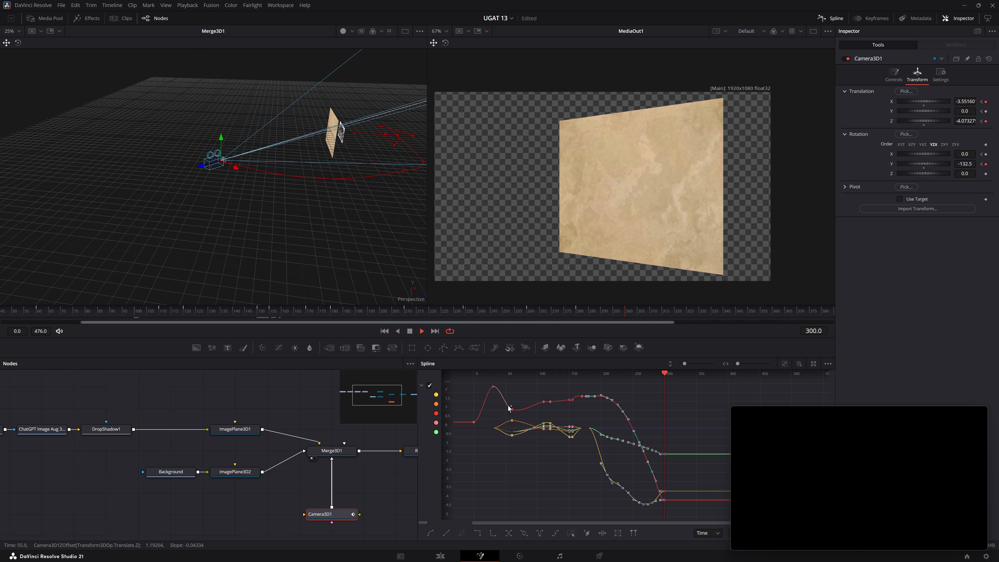
pyautogui.press('space')
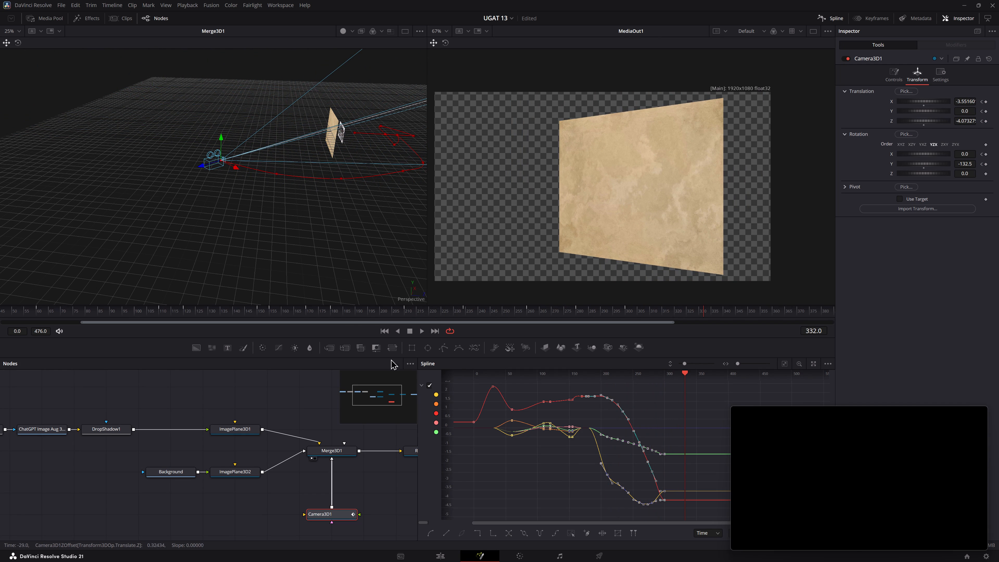
# At frame 330, slide Camera3D1 along its local Z axis past the planes to about X 3.85, Z 2.71.
pyautogui.moveTo(685, 315); pyautogui.dragTo(628, 317)
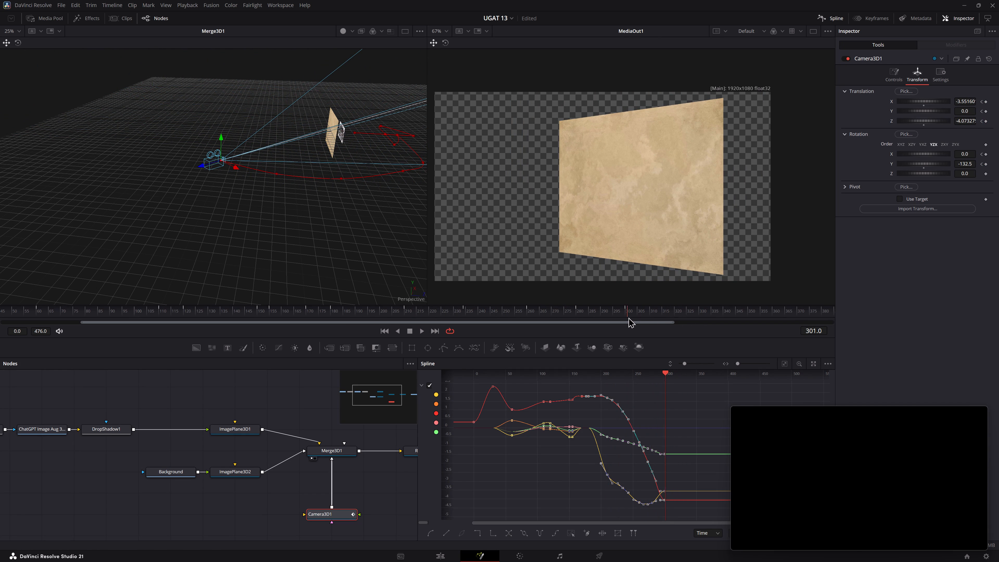
pyautogui.moveTo(628, 317); pyautogui.dragTo(701, 313)
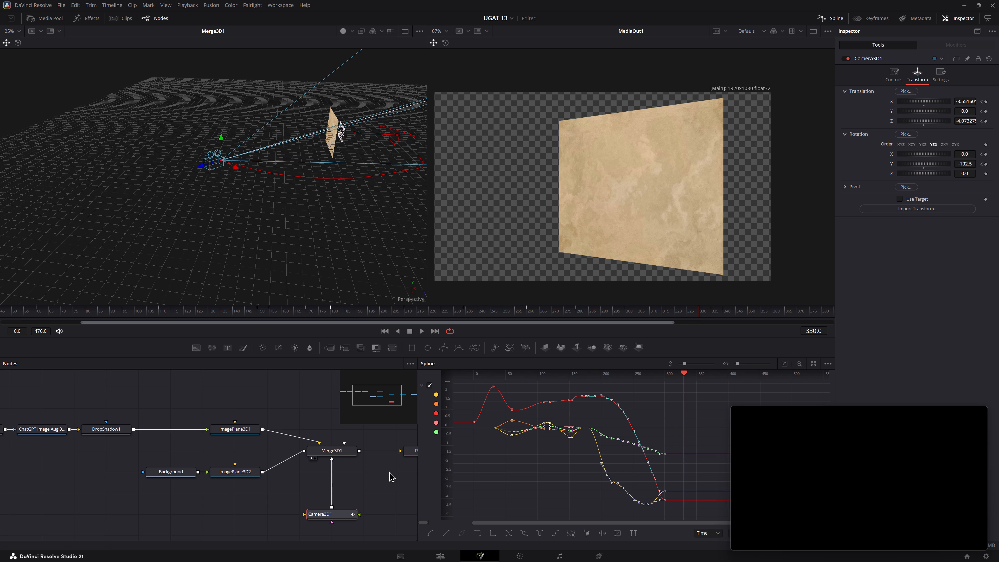
pyautogui.moveTo(418, 481); pyautogui.dragTo(750, 479)
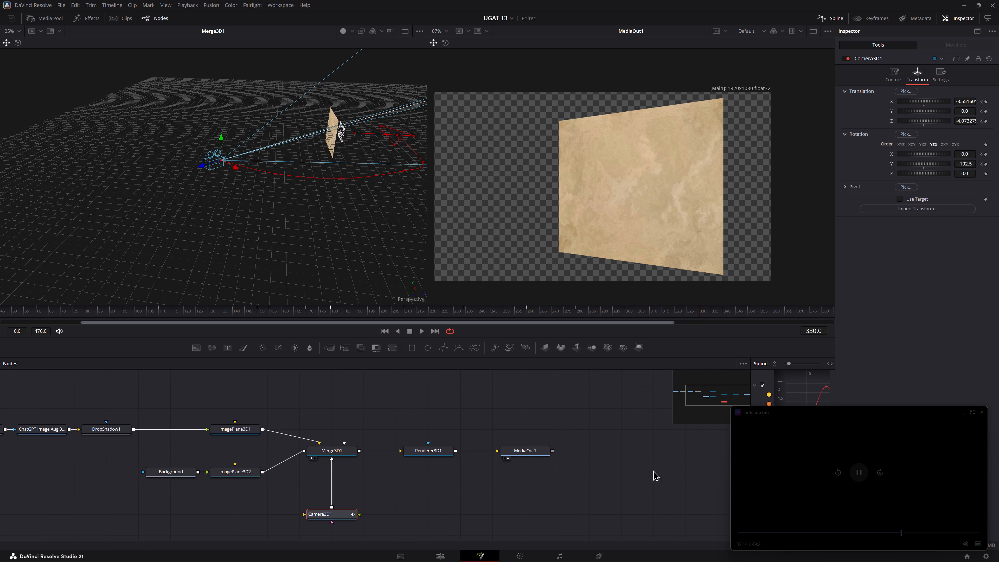
pyautogui.moveTo(487, 483); pyautogui.dragTo(579, 484, button='middle')
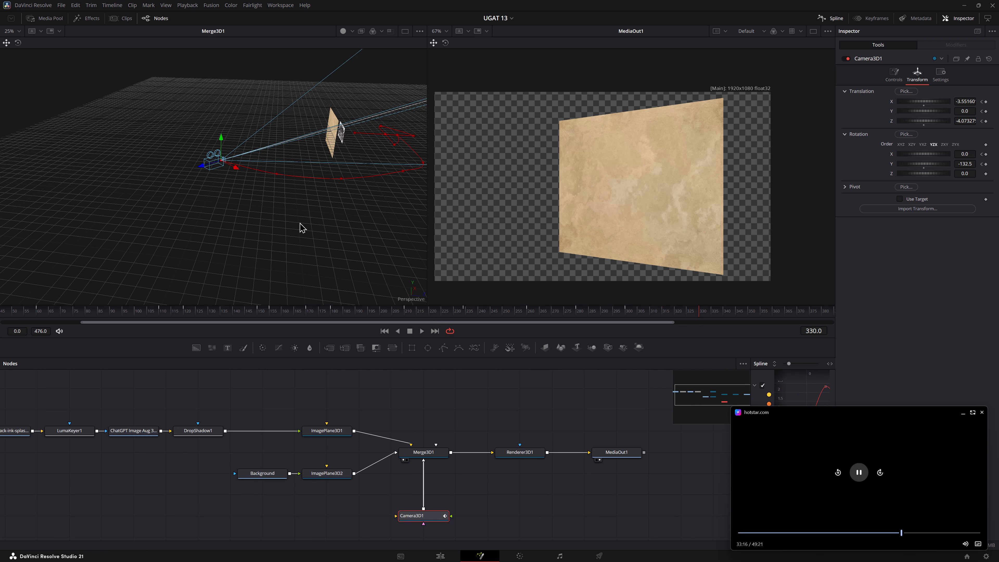
pyautogui.keyDown('alt'); pyautogui.scroll(-1, 299, 222); pyautogui.keyUp('alt')
pyautogui.keyDown('ctrl'); pyautogui.moveTo(333, 247); pyautogui.dragTo(256, 246, button='middle'); pyautogui.keyUp('ctrl')
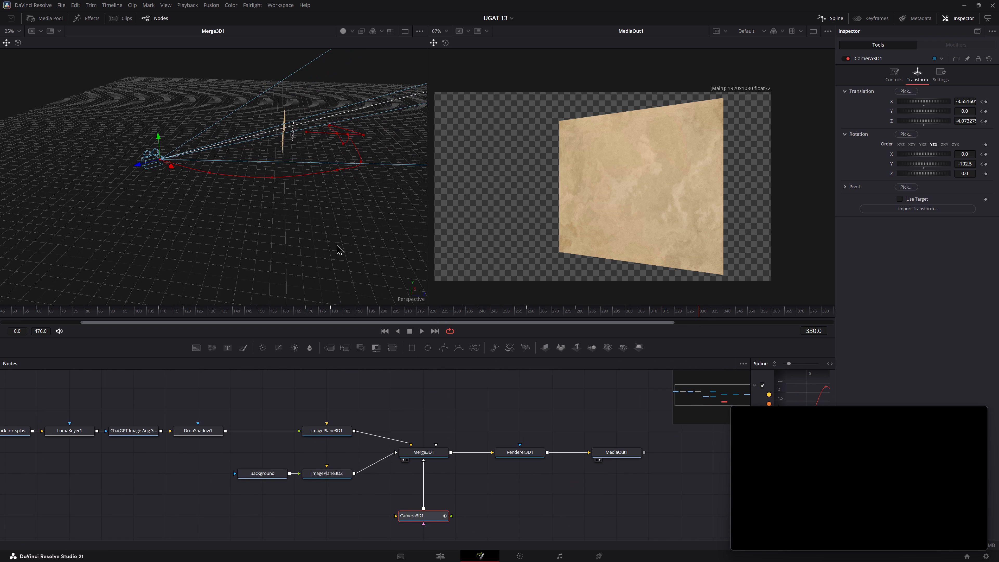
pyautogui.keyDown('alt'); pyautogui.moveTo(336, 244); pyautogui.dragTo(255, 249, button='middle'); pyautogui.keyUp('alt')
pyautogui.keyDown('alt'); pyautogui.moveTo(236, 248); pyautogui.dragTo(351, 299, button='middle'); pyautogui.keyUp('alt')
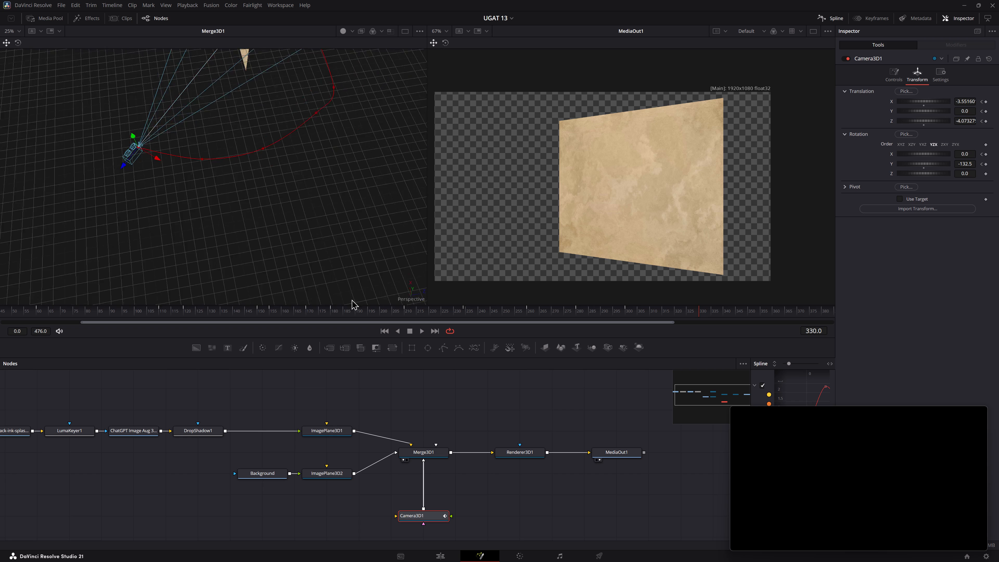
pyautogui.keyDown('alt'); pyautogui.moveTo(351, 299); pyautogui.dragTo(416, 248, button='middle'); pyautogui.keyUp('alt')
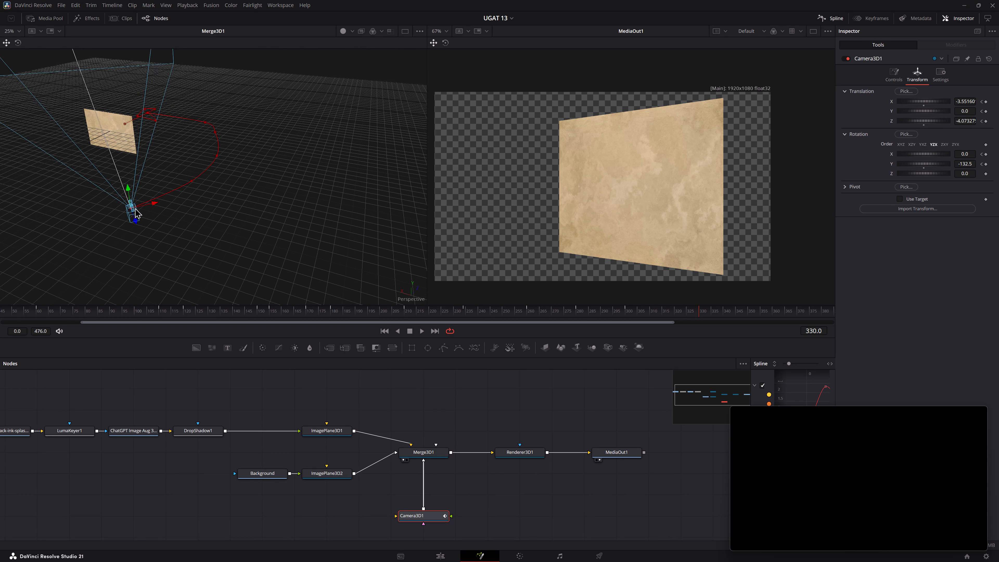
pyautogui.moveTo(135, 219); pyautogui.dragTo(110, 96)
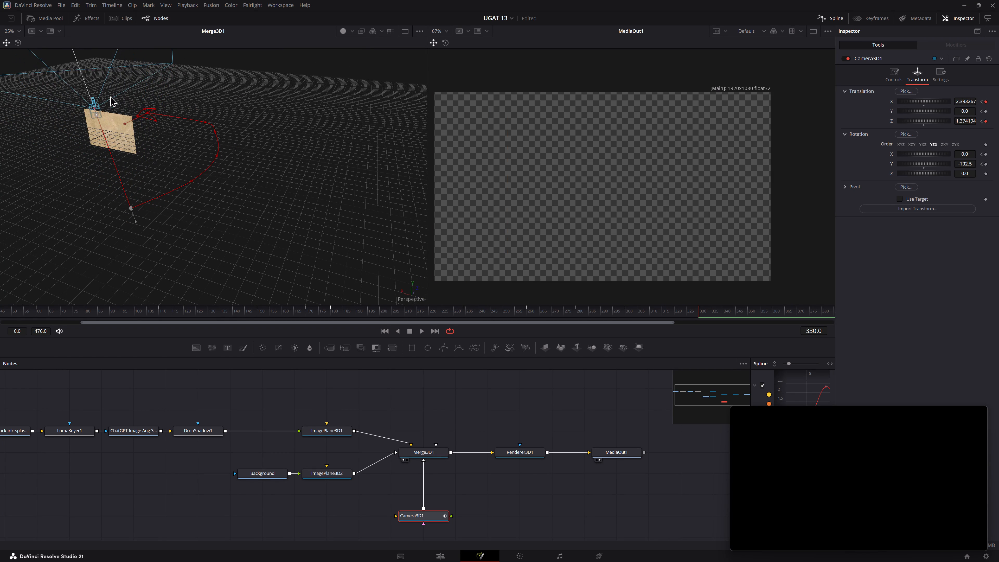
pyautogui.moveTo(110, 96); pyautogui.dragTo(106, 84)
# At frame 330, turn Camera3D1 back toward the image planes by setting its Y rotation to about -303.7.
pyautogui.keyDown('alt'); pyautogui.moveTo(181, 96); pyautogui.dragTo(57, 81, button='middle'); pyautogui.keyUp('alt')
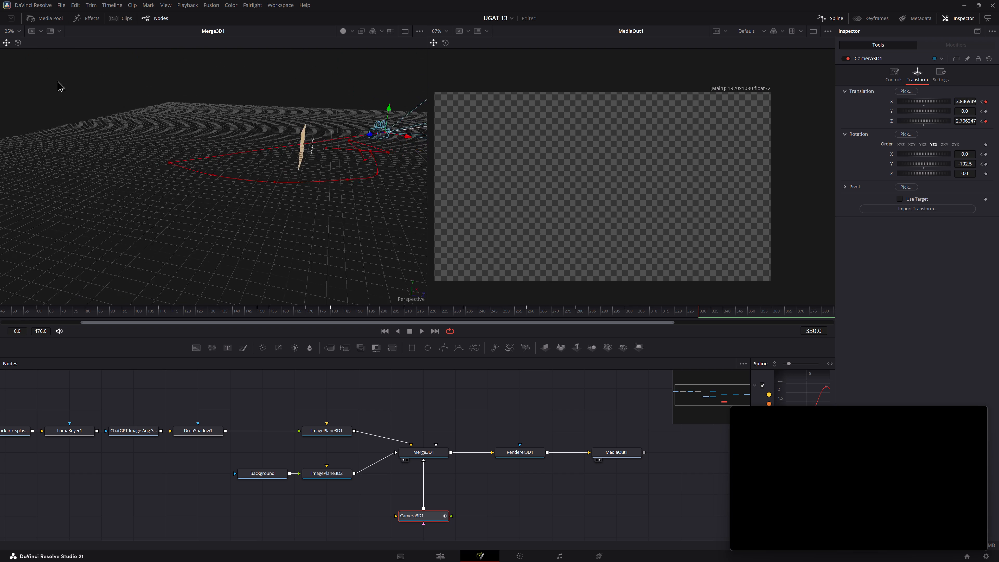
pyautogui.keyDown('alt'); pyautogui.moveTo(57, 81); pyautogui.dragTo(345, 87, button='middle'); pyautogui.keyUp('alt')
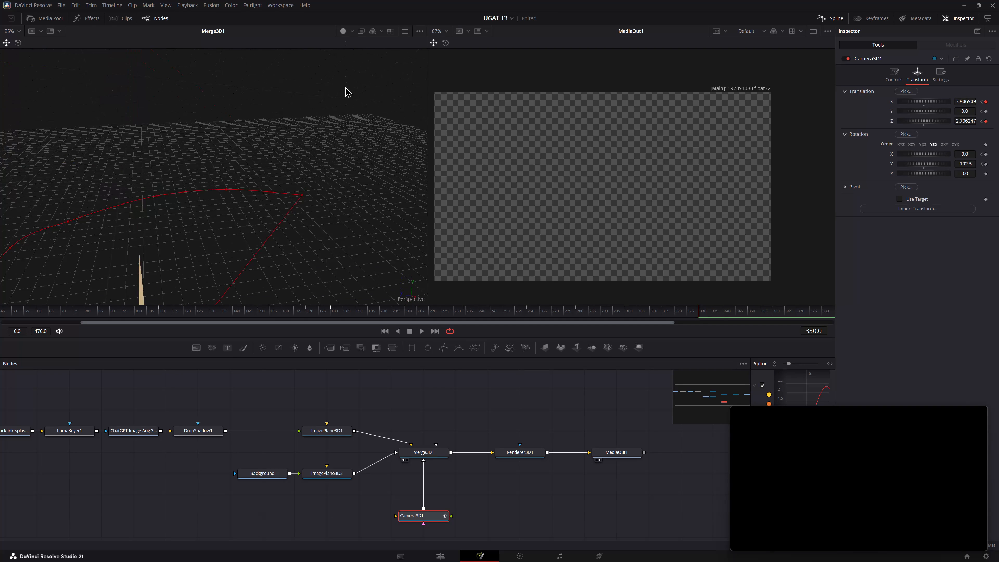
pyautogui.keyDown('alt'); pyautogui.moveTo(345, 87); pyautogui.dragTo(348, 72, button='middle'); pyautogui.keyUp('alt')
pyautogui.keyDown('ctrl'); pyautogui.scroll(-2, 348, 175); pyautogui.keyUp('ctrl')
pyautogui.moveTo(240, 248); pyautogui.dragTo(306, 182, button='middle')
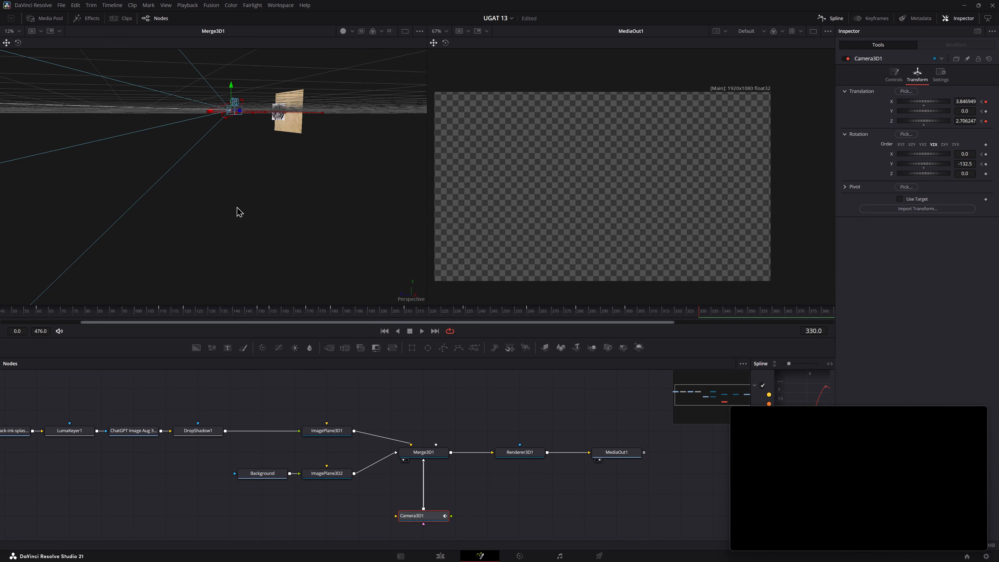
pyautogui.keyDown('alt'); pyautogui.moveTo(236, 206); pyautogui.dragTo(251, 223, button='middle'); pyautogui.keyUp('alt')
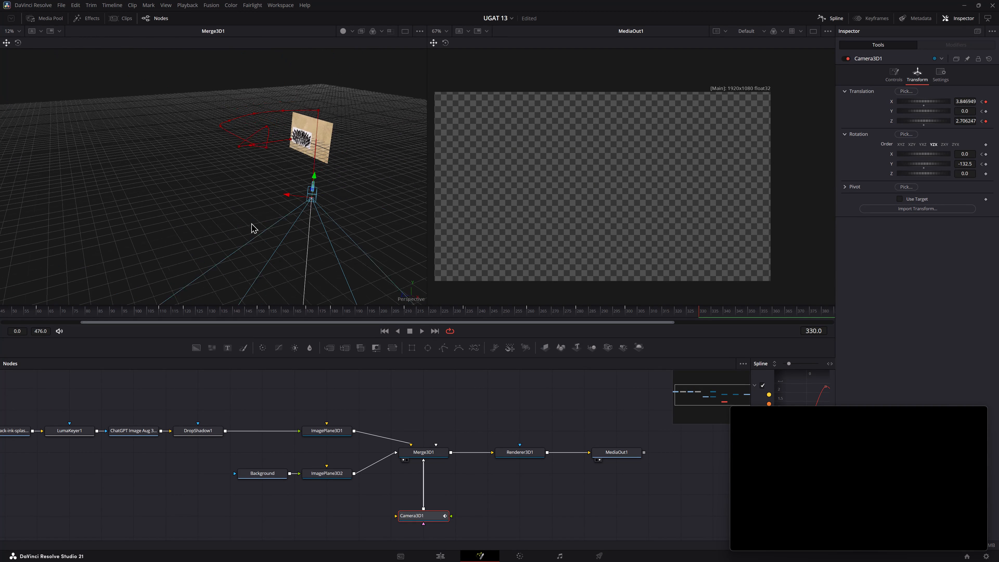
pyautogui.keyDown('alt'); pyautogui.moveTo(251, 223); pyautogui.dragTo(251, 223, button='middle'); pyautogui.keyUp('alt')
pyautogui.moveTo(967, 164); pyautogui.dragTo(971, 164)
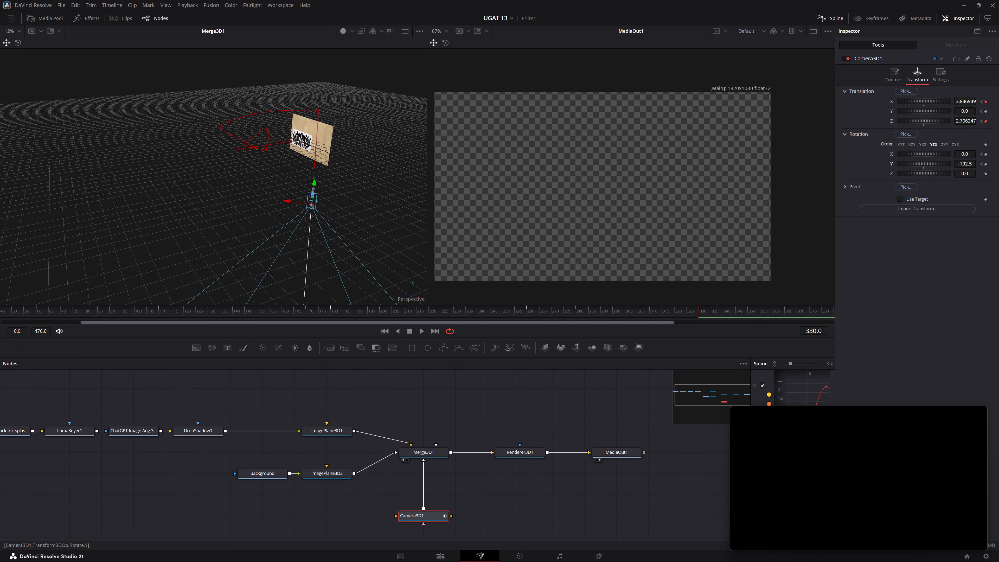
pyautogui.moveTo(971, 164); pyautogui.dragTo(336, 64)
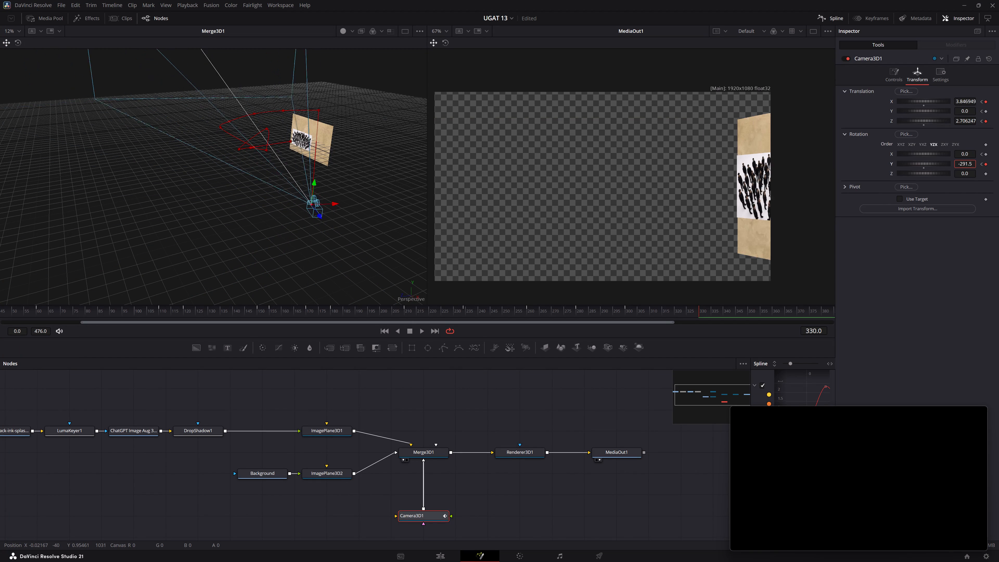
pyautogui.moveTo(336, 64); pyautogui.dragTo(299, 64)
# Slide Camera3D1 along its local X axis to about X 2.58, Z 4.61, and set its Y rotation to about -332.3.
pyautogui.keyDown('ctrl'); pyautogui.scroll(4, 294, 242); pyautogui.keyUp('ctrl')
pyautogui.keyDown('ctrl'); pyautogui.scroll(-4, 280, 233); pyautogui.keyUp('ctrl')
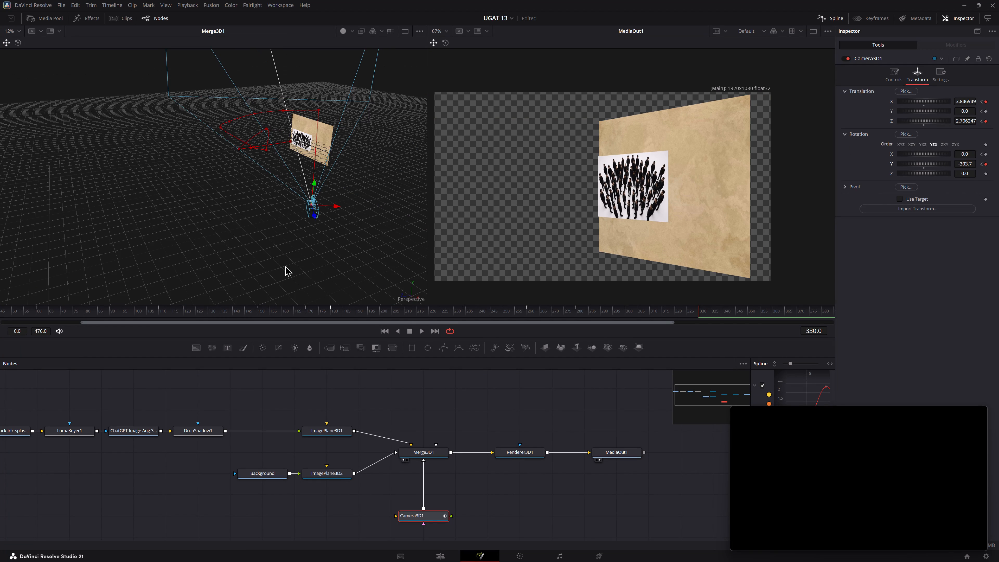
pyautogui.keyDown('alt'); pyautogui.moveTo(296, 235); pyautogui.dragTo(309, 236, button='middle'); pyautogui.keyUp('alt')
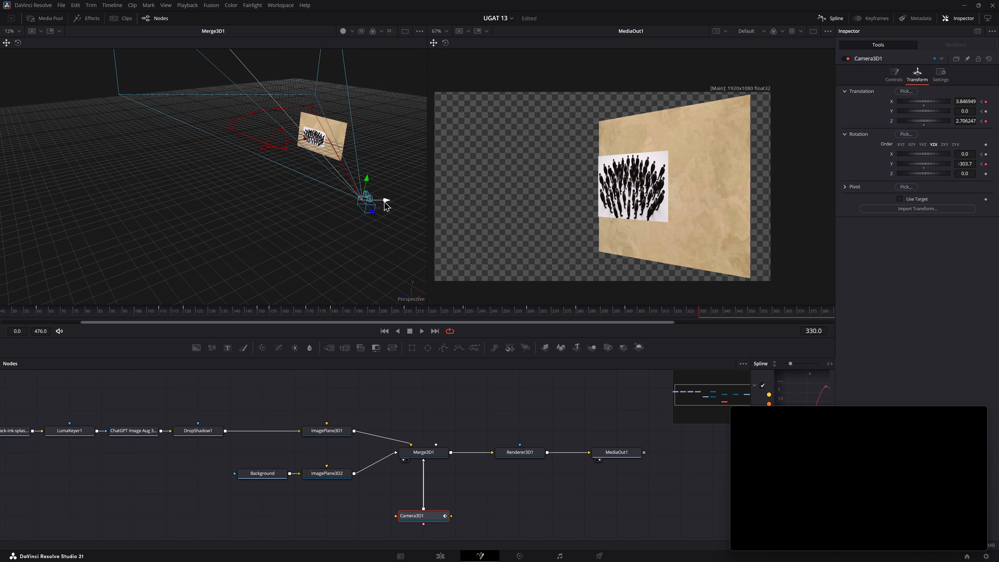
pyautogui.moveTo(384, 201); pyautogui.dragTo(281, 208)
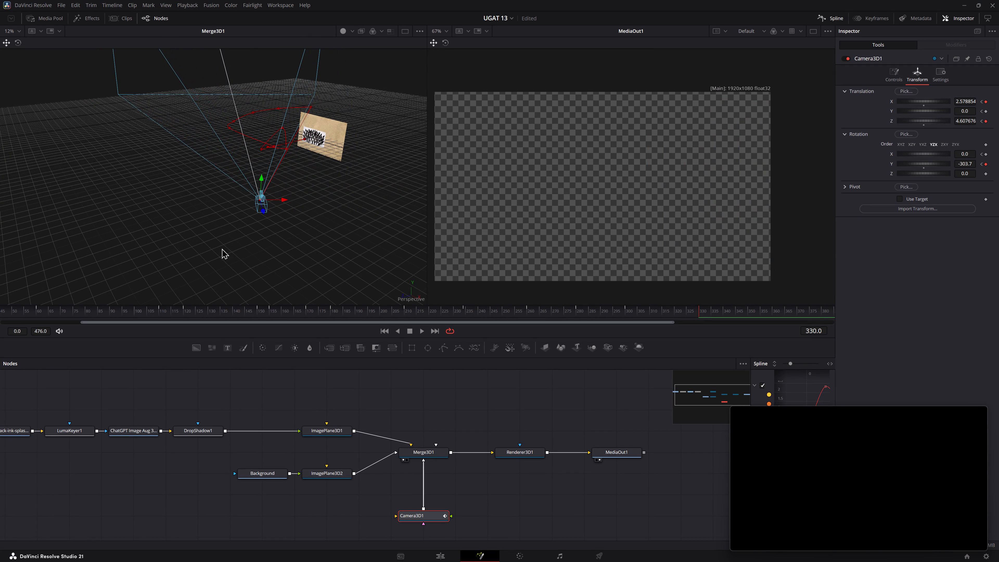
pyautogui.keyDown('ctrl'); pyautogui.moveTo(226, 248); pyautogui.dragTo(264, 246, button='middle'); pyautogui.keyUp('ctrl')
pyautogui.keyDown('alt'); pyautogui.moveTo(263, 242); pyautogui.dragTo(279, 243, button='middle'); pyautogui.keyUp('alt')
pyautogui.keyDown('alt'); pyautogui.scroll(1, 333, 240); pyautogui.keyUp('alt')
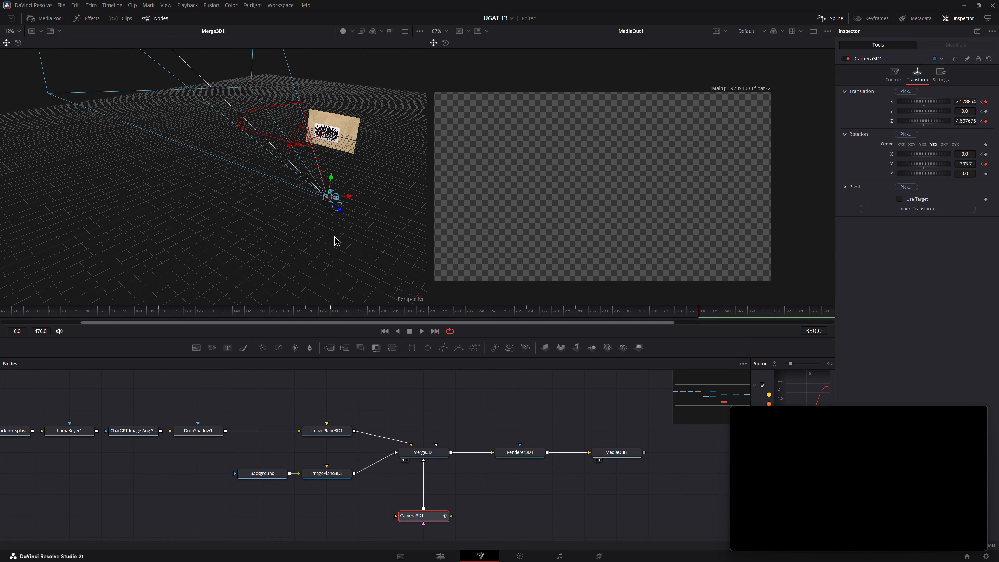
pyautogui.moveTo(960, 162); pyautogui.dragTo(971, 162)
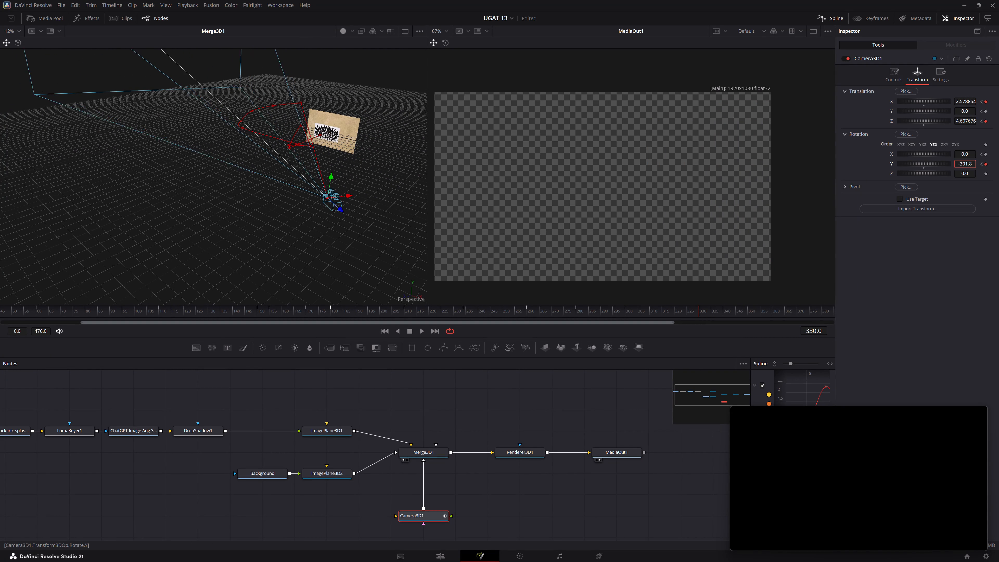
pyautogui.moveTo(971, 162); pyautogui.dragTo(848, 173)
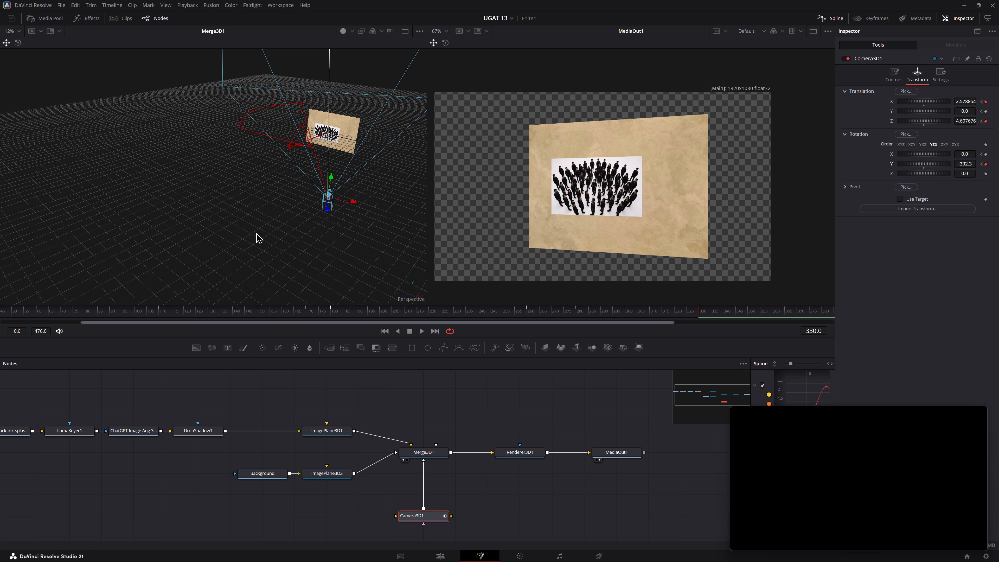
# Slide Camera3D1 further along its local X axis to about X 1.37, Z 5.24, and set its Y rotation to -342.9.
pyautogui.keyDown('alt'); pyautogui.scroll(-3, 306, 235); pyautogui.keyUp('alt')
pyautogui.keyDown('alt'); pyautogui.scroll(9, 319, 233); pyautogui.keyUp('alt')
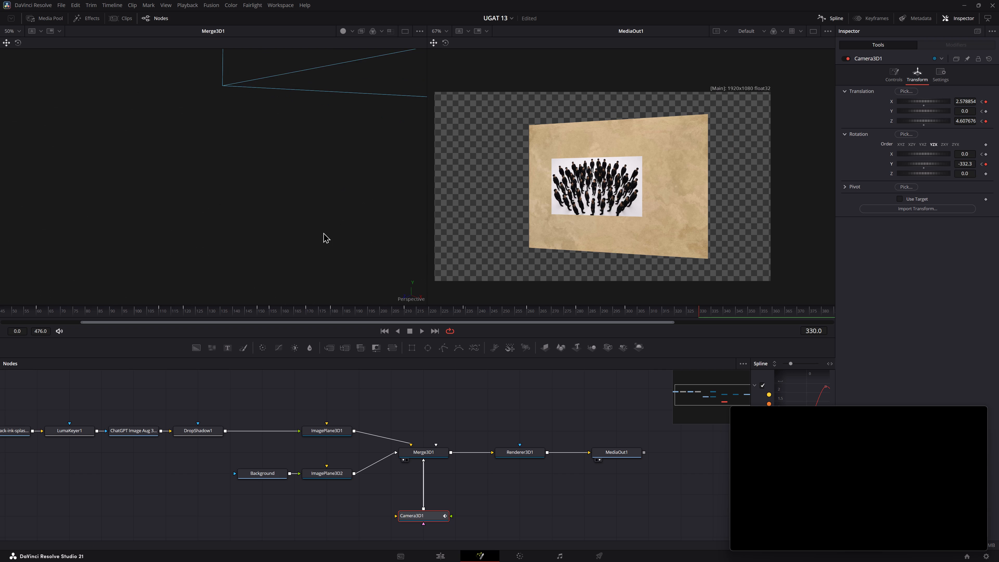
pyautogui.keyDown('ctrl'); pyautogui.scroll(-4, 323, 232); pyautogui.keyUp('ctrl')
pyautogui.moveTo(330, 231); pyautogui.dragTo(288, 257, button='middle')
pyautogui.keyDown('ctrl'); pyautogui.scroll(2, 296, 257); pyautogui.keyUp('ctrl')
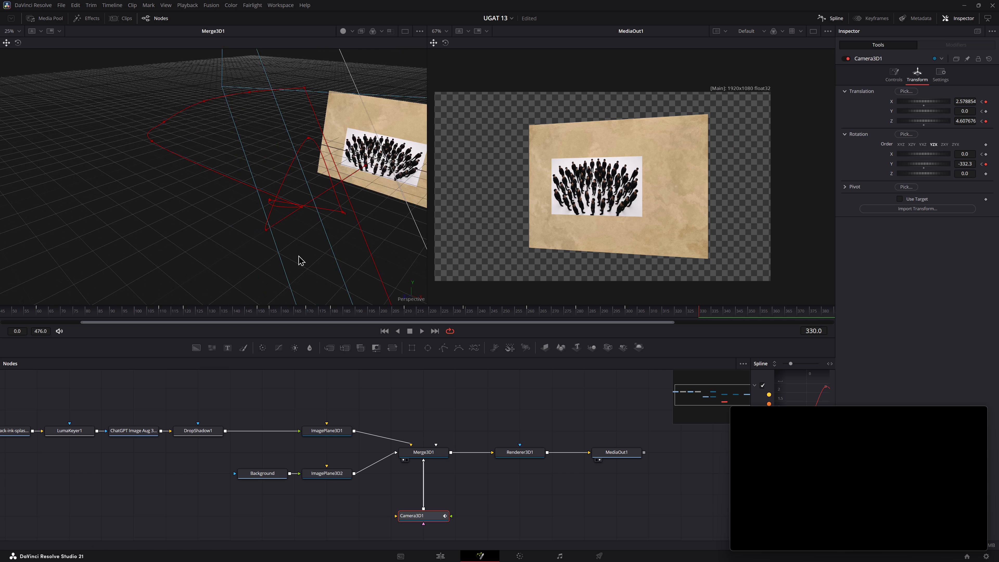
pyautogui.keyDown('ctrl'); pyautogui.scroll(-2, 298, 255); pyautogui.keyUp('ctrl')
pyautogui.moveTo(317, 255); pyautogui.dragTo(344, 230, button='middle')
pyautogui.moveTo(318, 202); pyautogui.dragTo(317, 202)
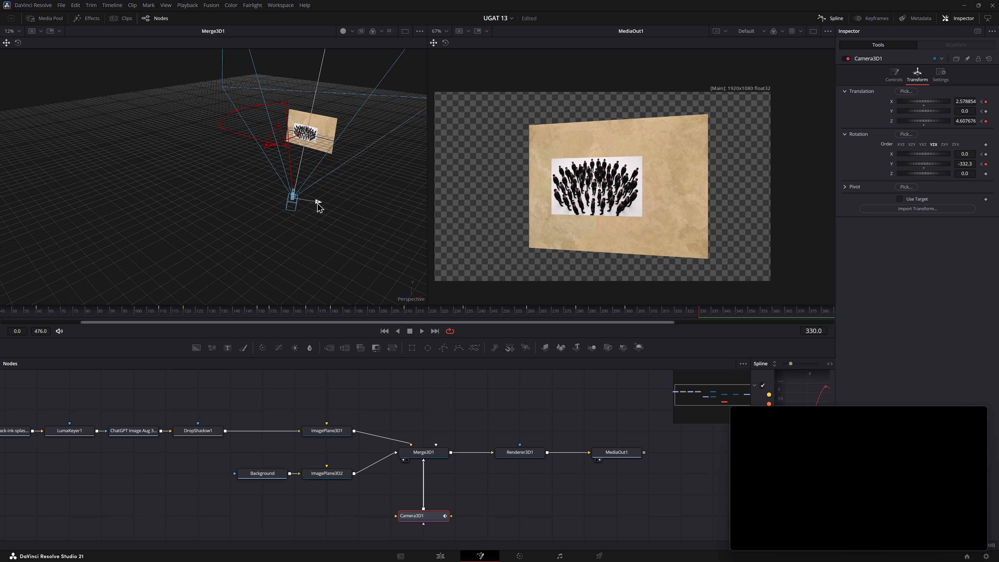
pyautogui.moveTo(317, 202); pyautogui.dragTo(260, 205)
pyautogui.keyDown('alt'); pyautogui.moveTo(240, 219); pyautogui.dragTo(259, 218, button='middle'); pyautogui.keyUp('alt')
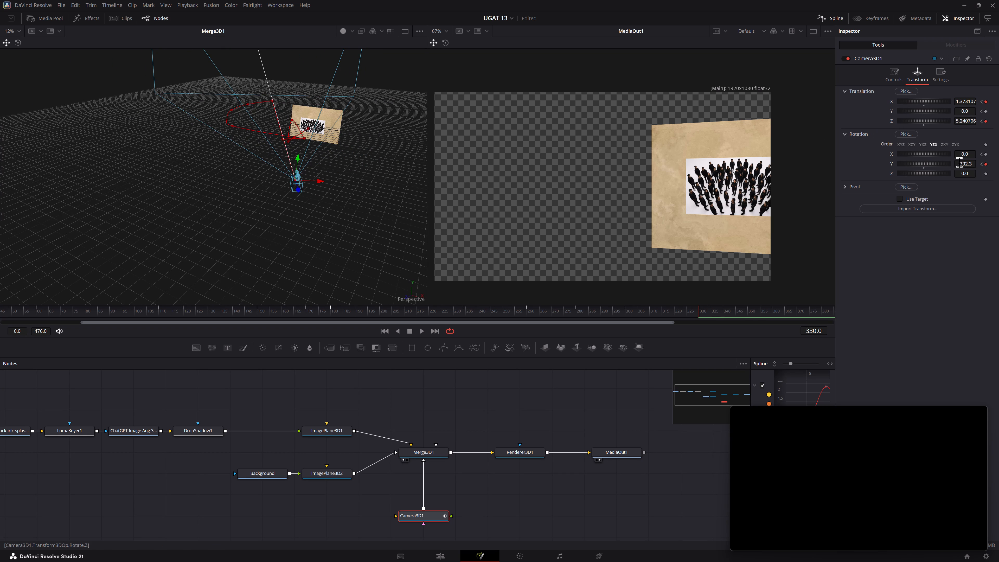
pyautogui.moveTo(960, 162); pyautogui.dragTo(919, 165)
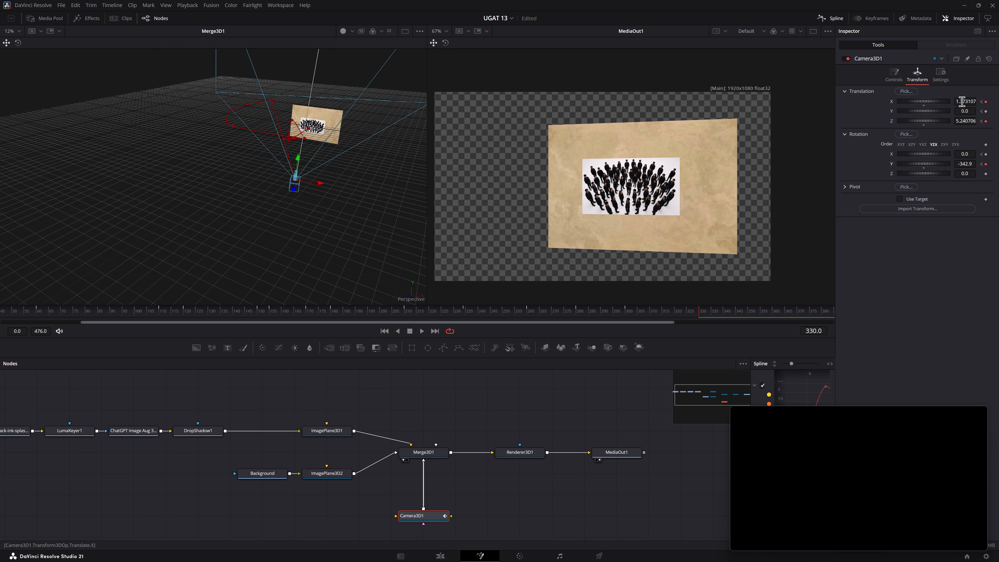
# Bring Camera3D1 in front of the crowd photo by alternately adjusting X translation to about 0.16 and Y rotation to -359.8.
pyautogui.moveTo(962, 101); pyautogui.dragTo(900, 103)
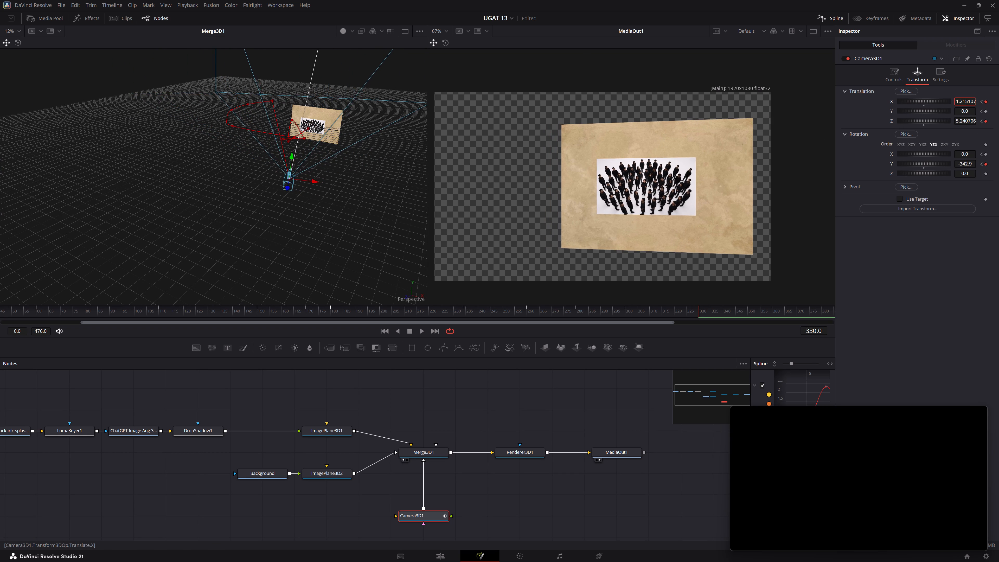
pyautogui.moveTo(900, 103); pyautogui.dragTo(700, 116)
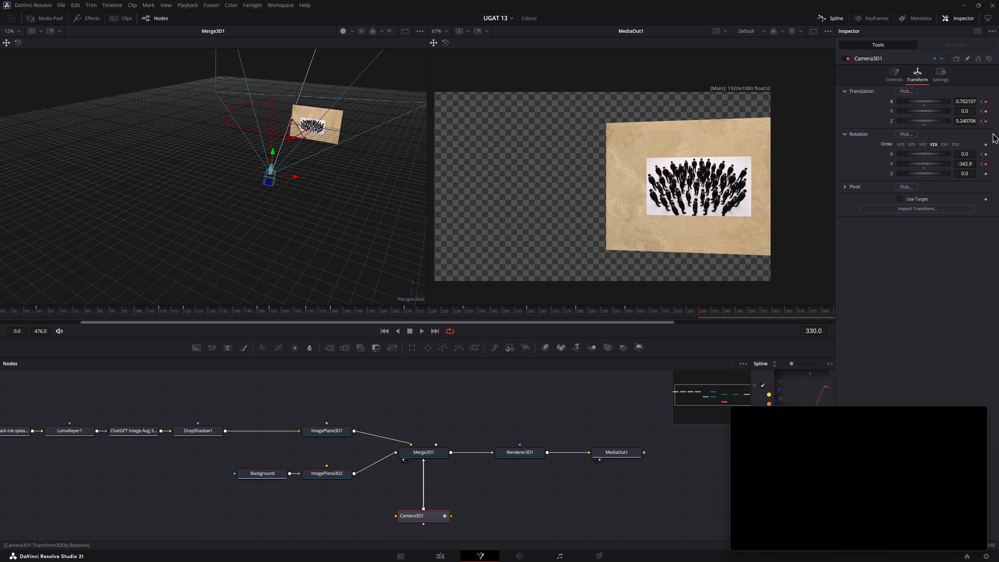
pyautogui.moveTo(965, 160); pyautogui.dragTo(917, 163)
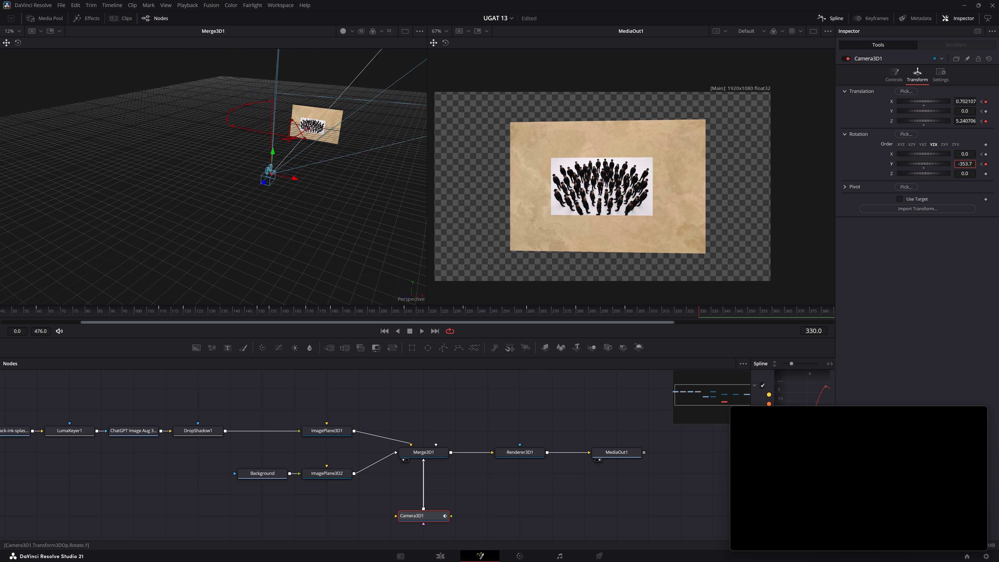
pyautogui.moveTo(917, 163); pyautogui.dragTo(919, 164)
pyautogui.moveTo(964, 99); pyautogui.dragTo(947, 99)
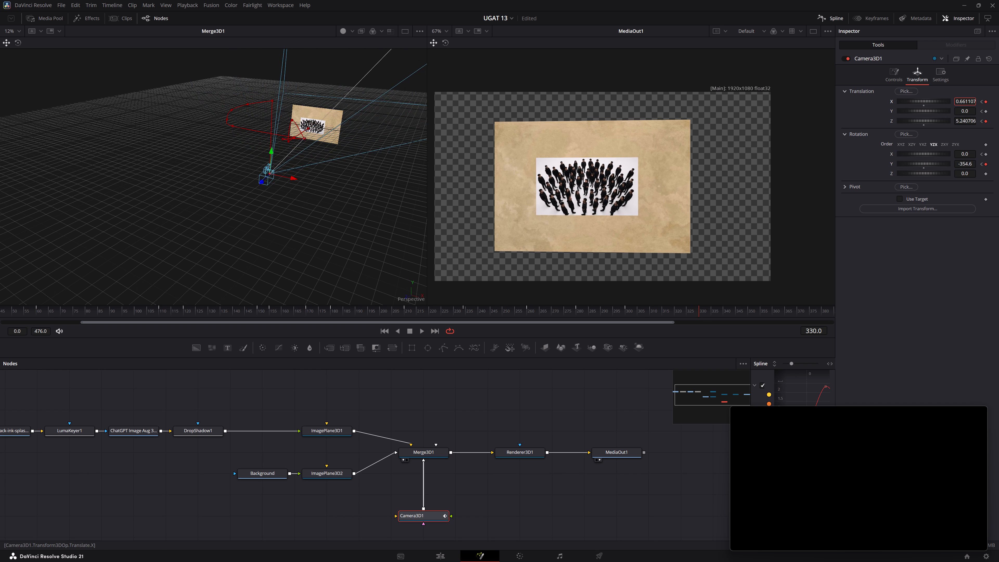
pyautogui.moveTo(947, 99); pyautogui.dragTo(752, 103)
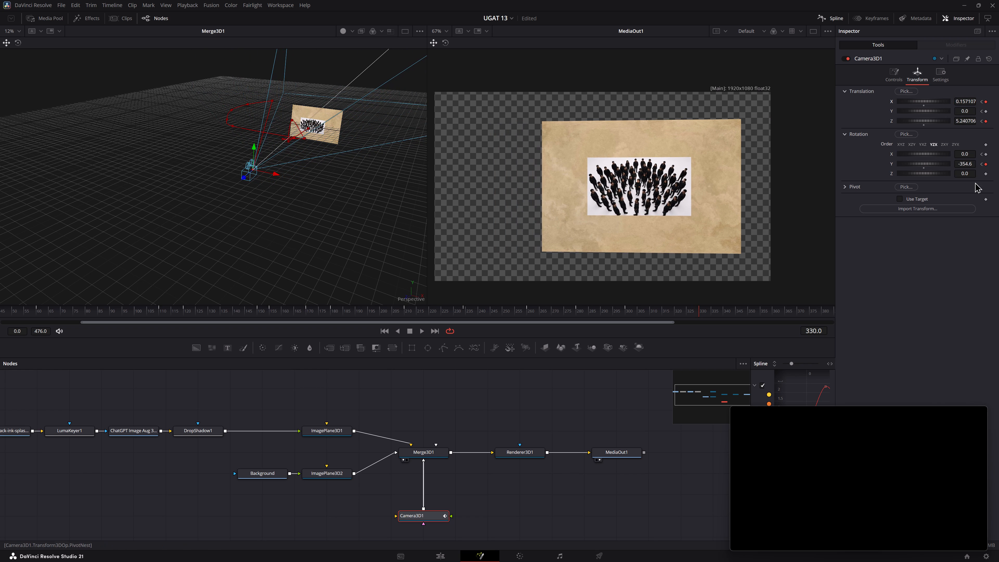
pyautogui.moveTo(967, 164); pyautogui.dragTo(943, 164)
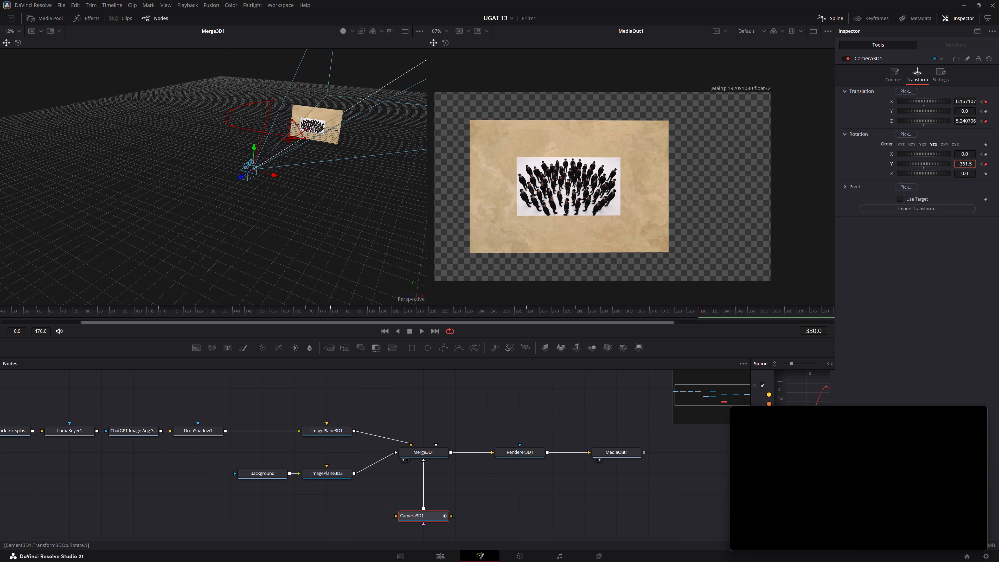
pyautogui.moveTo(943, 164); pyautogui.dragTo(947, 164)
# Move Camera3D1 in to about Z 2.71 and fill the frame with paper, using Y rotation -357.4 and X about 0.17.
pyautogui.moveTo(965, 122); pyautogui.dragTo(969, 121)
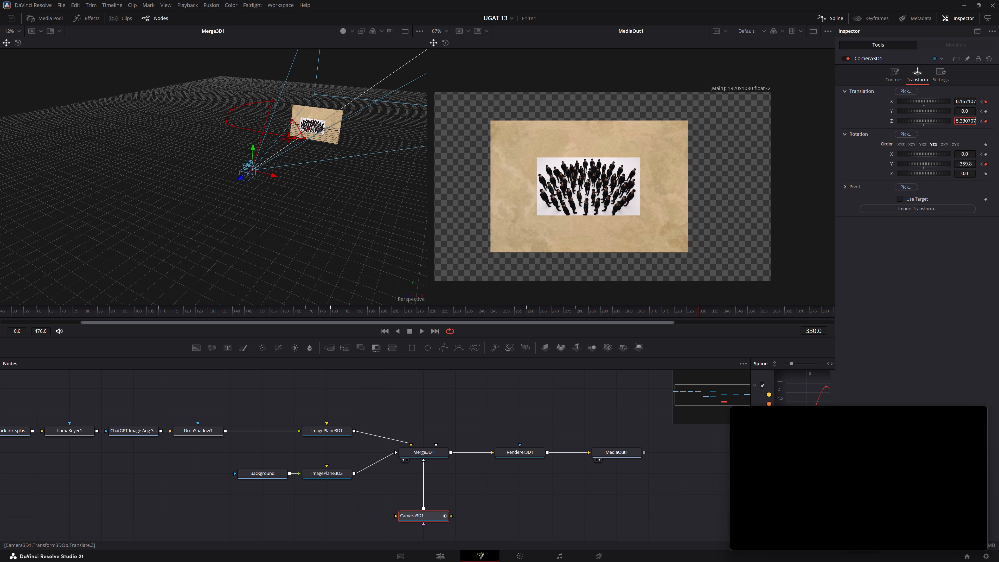
pyautogui.moveTo(969, 121); pyautogui.dragTo(867, 114)
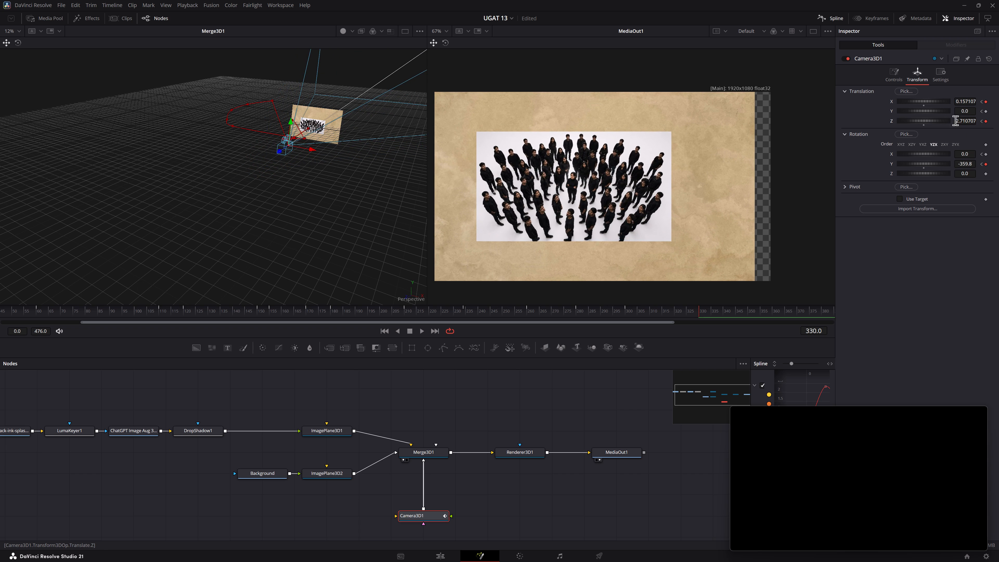
pyautogui.moveTo(966, 165); pyautogui.dragTo(982, 164)
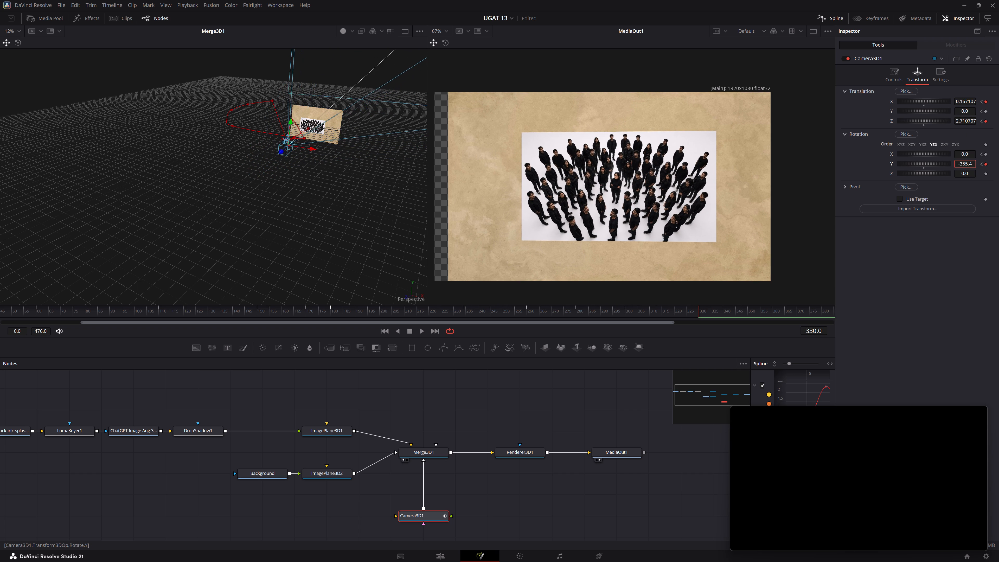
pyautogui.moveTo(982, 164); pyautogui.dragTo(976, 164)
pyautogui.moveTo(960, 102); pyautogui.dragTo(482, 100)
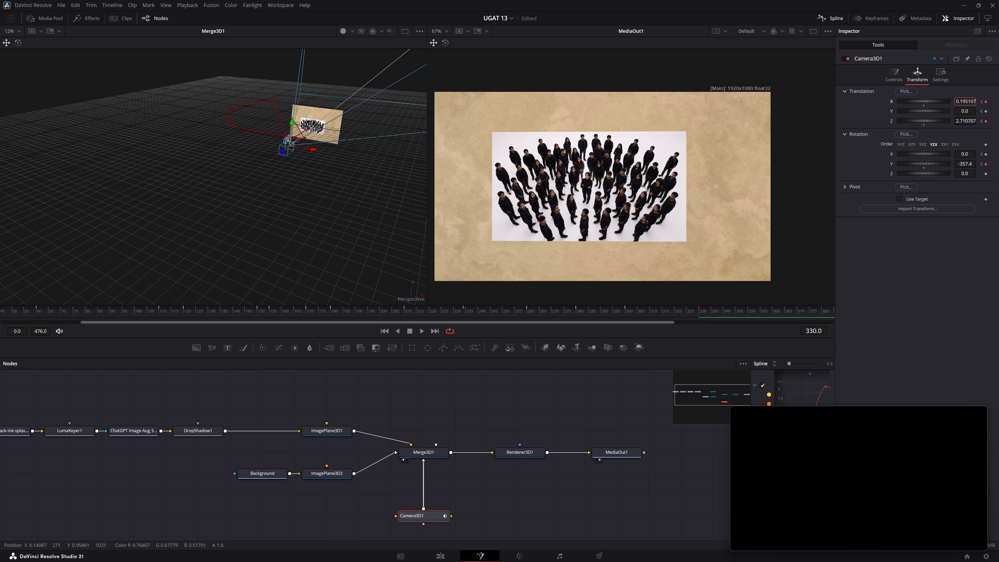
pyautogui.moveTo(482, 100); pyautogui.dragTo(474, 102)
# Examine Camera3D1's position and motion path around the image planes from several angles in the 3D view.
pyautogui.keyDown('ctrl'); pyautogui.scroll(2, 266, 252); pyautogui.keyUp('ctrl')
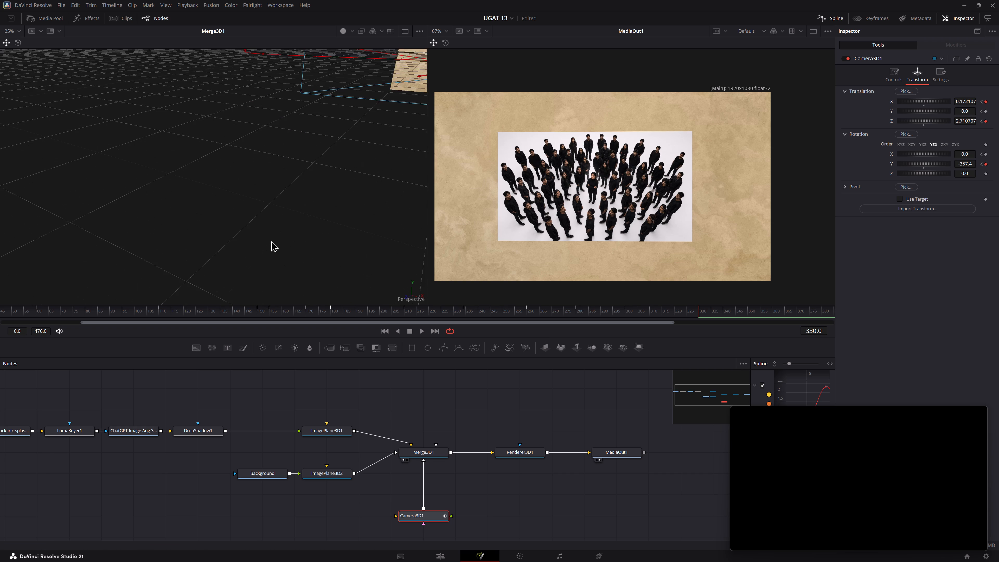
pyautogui.keyDown('ctrl'); pyautogui.scroll(-2, 272, 234); pyautogui.keyUp('ctrl')
pyautogui.moveTo(300, 206); pyautogui.dragTo(312, 223, button='middle')
pyautogui.keyDown('ctrl'); pyautogui.scroll(2, 318, 209); pyautogui.keyUp('ctrl')
pyautogui.moveTo(343, 200); pyautogui.dragTo(339, 200, button='middle')
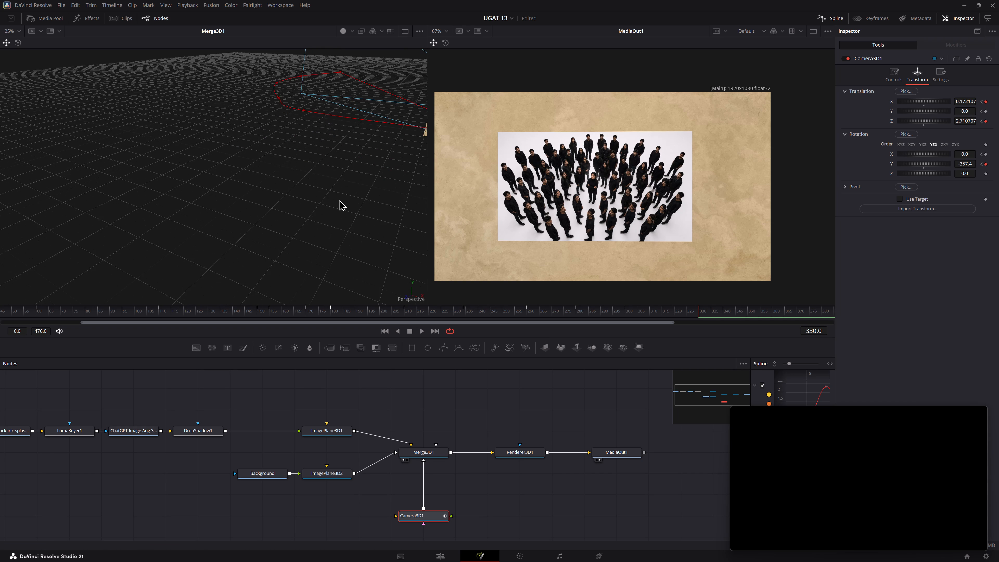
pyautogui.moveTo(339, 200); pyautogui.dragTo(269, 221, button='middle')
pyautogui.keyDown('alt'); pyautogui.moveTo(287, 223); pyautogui.dragTo(295, 216, button='middle'); pyautogui.keyUp('alt')
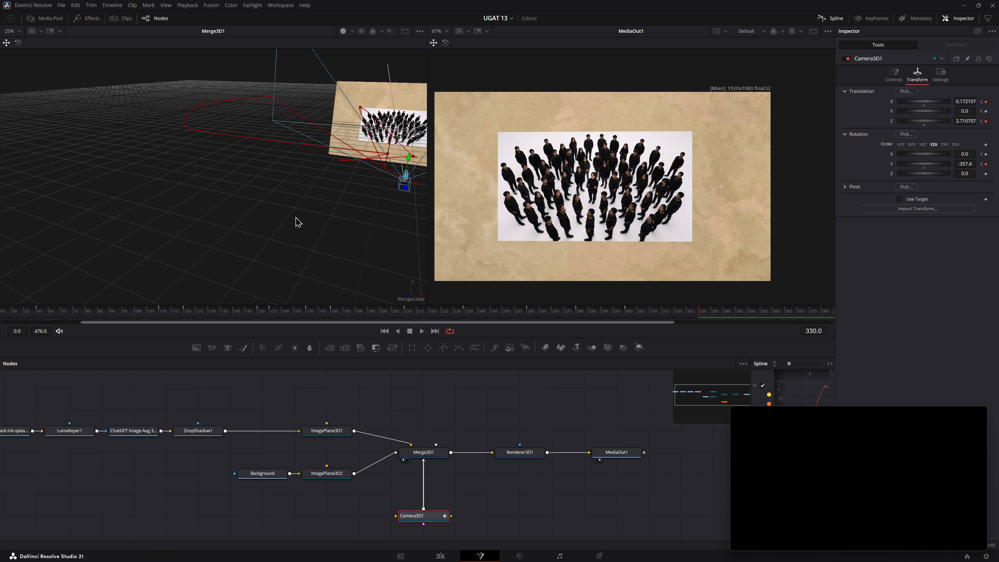
pyautogui.keyDown('alt'); pyautogui.moveTo(295, 216); pyautogui.dragTo(296, 216, button='middle'); pyautogui.keyUp('alt')
pyautogui.moveTo(247, 212); pyautogui.dragTo(298, 241, button='middle')
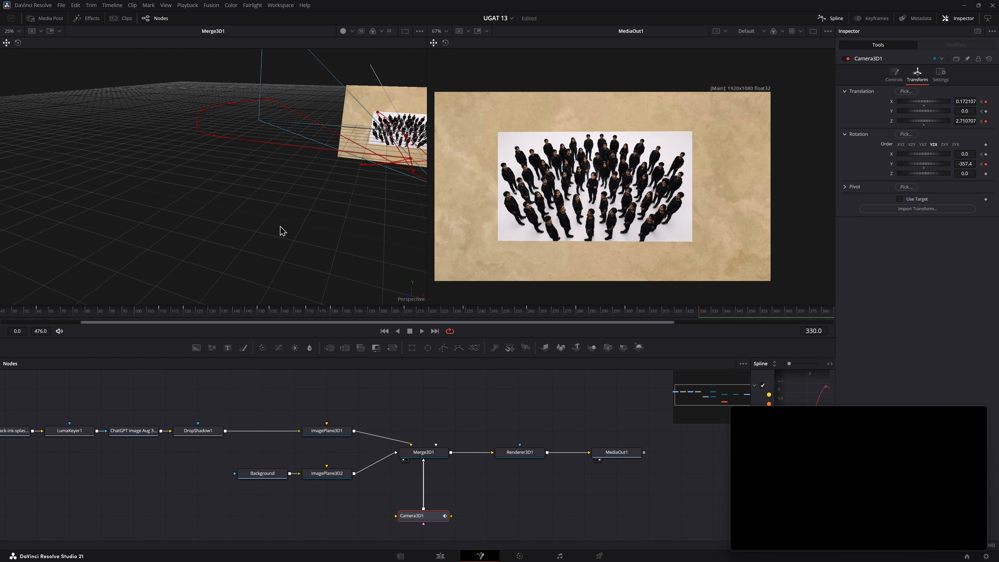
pyautogui.keyDown('alt'); pyautogui.scroll(-2, 280, 225); pyautogui.keyUp('alt')
pyautogui.moveTo(283, 198); pyautogui.dragTo(203, 205, button='middle')
pyautogui.keyDown('ctrl'); pyautogui.scroll(-2, 271, 219); pyautogui.keyUp('ctrl')
pyautogui.keyDown('ctrl'); pyautogui.scroll(2, 257, 226); pyautogui.keyUp('ctrl')
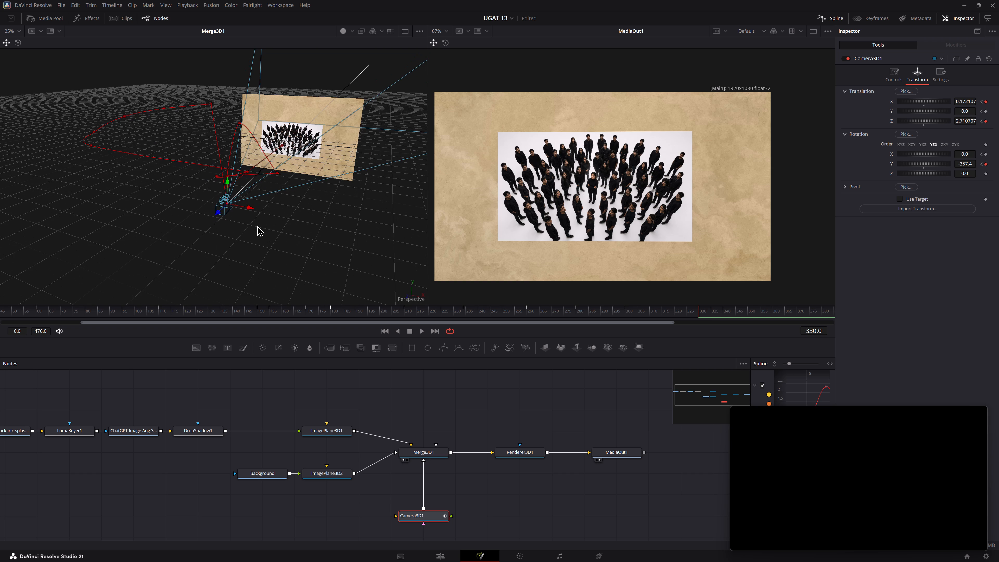
pyautogui.moveTo(174, 242); pyautogui.dragTo(303, 259, button='middle')
pyautogui.keyDown('ctrl'); pyautogui.moveTo(338, 212); pyautogui.dragTo(236, 247, button='middle'); pyautogui.keyUp('ctrl')
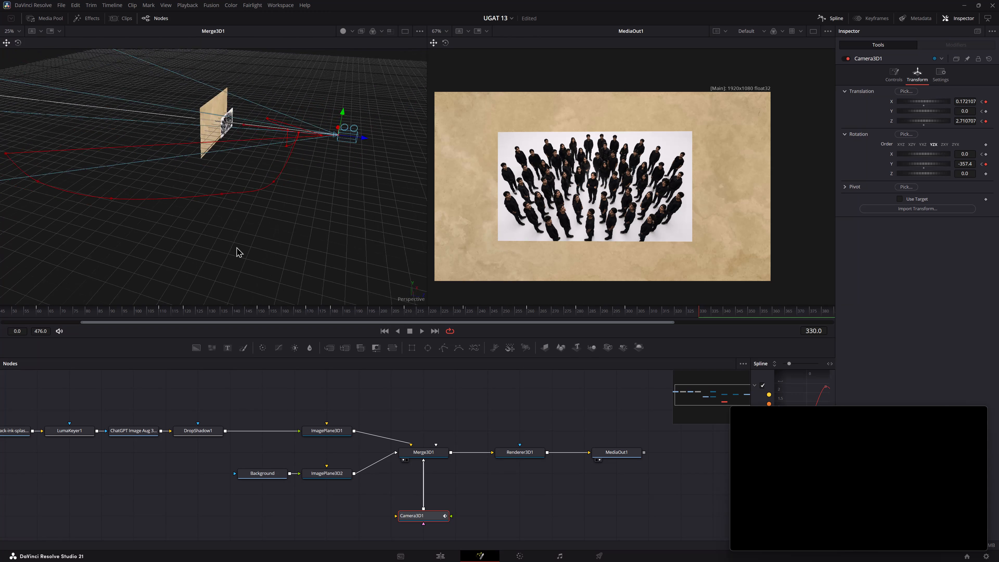
pyautogui.keyDown('ctrl'); pyautogui.moveTo(236, 247); pyautogui.dragTo(198, 289, button='middle'); pyautogui.keyUp('ctrl')
pyautogui.keyDown('ctrl'); pyautogui.moveTo(322, 197); pyautogui.dragTo(262, 201, button='middle'); pyautogui.keyUp('ctrl')
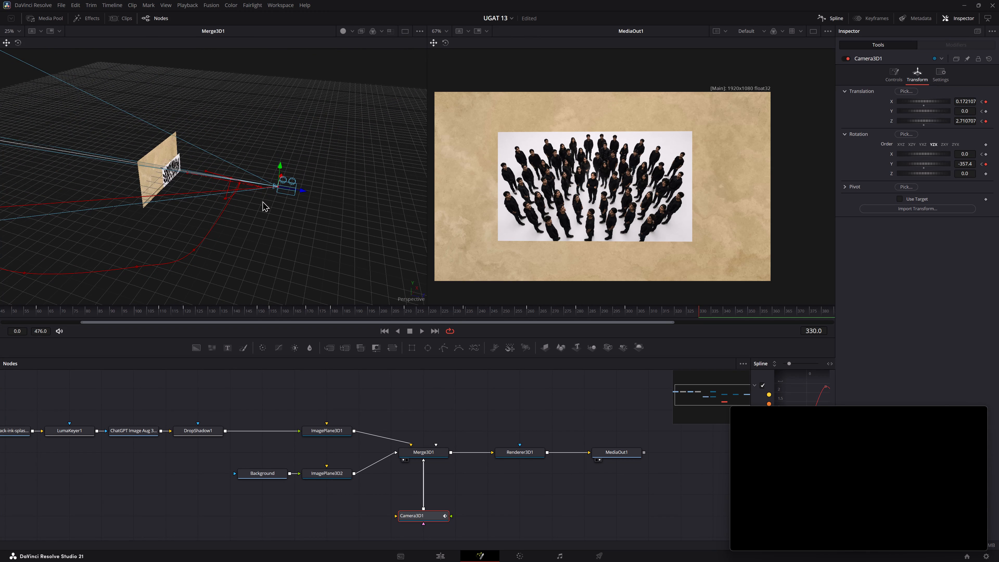
pyautogui.keyDown('ctrl'); pyautogui.moveTo(262, 201); pyautogui.dragTo(230, 188, button='middle'); pyautogui.keyUp('ctrl')
pyautogui.keyDown('alt'); pyautogui.moveTo(338, 210); pyautogui.dragTo(241, 171, button='middle'); pyautogui.keyUp('alt')
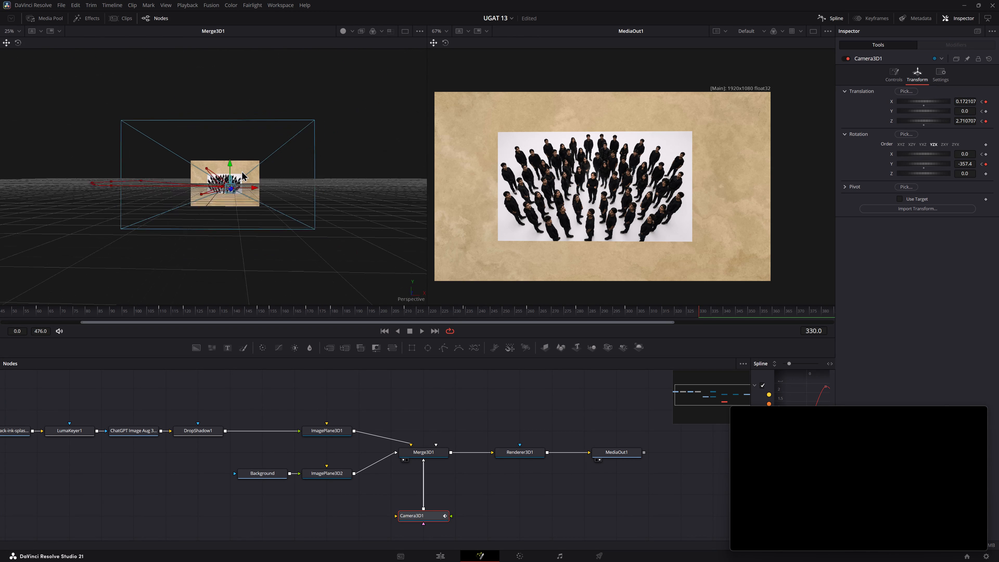
# Slide Camera3D1 along its local X axis to about X 0.098, Z 2.714, and set its Y rotation to -357.9.
pyautogui.keyDown('alt'); pyautogui.moveTo(241, 171); pyautogui.dragTo(240, 170, button='middle'); pyautogui.keyUp('alt')
pyautogui.keyDown('ctrl'); pyautogui.scroll(3, 230, 199); pyautogui.keyUp('ctrl')
pyautogui.moveTo(247, 275); pyautogui.dragTo(231, 238, button='middle')
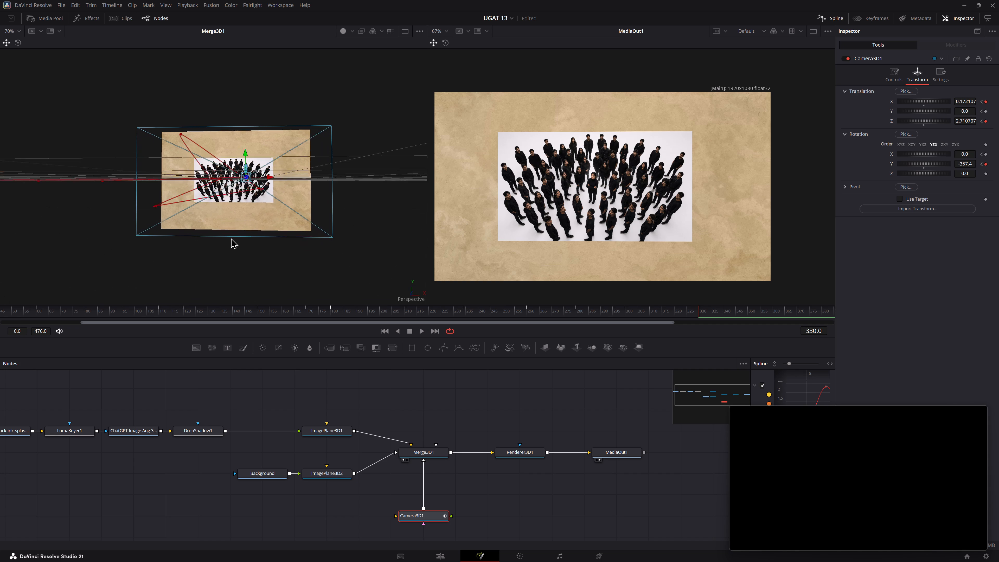
pyautogui.moveTo(231, 238); pyautogui.dragTo(227, 247, button='middle')
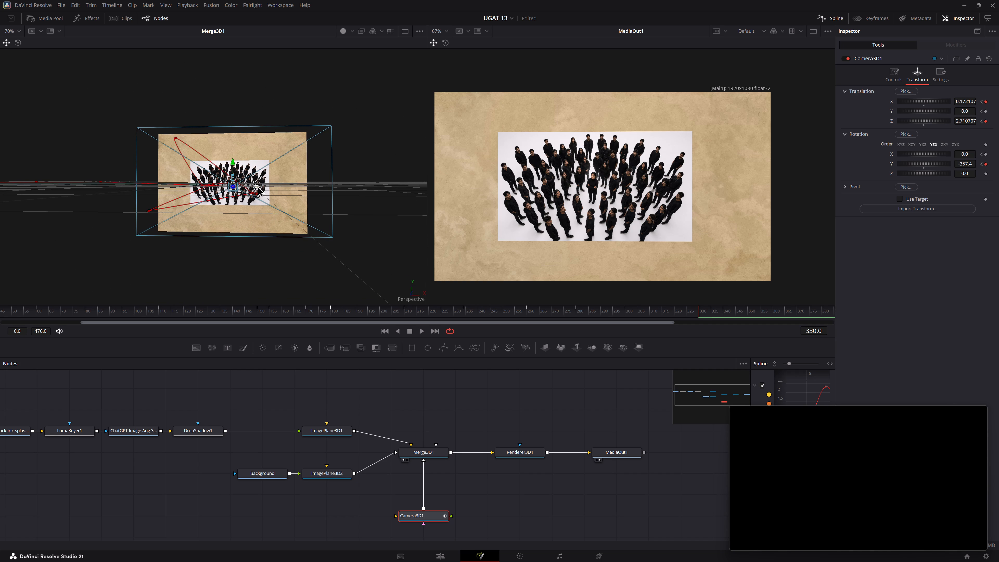
pyautogui.moveTo(258, 186); pyautogui.dragTo(238, 186)
pyautogui.click(963, 162)
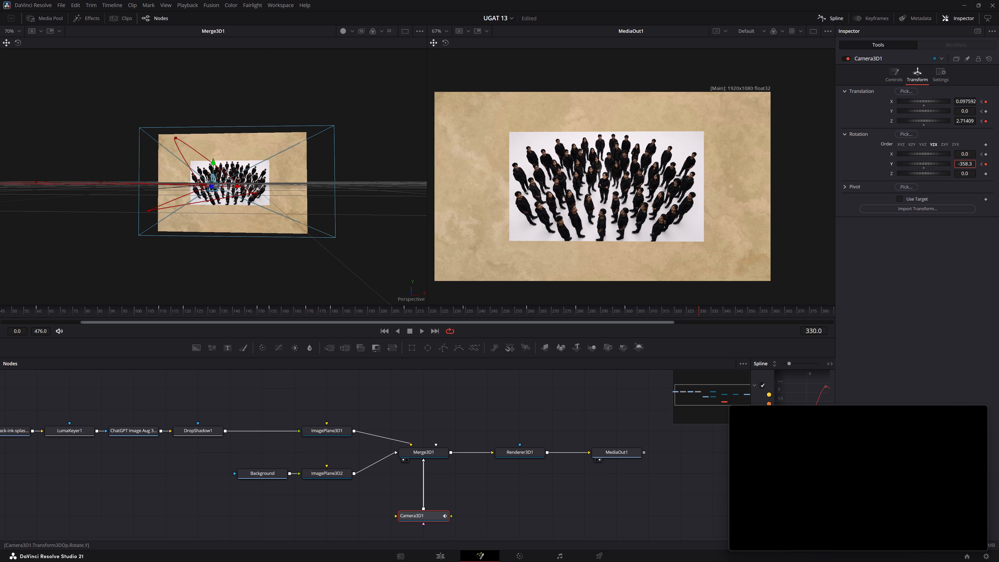
pyautogui.click(966, 119)
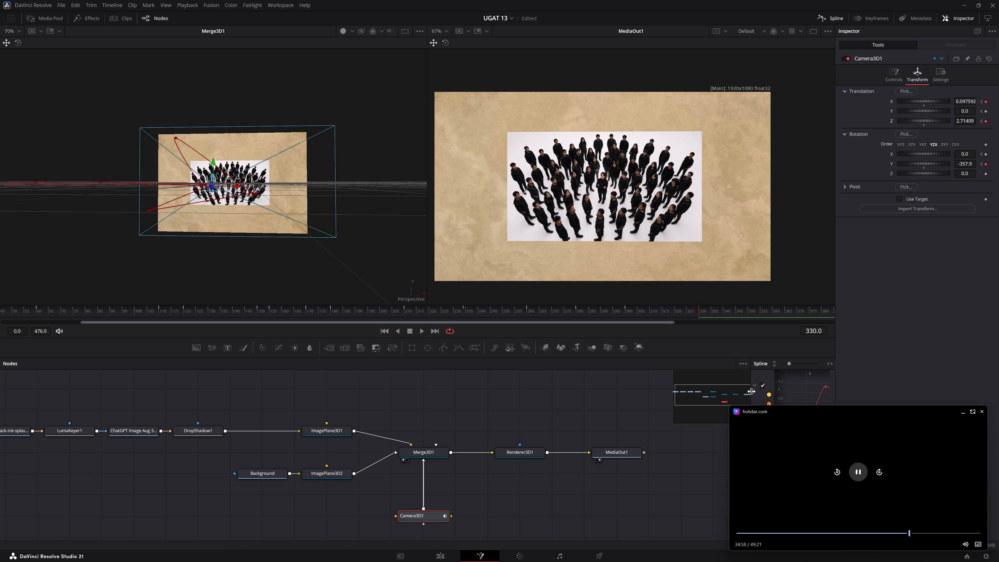
# Enlarge the spline editor and smooth Camera3D1's last animation keyframes around frame 330.
pyautogui.moveTo(751, 392); pyautogui.dragTo(374, 394)
pyautogui.moveTo(685, 510); pyautogui.dragTo(629, 367)
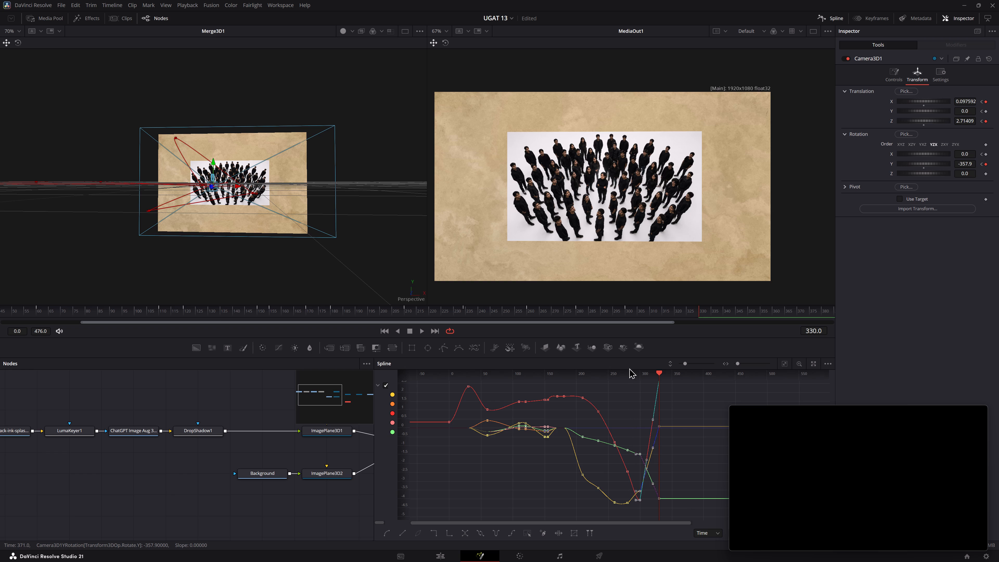
pyautogui.hotkey('alt', 's')
# Review the camera's final swing into the frontal crowd view by scrubbing and playing between frames 230 and 337.
pyautogui.moveTo(659, 373); pyautogui.dragTo(651, 373)
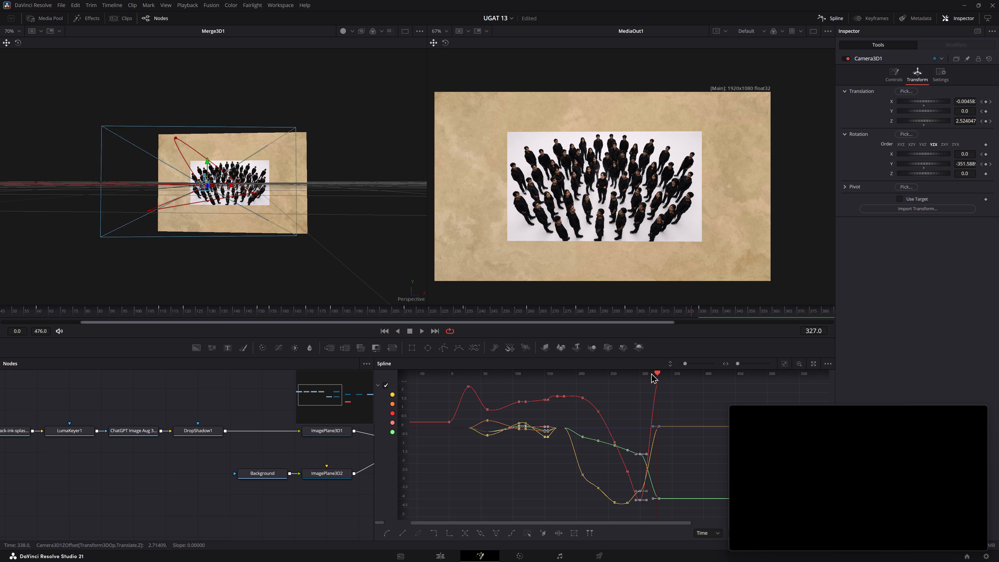
pyautogui.moveTo(651, 373); pyautogui.dragTo(630, 373)
pyautogui.press('space')
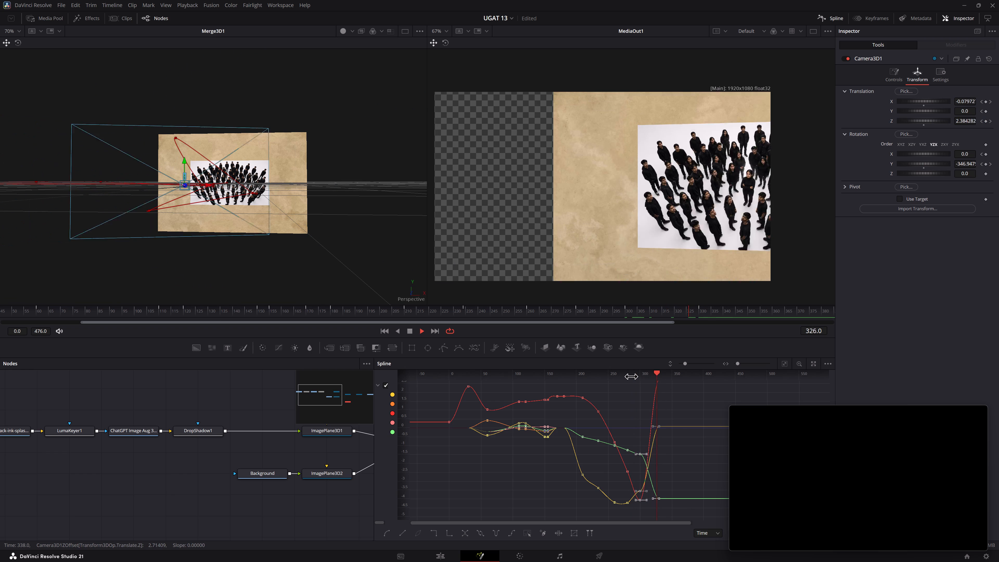
pyautogui.press('space')
pyautogui.moveTo(669, 374); pyautogui.dragTo(595, 375)
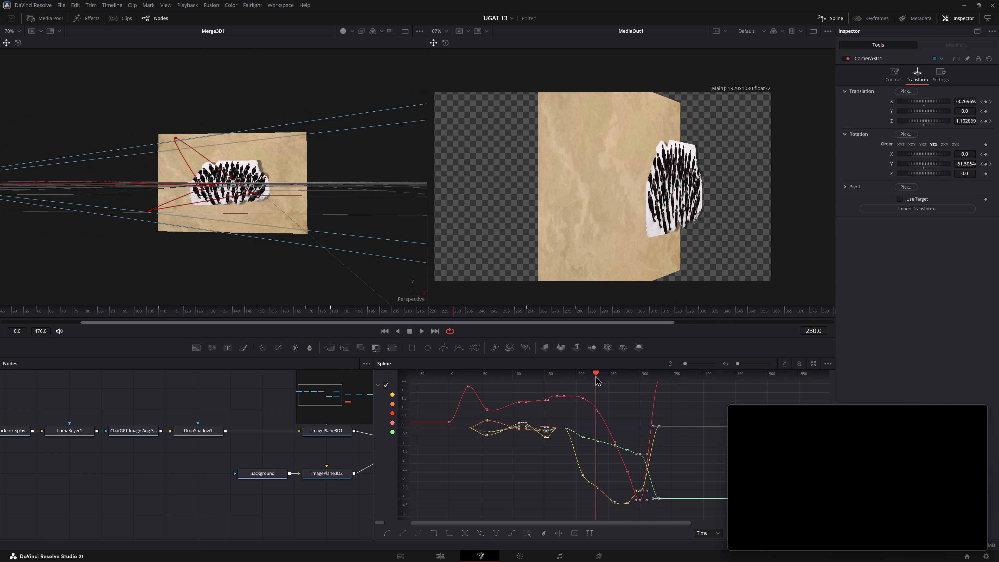
pyautogui.moveTo(595, 375); pyautogui.dragTo(649, 370)
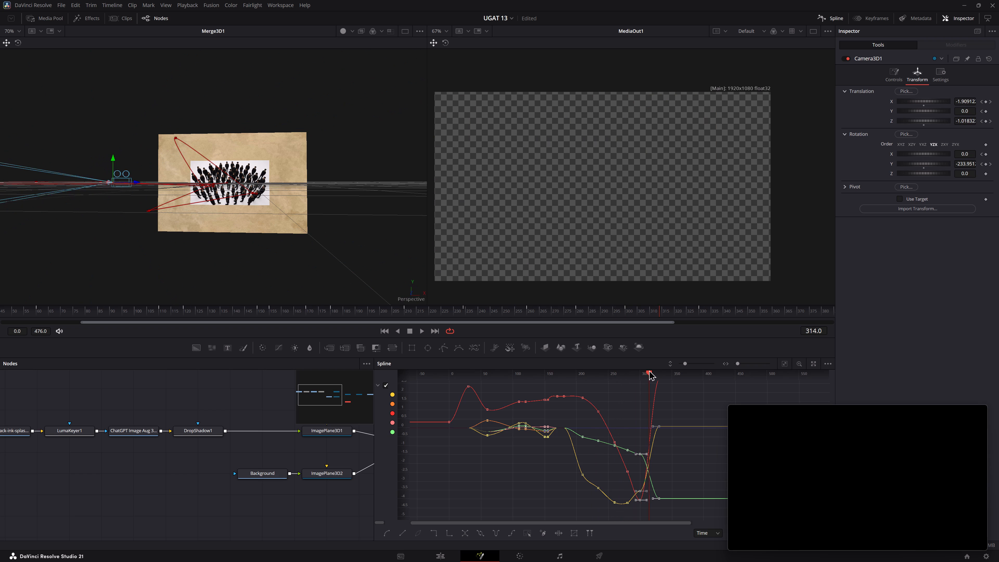
pyautogui.moveTo(649, 370); pyautogui.dragTo(644, 363)
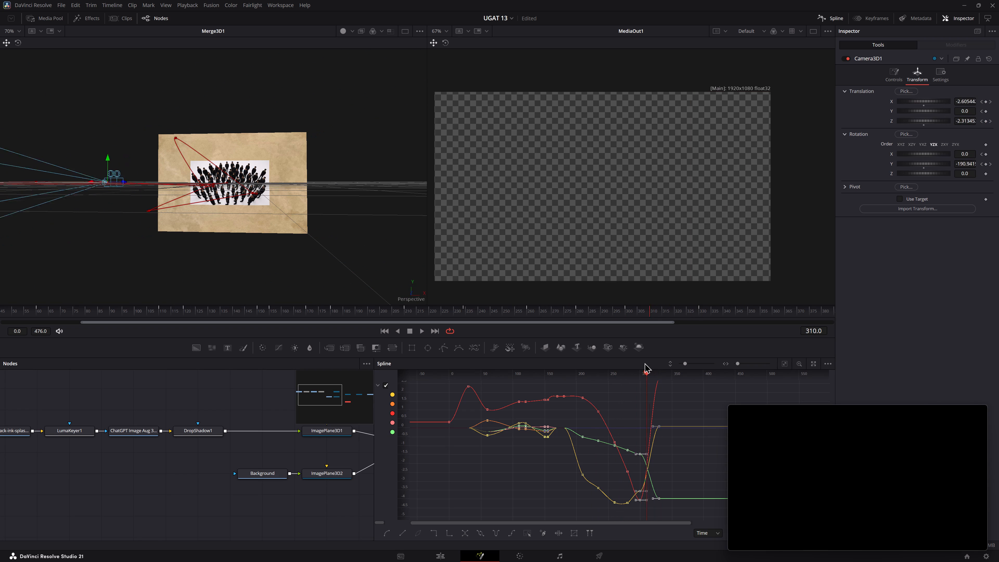
pyautogui.moveTo(644, 363); pyautogui.dragTo(659, 361)
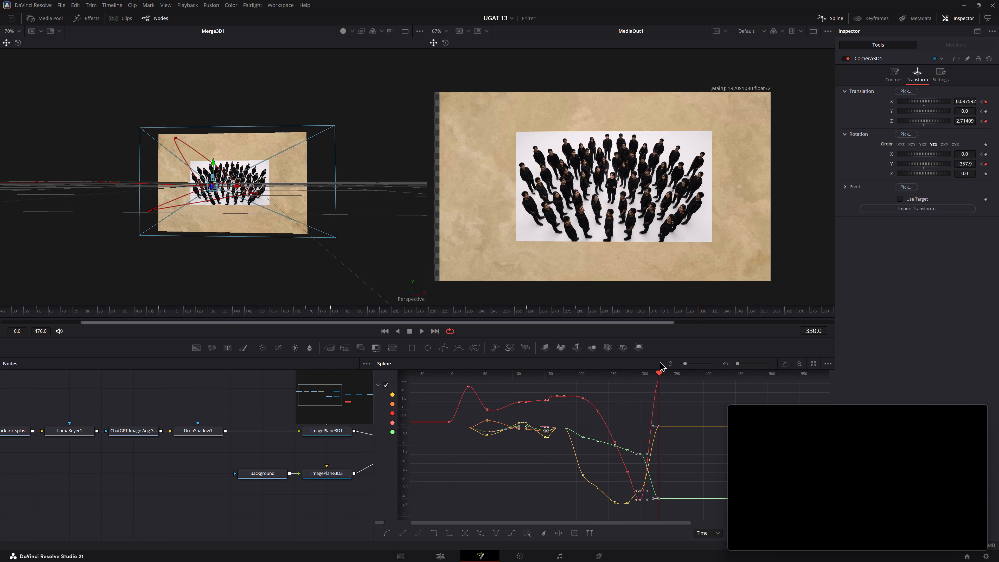
pyautogui.moveTo(659, 361); pyautogui.dragTo(656, 360)
pyautogui.press('space')
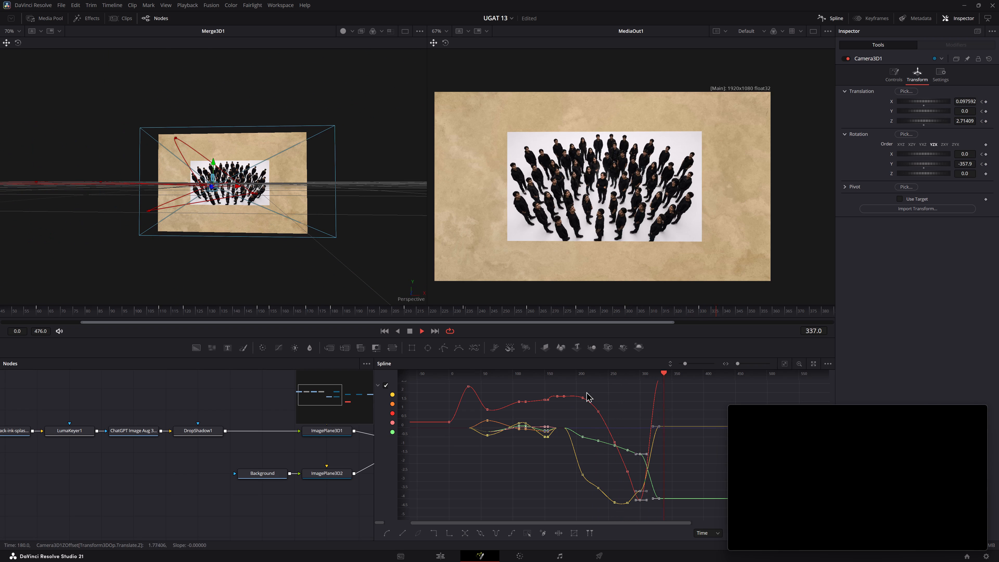
pyautogui.press('space')
# Play back the camera's orbit past the side of the paper and on to the frontal crowd view.
pyautogui.moveTo(632, 373); pyautogui.dragTo(625, 374)
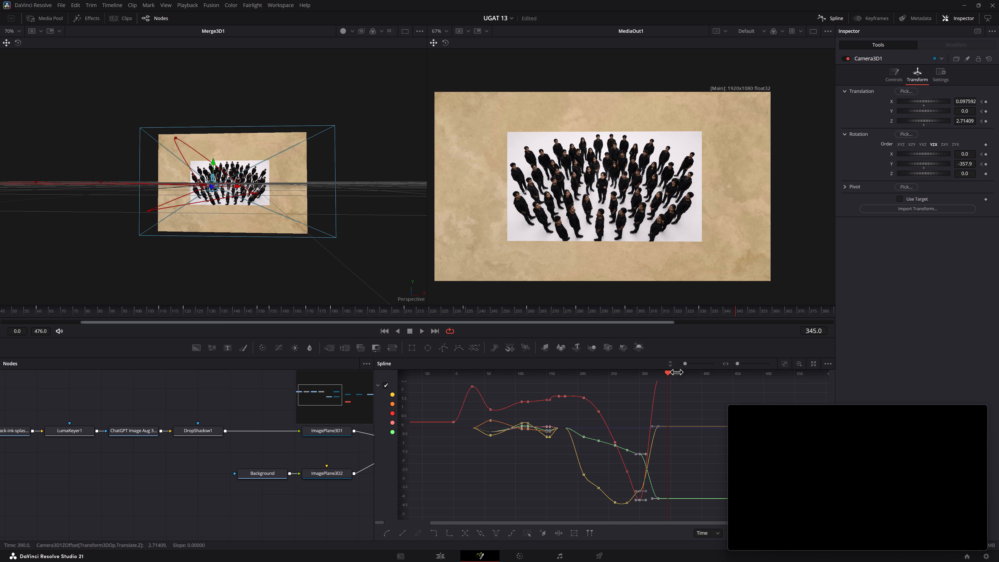
pyautogui.click(665, 372)
pyautogui.moveTo(669, 373); pyautogui.dragTo(584, 379)
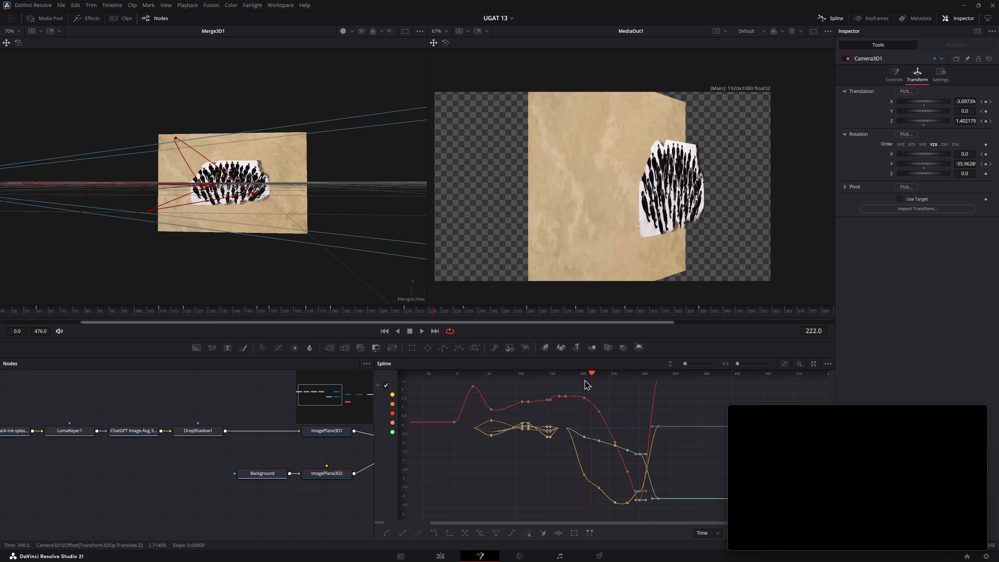
pyautogui.moveTo(584, 379); pyautogui.dragTo(527, 379)
pyautogui.press('space')
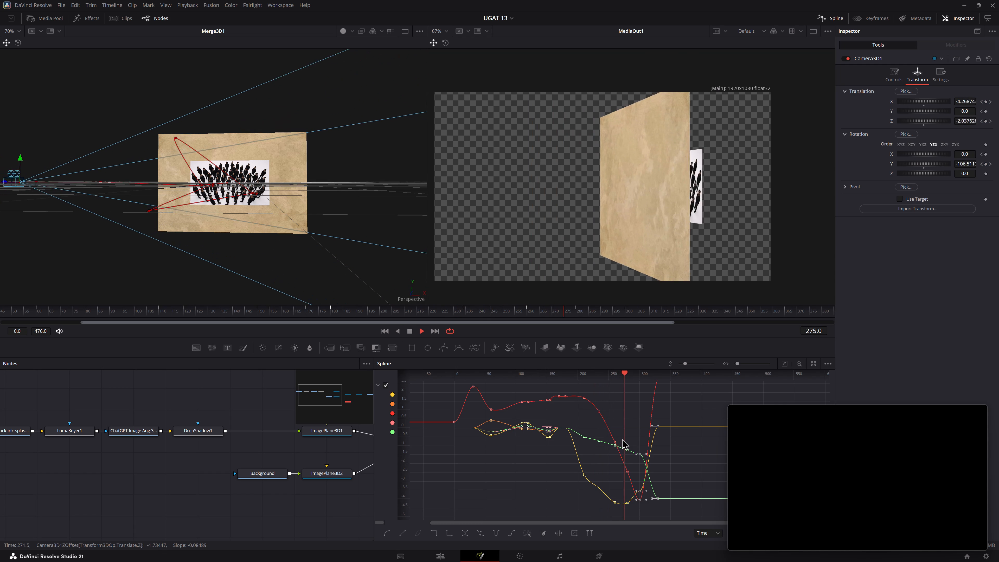
pyautogui.press('Right')
pyautogui.press('space')
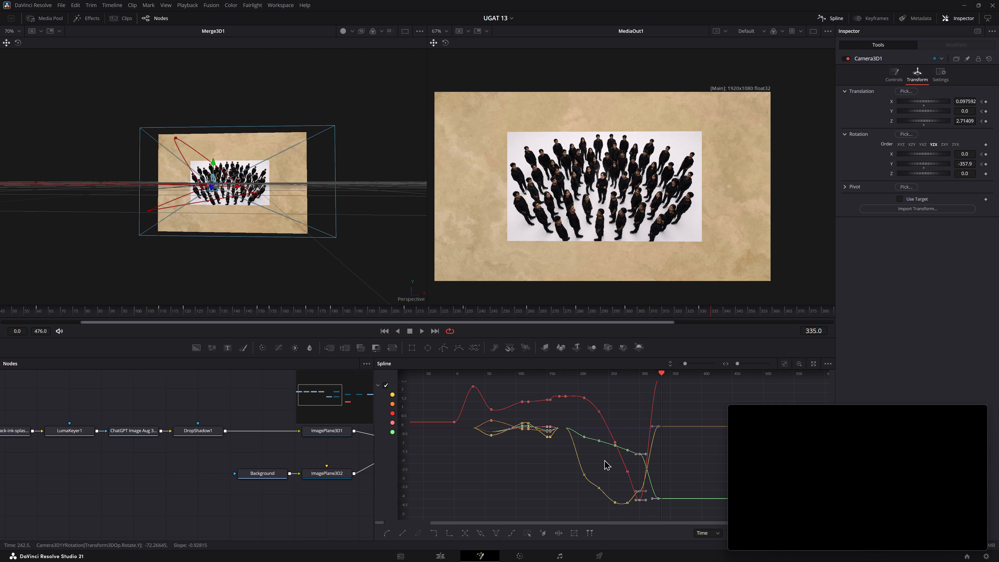
# Switch to the Edit page and play the Fusion composition from the start of Timeline 2.
pyautogui.click(435, 558)
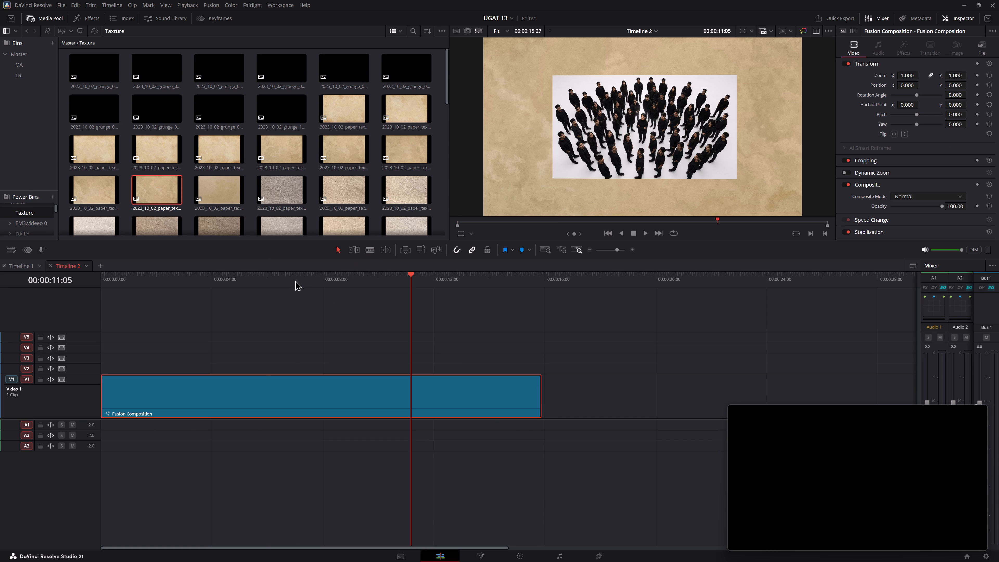
pyautogui.moveTo(295, 280); pyautogui.dragTo(67, 292)
pyautogui.press('space')
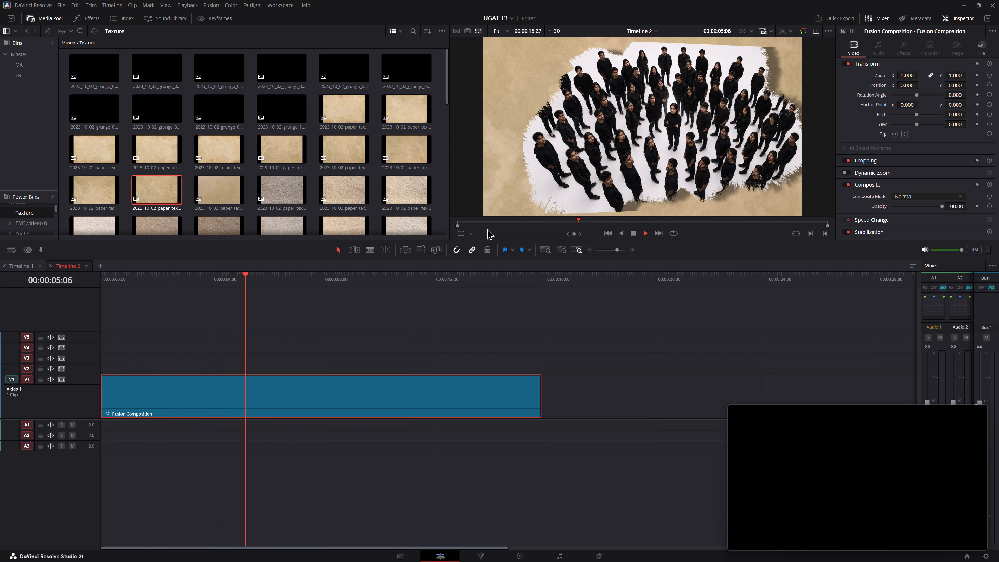
pyautogui.press('space')
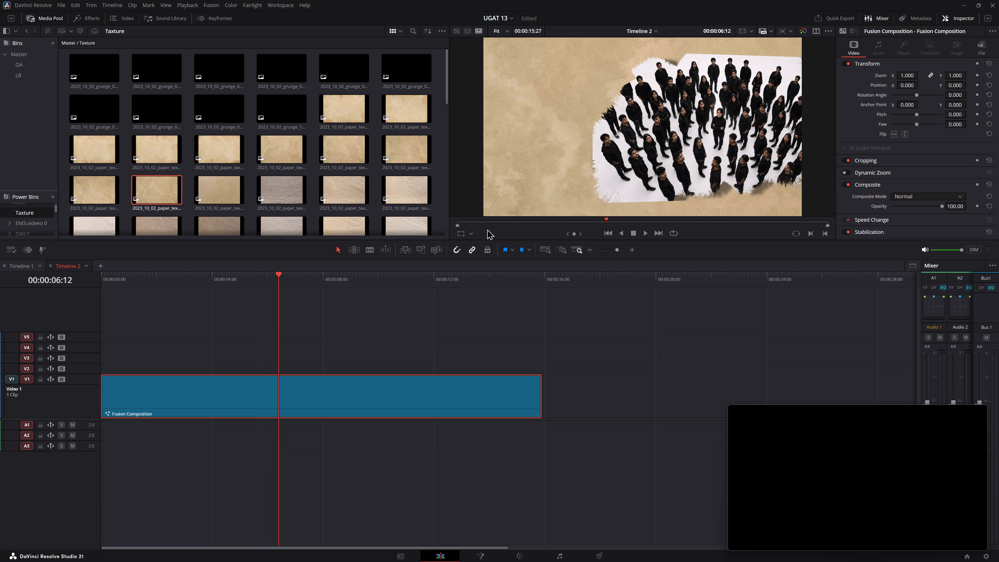